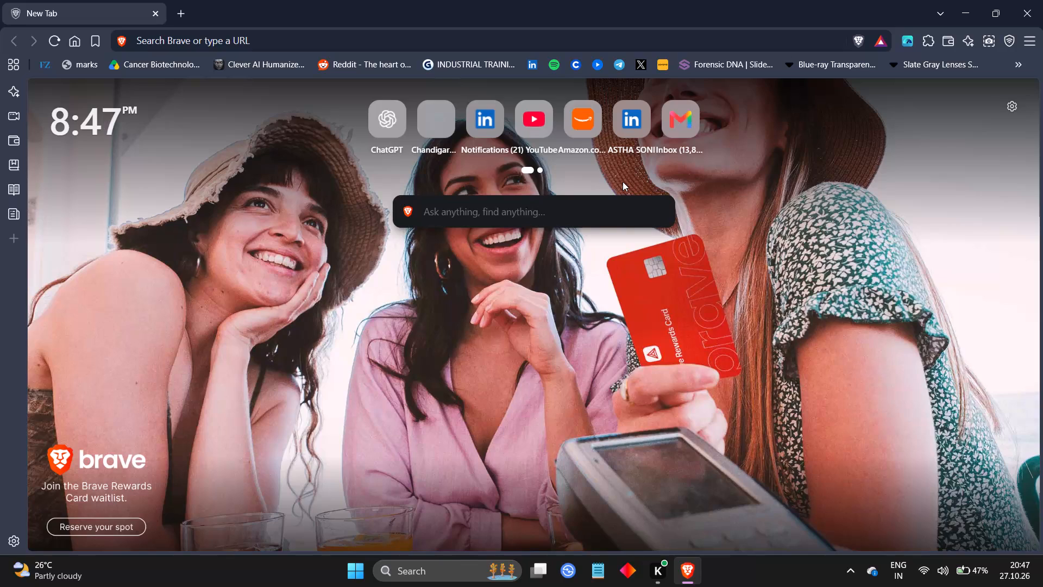
# Open the trader2B trading platform at webtrader.trader2b.com.
pyautogui.click(242, 47)
pyautogui.press('t')
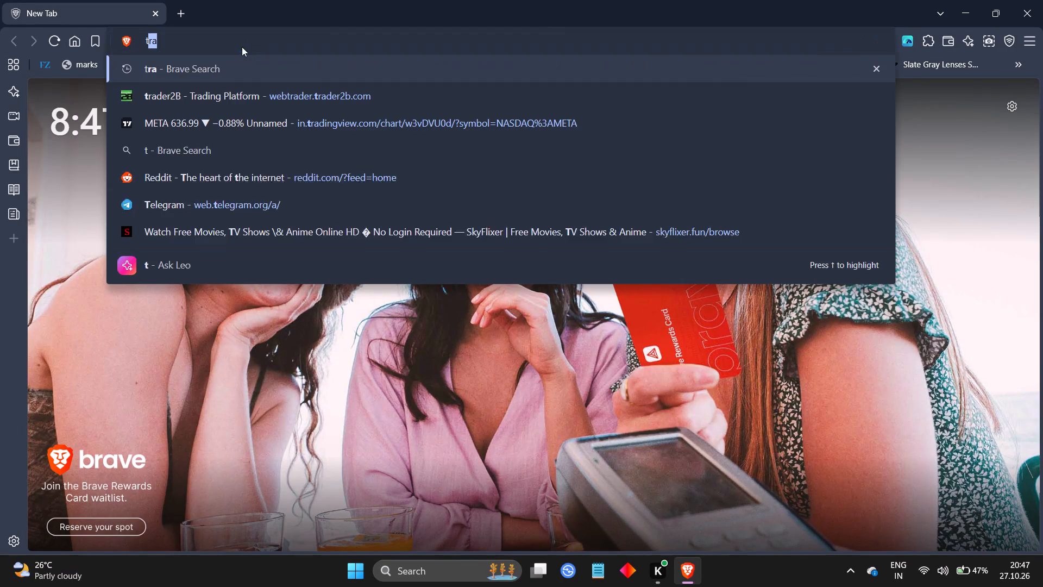
pyautogui.press('r')
pyautogui.click(265, 88)
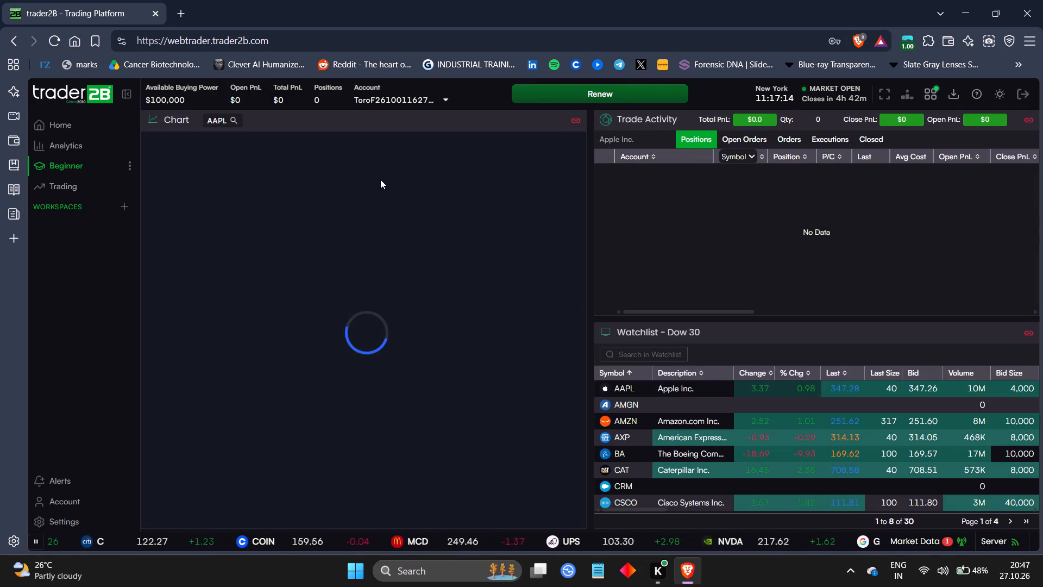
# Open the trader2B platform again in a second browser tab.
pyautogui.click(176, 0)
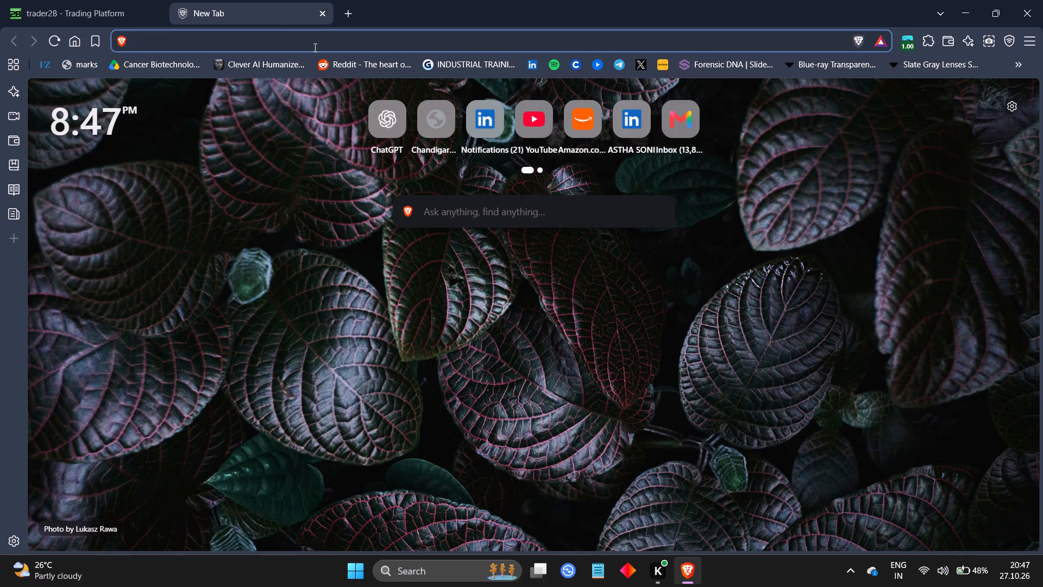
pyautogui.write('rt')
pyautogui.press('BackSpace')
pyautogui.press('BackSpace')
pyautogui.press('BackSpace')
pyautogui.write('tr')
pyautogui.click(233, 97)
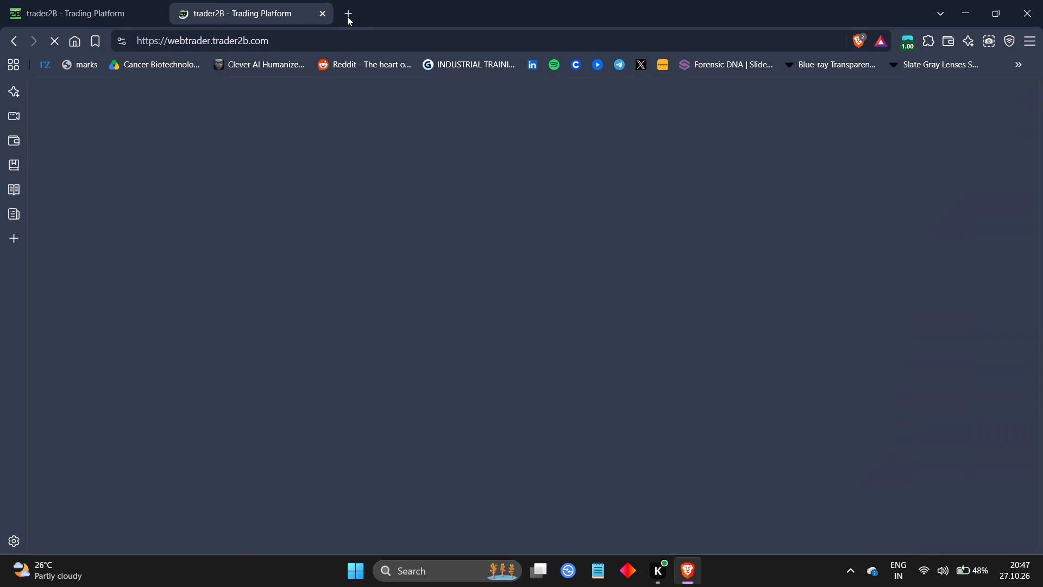
# Open the TradingView META chart in a new tab and close the duplicate trader2B tab.
pyautogui.click(353, 13)
pyautogui.write('tradi')
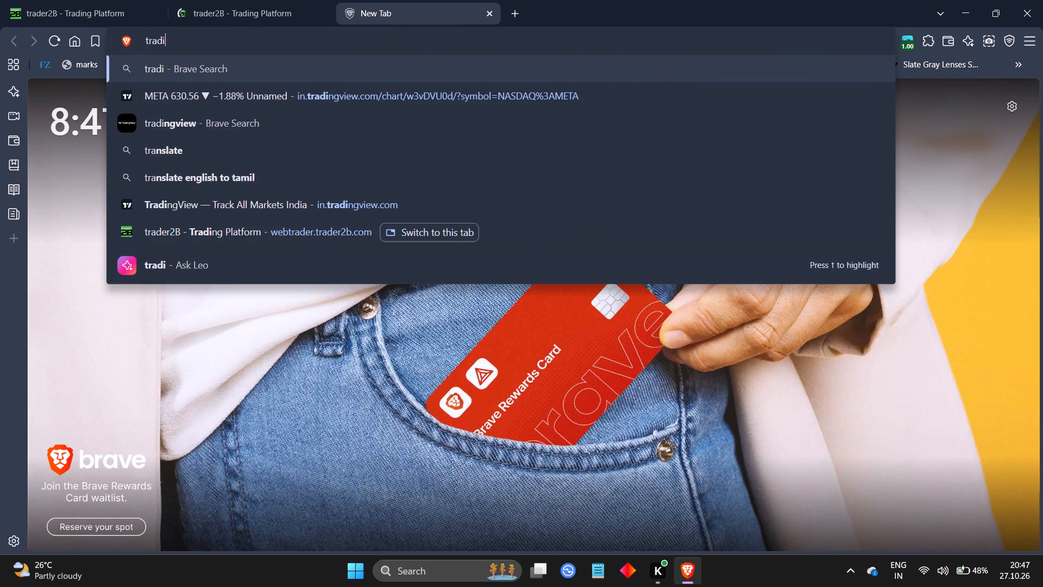
pyautogui.click(282, 84)
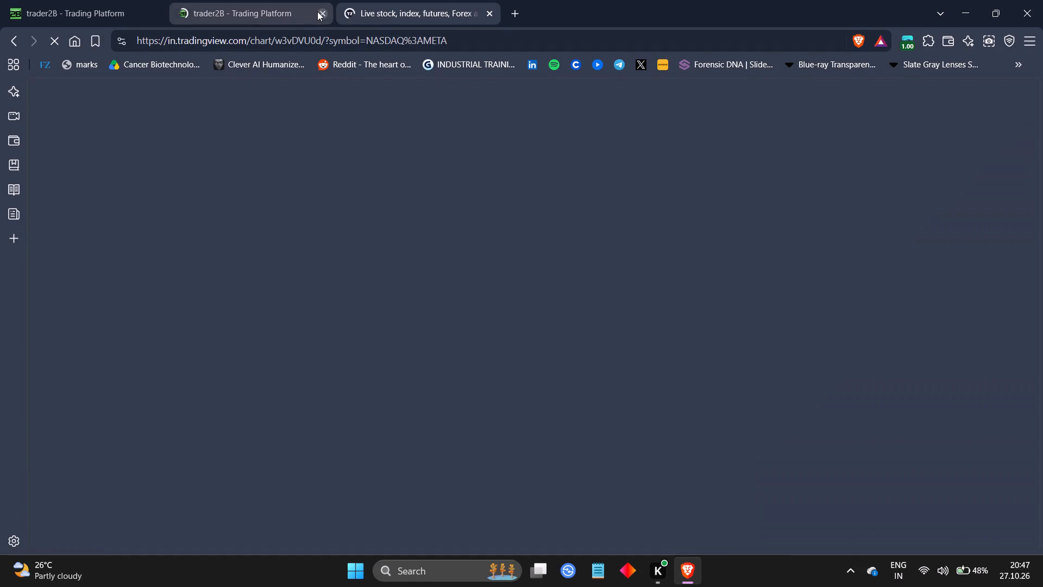
pyautogui.click(318, 11)
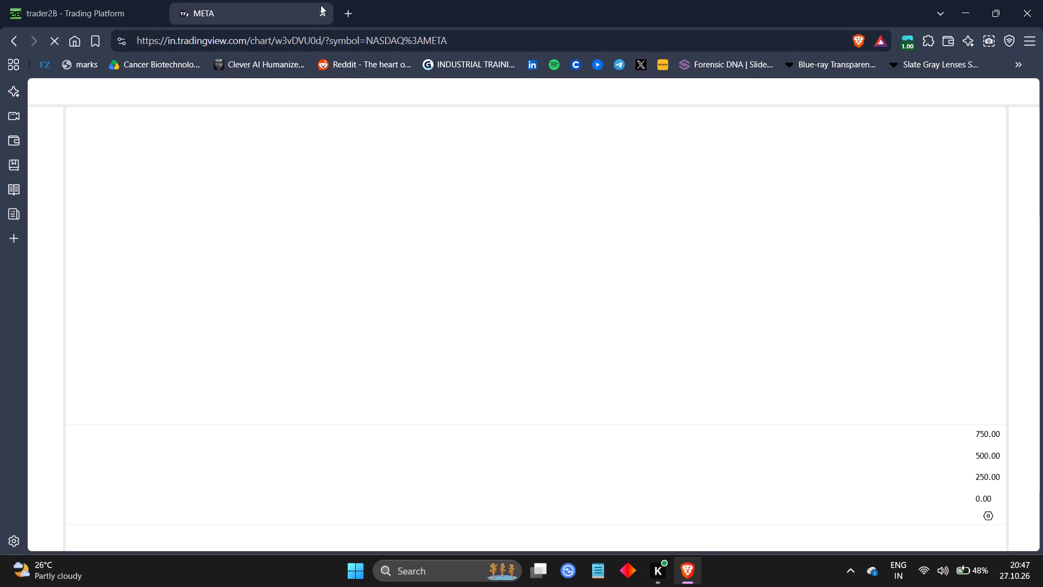
# Open the same TradingView META chart in another new tab.
pyautogui.click(343, 15)
pyautogui.write('tr')
pyautogui.click(265, 127)
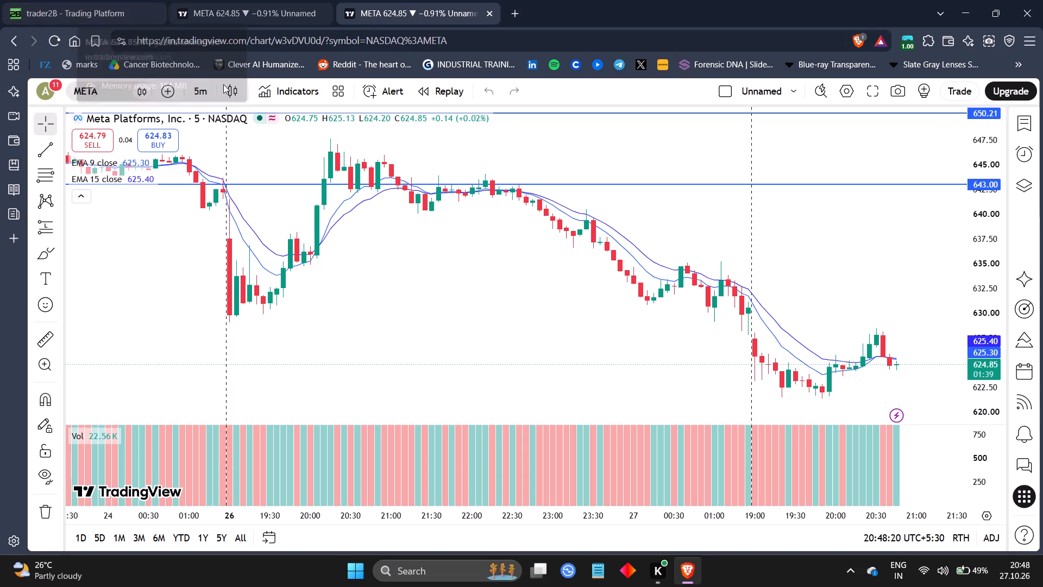
# Enlarge the volume pane of this META chart and compress its scale until individual volume bars stand out, up to about 280K.
pyautogui.moveTo(513, 304); pyautogui.dragTo(375, 277)
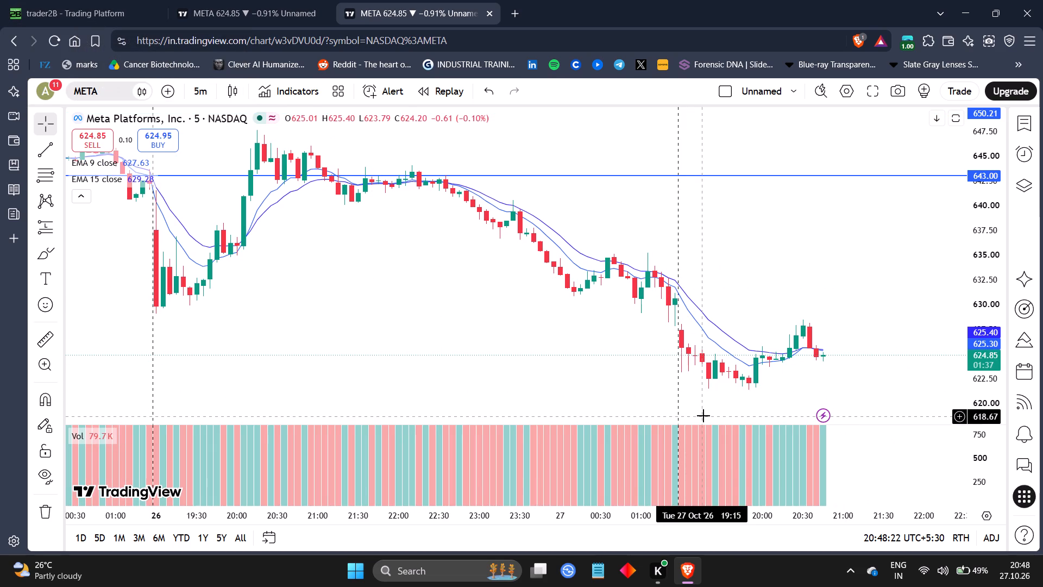
pyautogui.moveTo(982, 440); pyautogui.dragTo(992, 513)
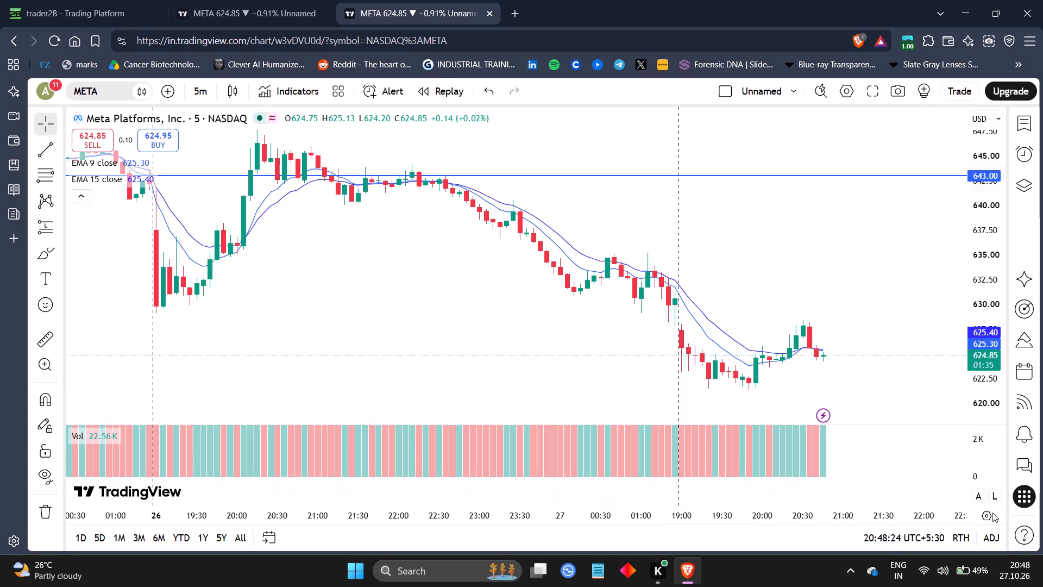
pyautogui.moveTo(992, 513); pyautogui.dragTo(983, 529)
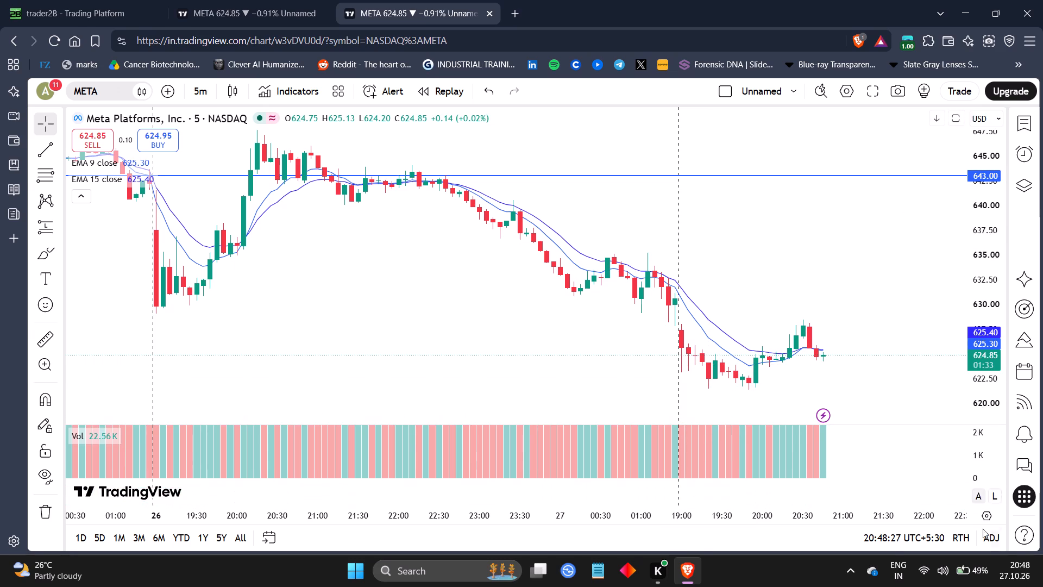
pyautogui.moveTo(983, 529); pyautogui.dragTo(990, 559)
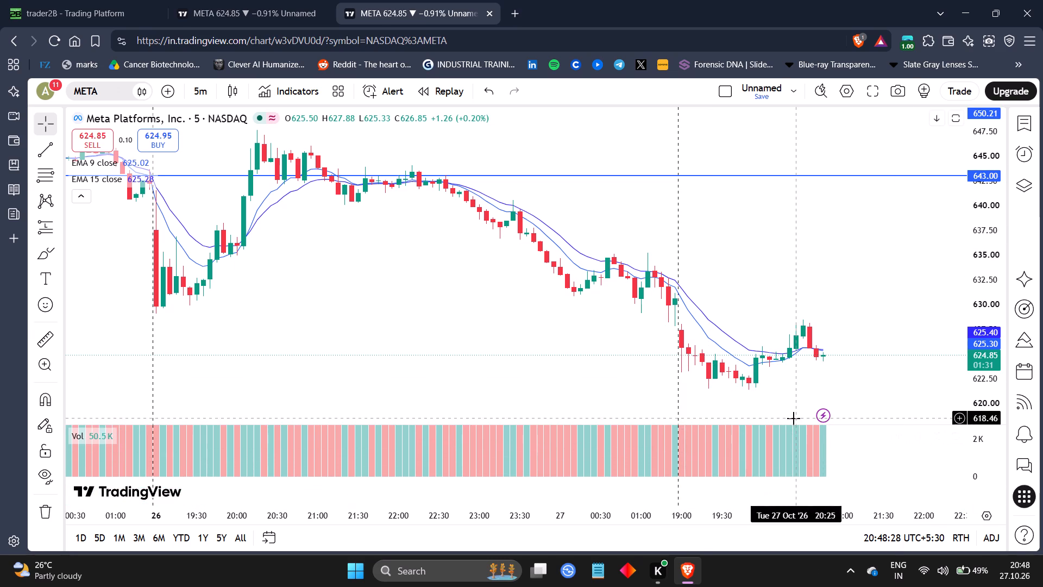
pyautogui.moveTo(795, 426); pyautogui.dragTo(810, 363)
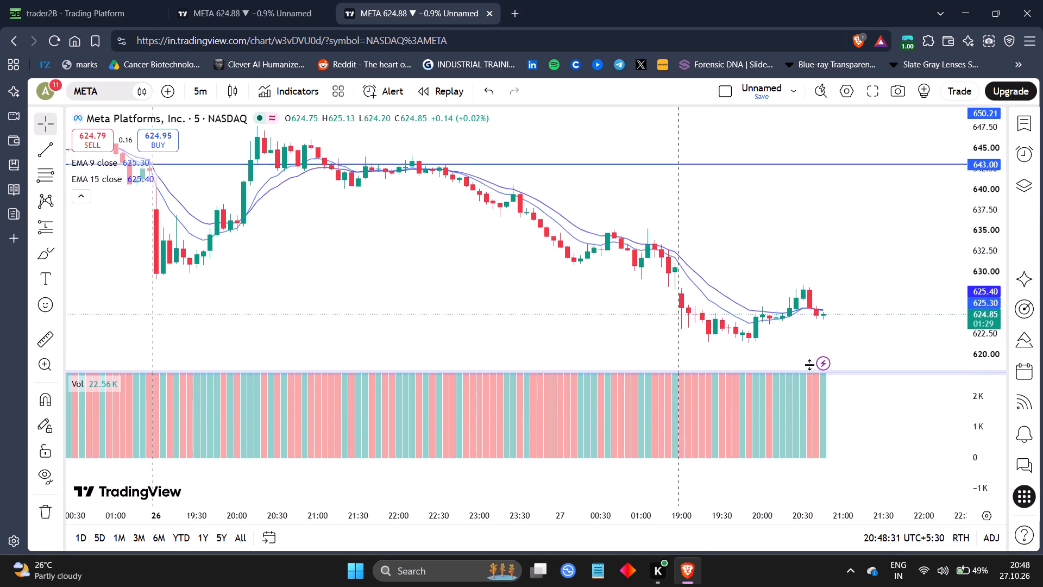
pyautogui.moveTo(810, 363); pyautogui.dragTo(809, 179)
pyautogui.moveTo(971, 273); pyautogui.dragTo(1019, 454)
pyautogui.moveTo(988, 260); pyautogui.dragTo(1011, 479)
pyautogui.moveTo(983, 271); pyautogui.dragTo(1019, 521)
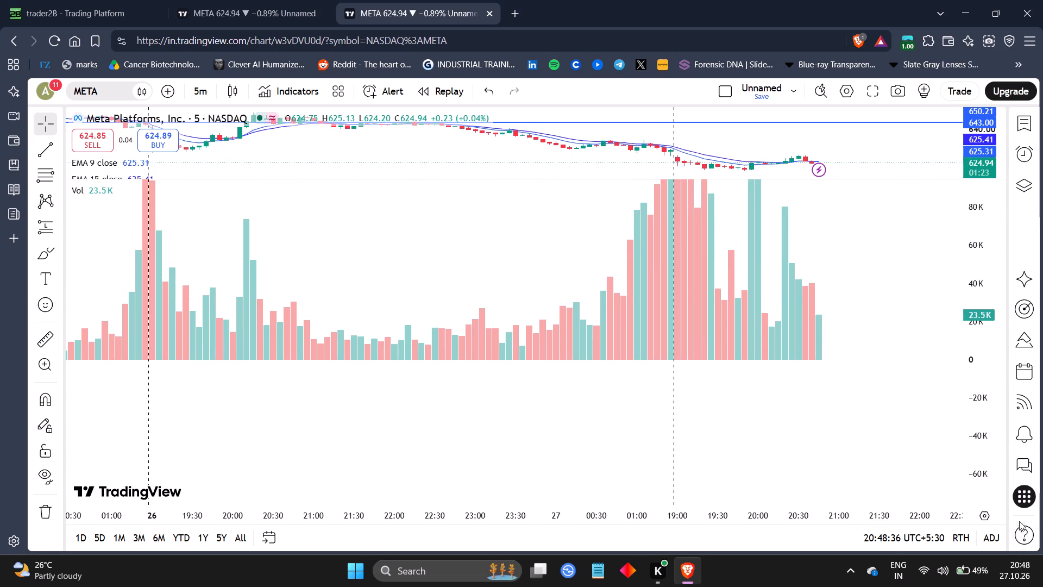
pyautogui.moveTo(1019, 521); pyautogui.dragTo(1019, 522)
pyautogui.moveTo(983, 273); pyautogui.dragTo(999, 470)
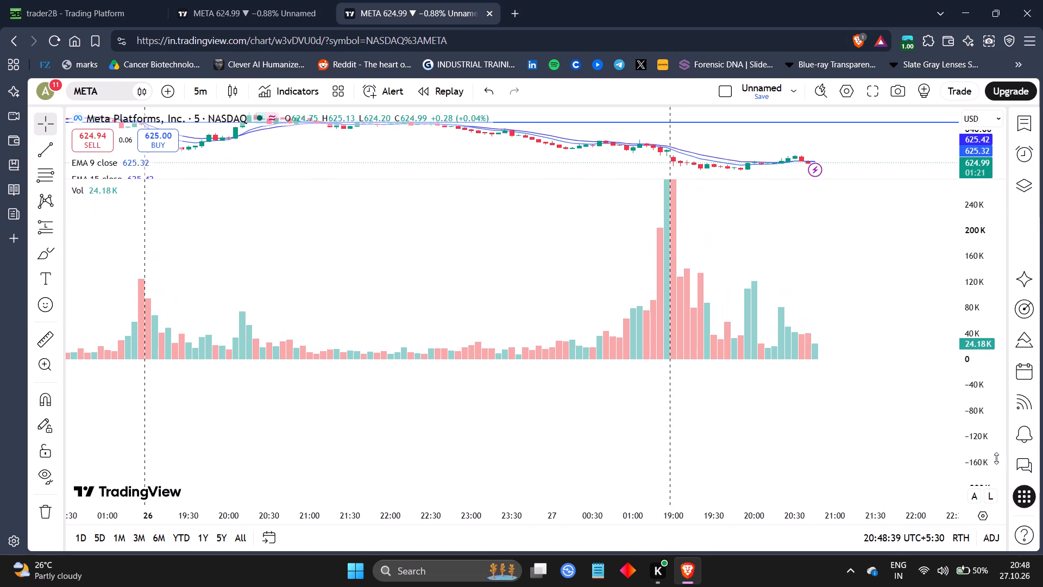
pyautogui.moveTo(974, 264); pyautogui.dragTo(968, 283)
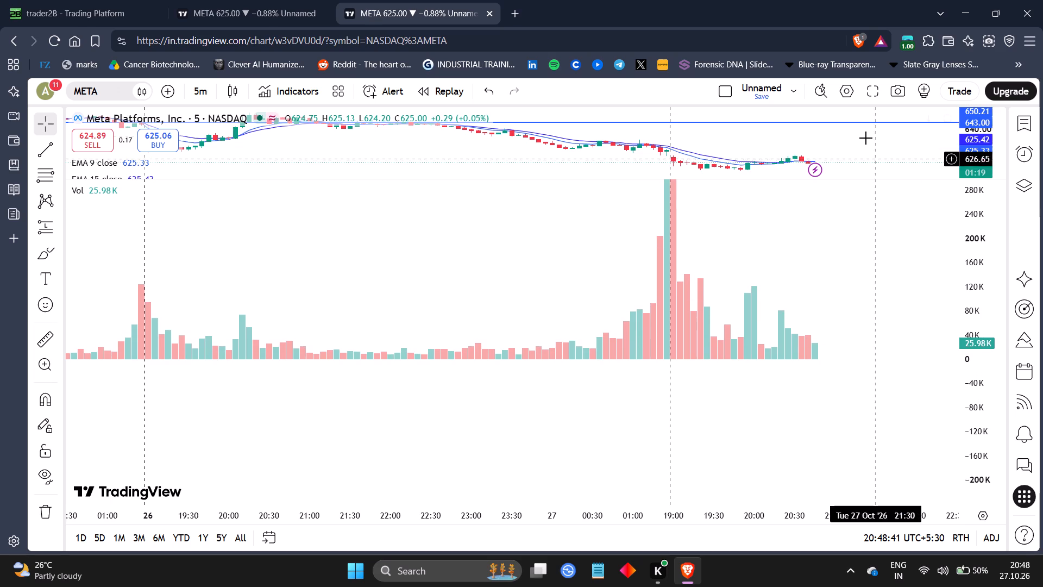
# Shrink the volume pane to restore room for the candles and shift the volume bars down to its base.
pyautogui.moveTo(872, 178); pyautogui.dragTo(890, 377)
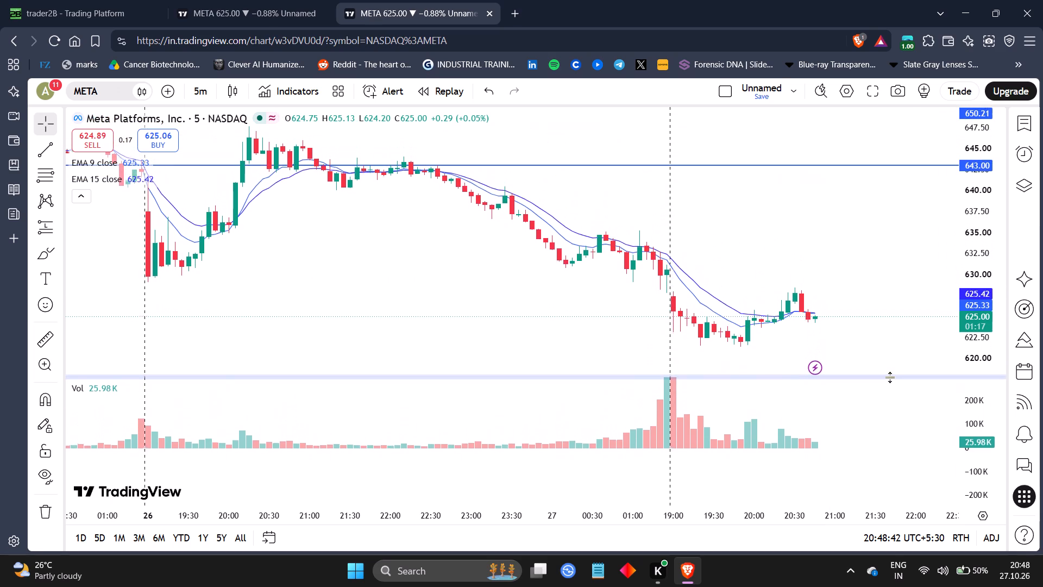
pyautogui.moveTo(890, 377); pyautogui.dragTo(891, 381)
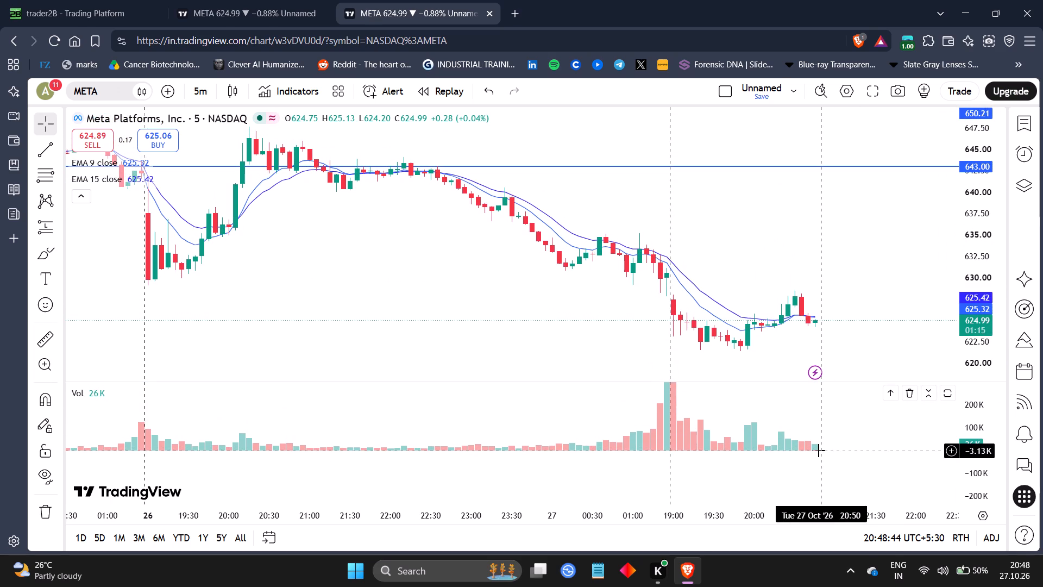
pyautogui.click(819, 451)
pyautogui.moveTo(819, 451); pyautogui.dragTo(827, 501)
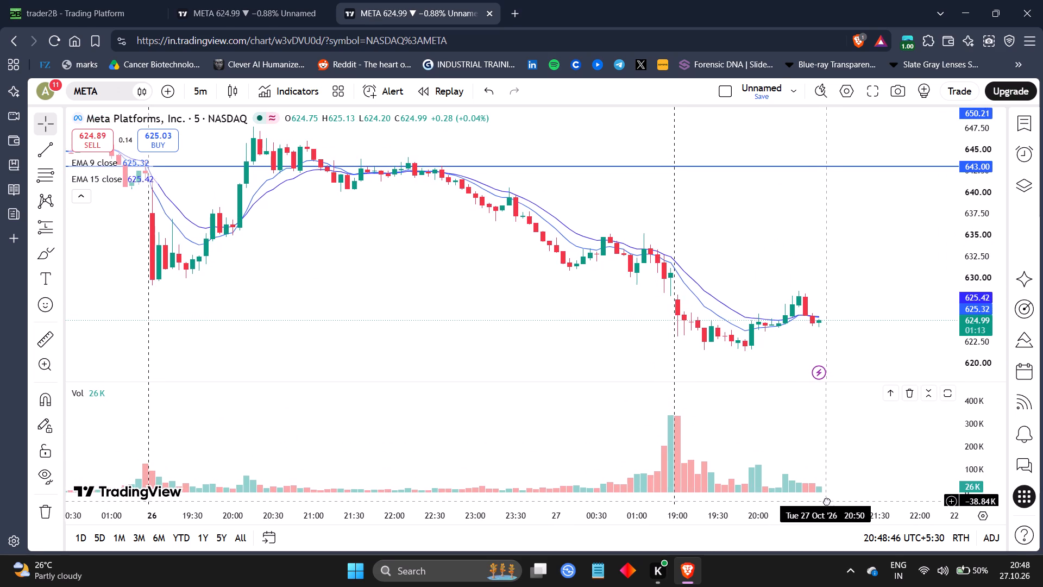
pyautogui.moveTo(827, 501); pyautogui.dragTo(824, 499)
pyautogui.click(818, 380)
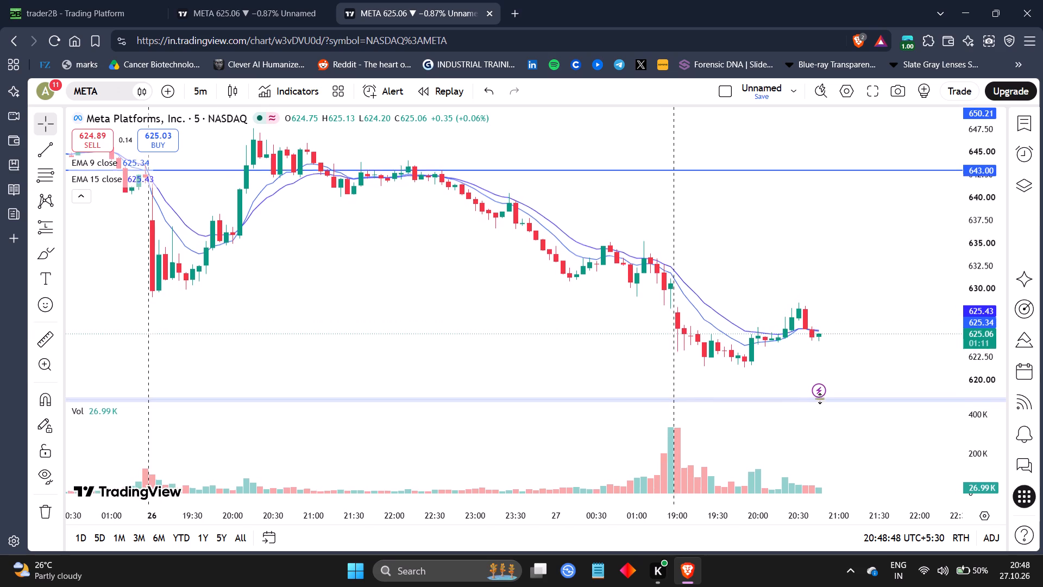
# Compress the volume scale further, seat the bars at the pane's base and reduce the volume pane to a thin strip.
pyautogui.moveTo(849, 266); pyautogui.dragTo(693, 283)
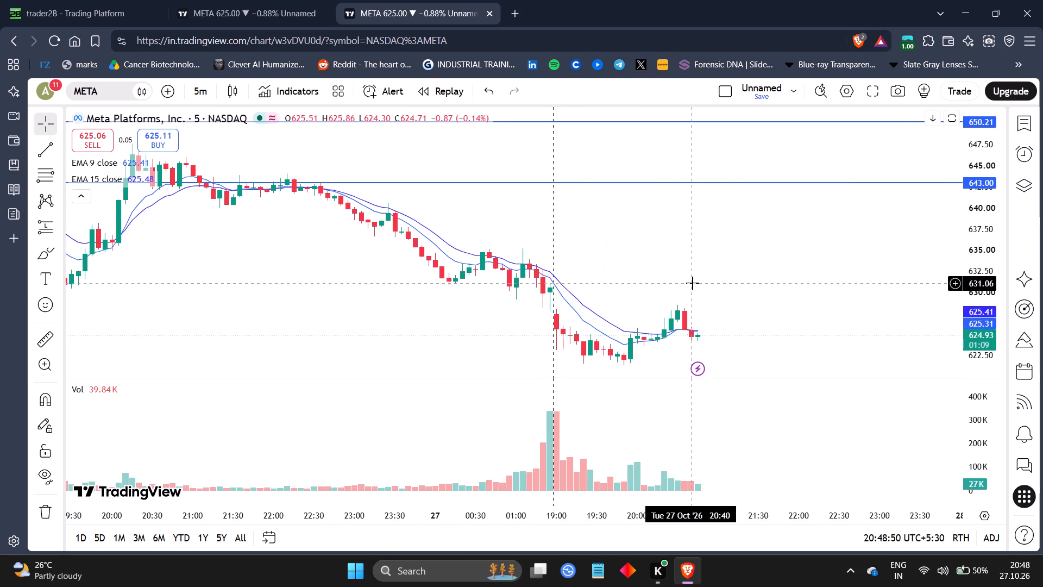
pyautogui.moveTo(980, 413); pyautogui.dragTo(998, 455)
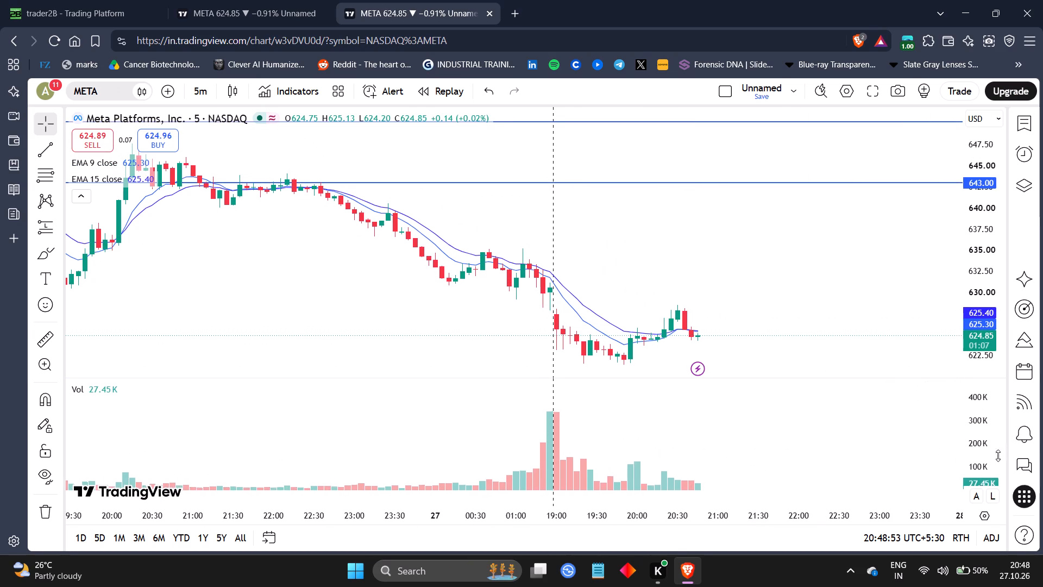
pyautogui.moveTo(998, 455); pyautogui.dragTo(994, 454)
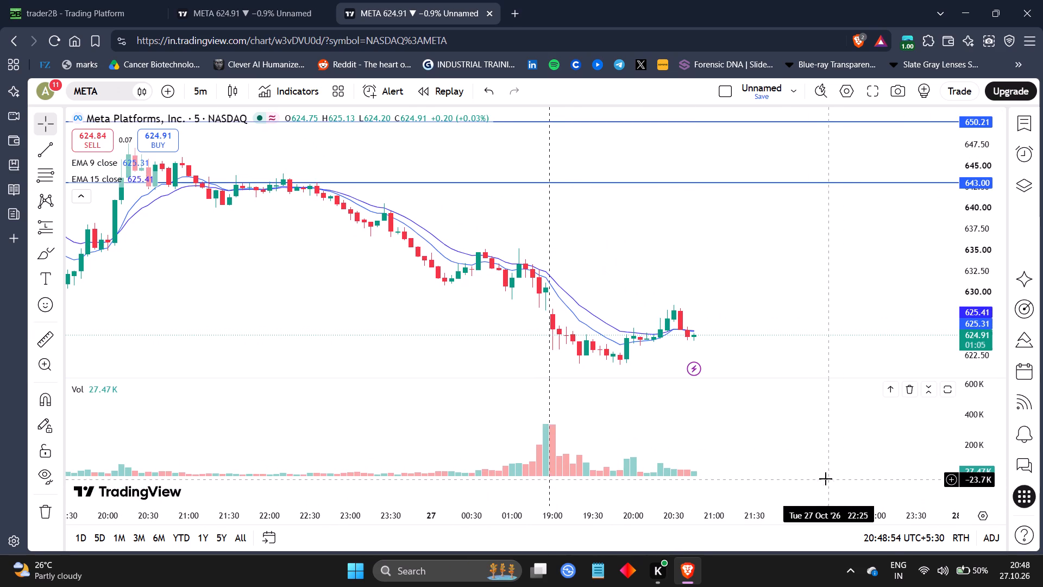
pyautogui.moveTo(824, 474); pyautogui.dragTo(831, 510)
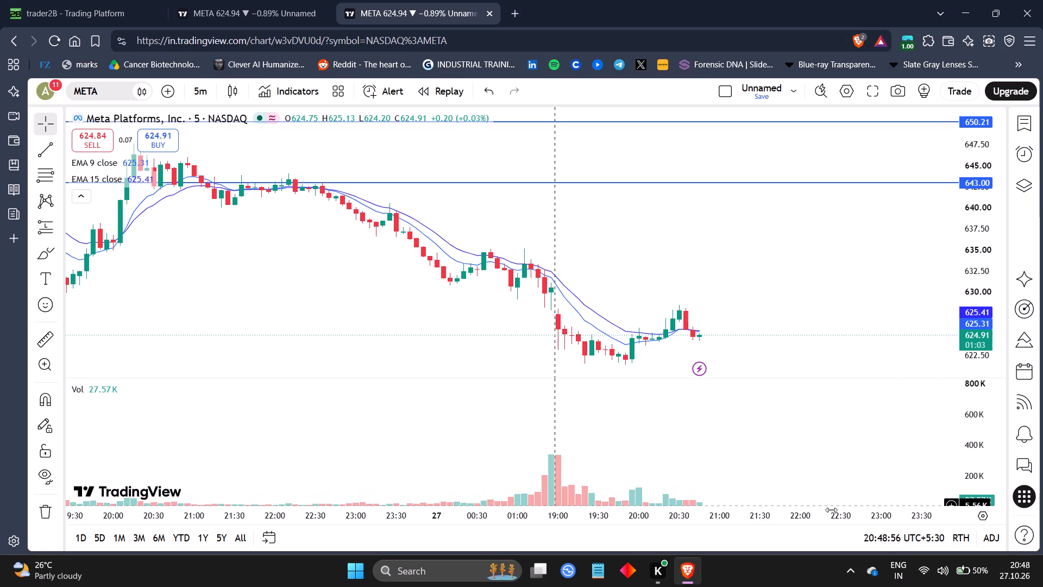
pyautogui.moveTo(831, 510); pyautogui.dragTo(831, 507)
pyautogui.moveTo(770, 379); pyautogui.dragTo(777, 443)
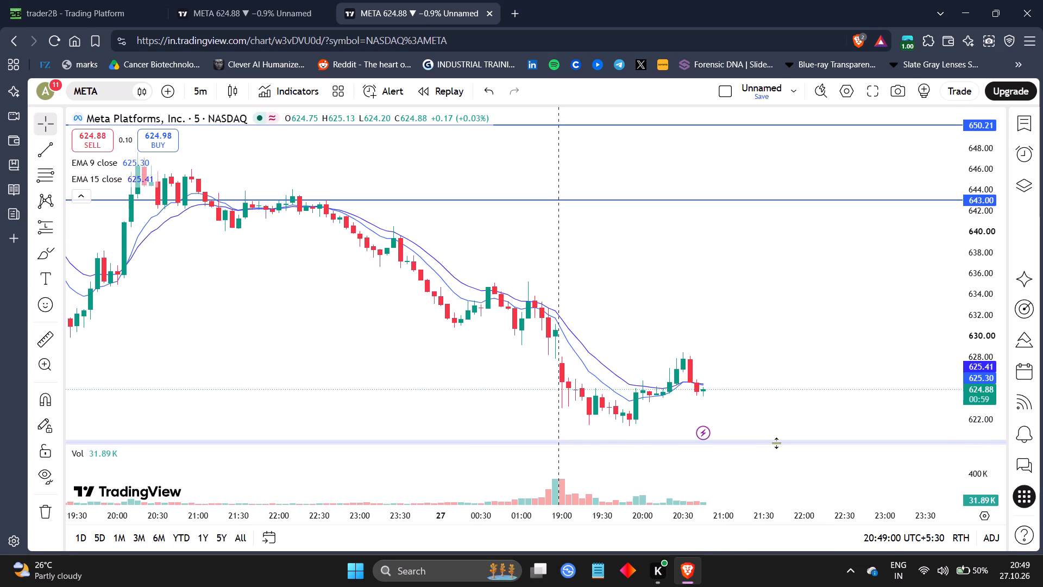
# Adjust the volume bars to fill the strip with about 400K at its top, leaving empty space after the latest candle.
pyautogui.moveTo(985, 479); pyautogui.dragTo(978, 440)
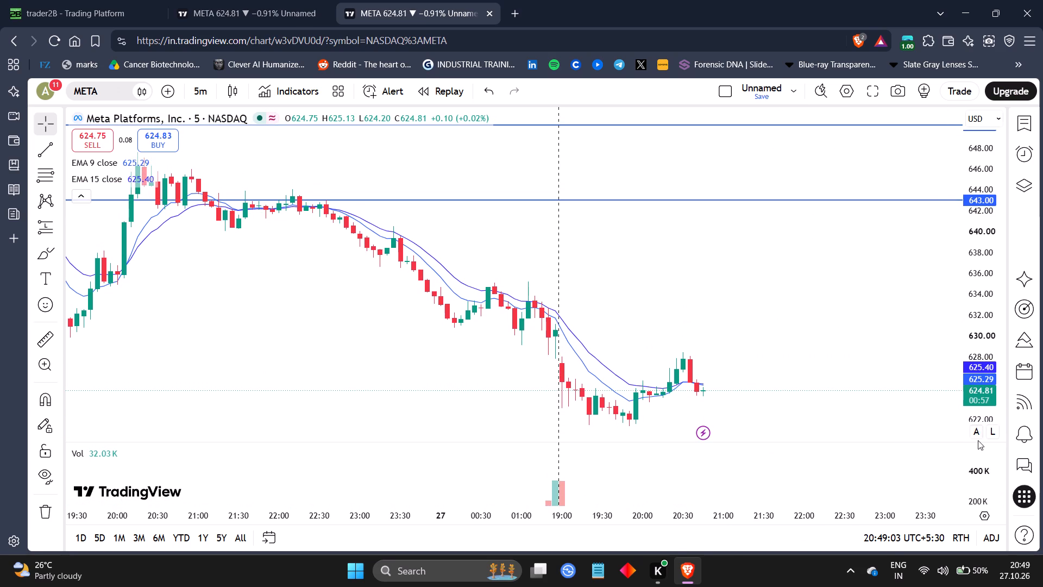
pyautogui.moveTo(978, 440); pyautogui.dragTo(978, 444)
pyautogui.moveTo(807, 492); pyautogui.dragTo(807, 470)
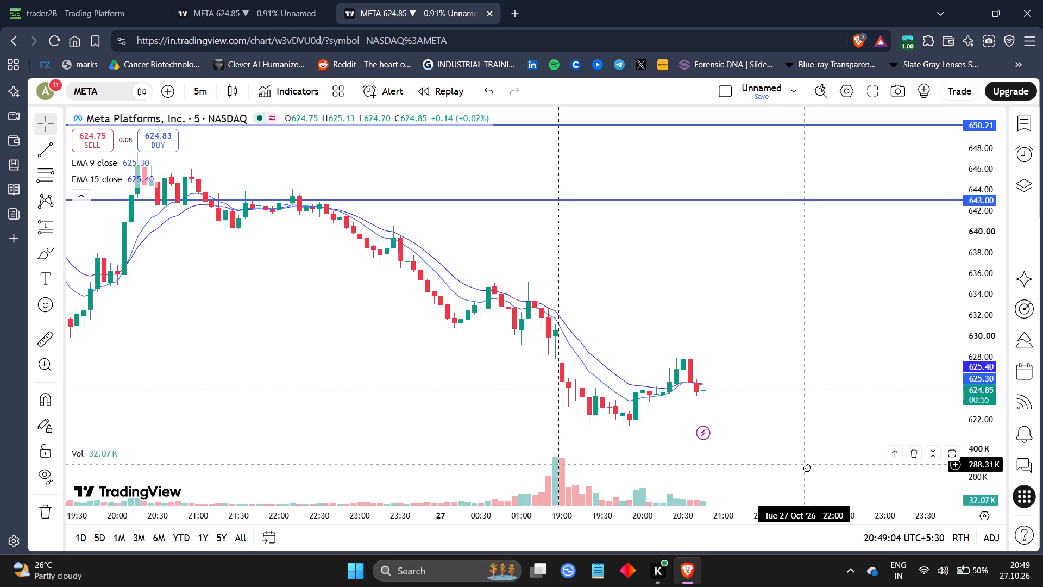
pyautogui.moveTo(807, 470); pyautogui.dragTo(808, 465)
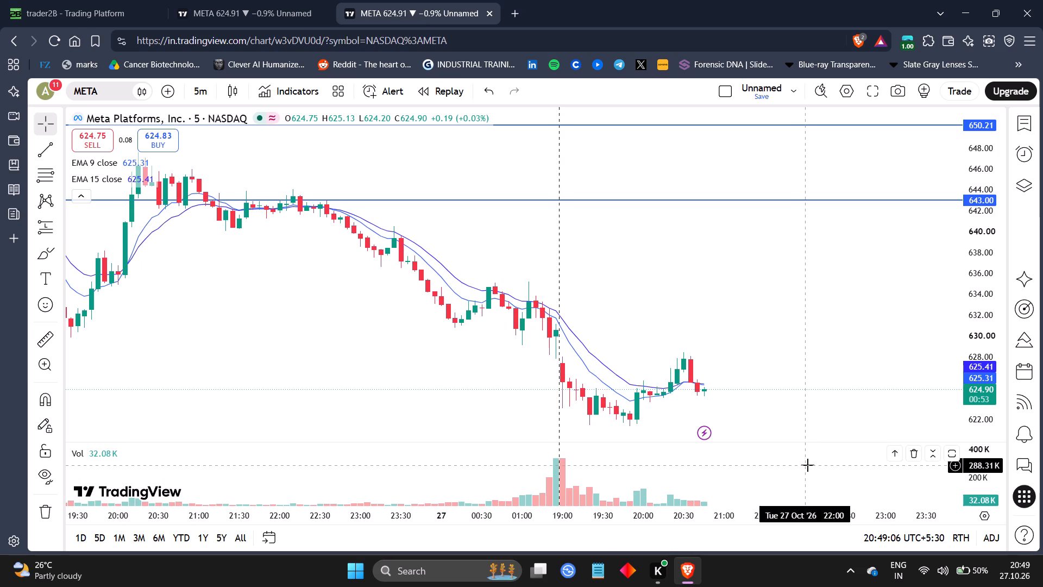
pyautogui.click(830, 354)
pyautogui.moveTo(830, 354); pyautogui.dragTo(793, 331)
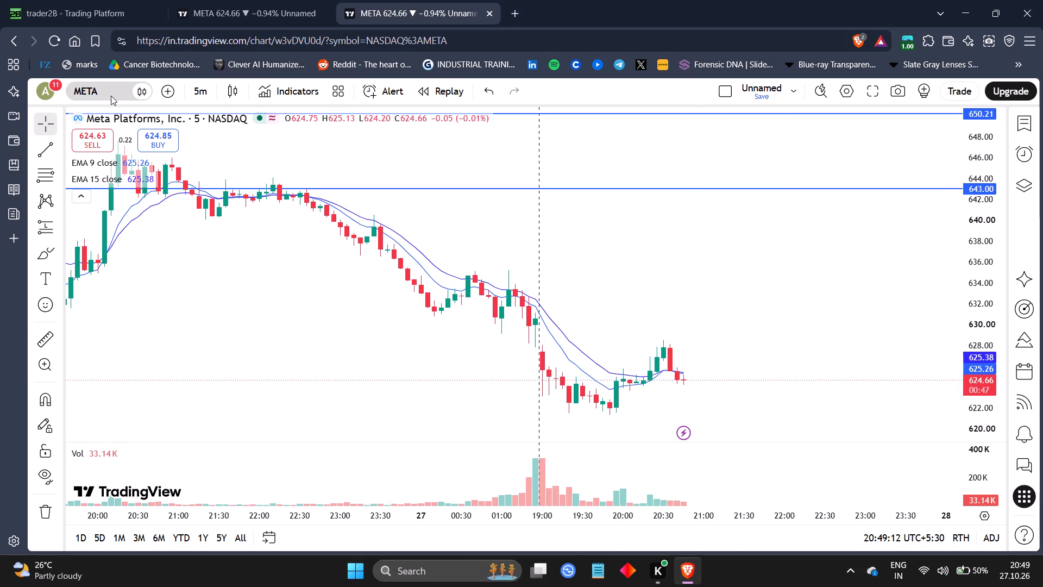
# On the first META chart, compress the volume scale until individual bars stand out up to about 250K, seated at the pane's base.
pyautogui.click(240, 0)
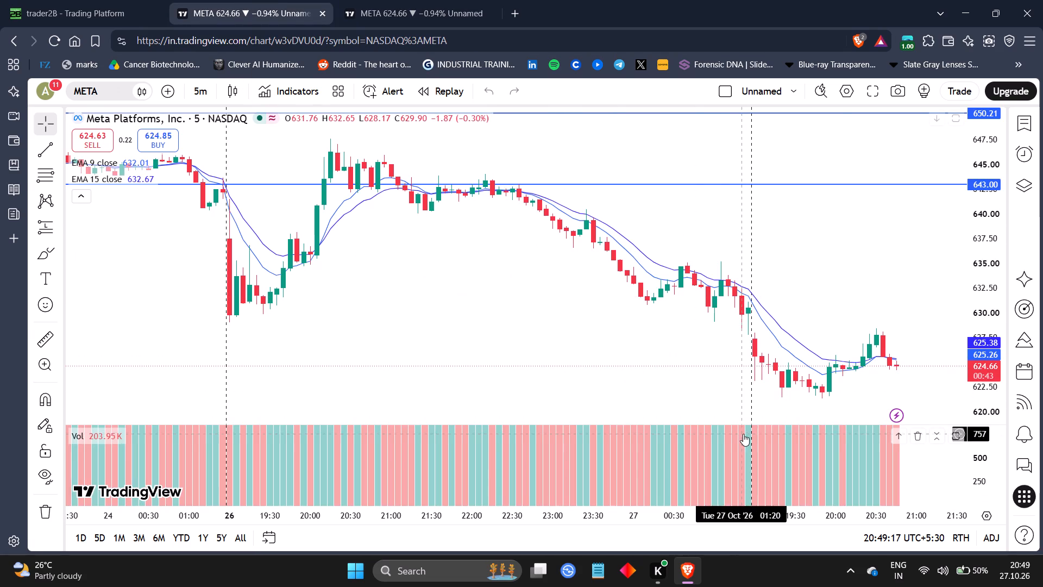
pyautogui.moveTo(978, 438); pyautogui.dragTo(1015, 540)
pyautogui.moveTo(982, 437); pyautogui.dragTo(992, 521)
pyautogui.moveTo(972, 431); pyautogui.dragTo(991, 526)
pyautogui.moveTo(857, 454); pyautogui.dragTo(864, 498)
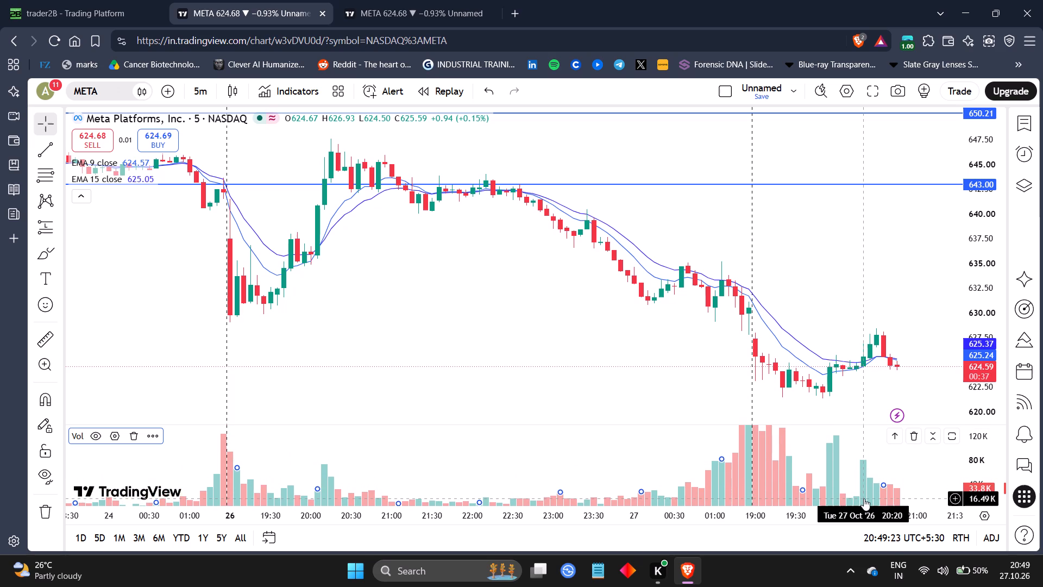
pyautogui.moveTo(980, 444); pyautogui.dragTo(985, 482)
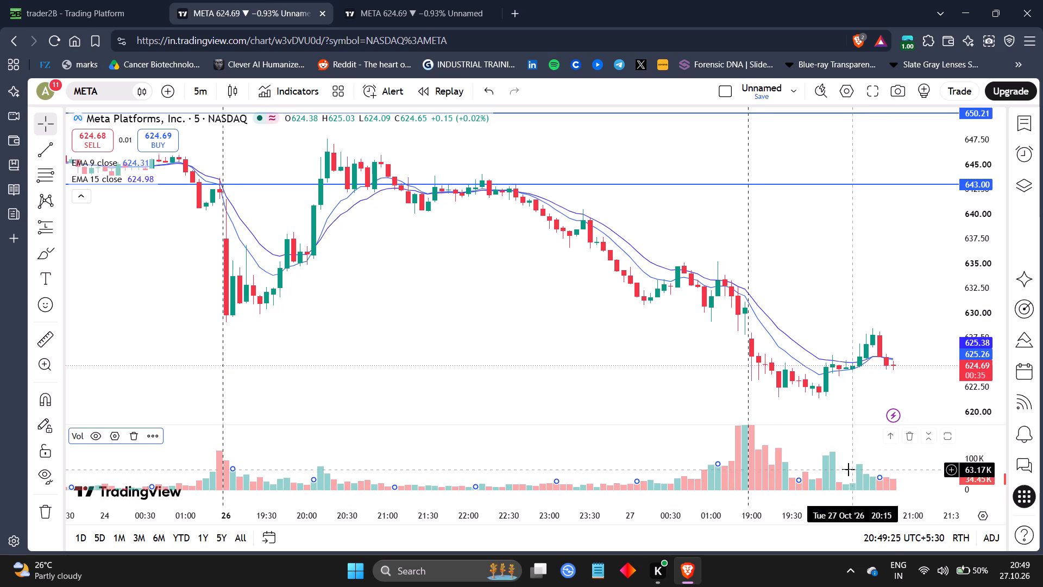
pyautogui.moveTo(849, 470); pyautogui.dragTo(846, 491)
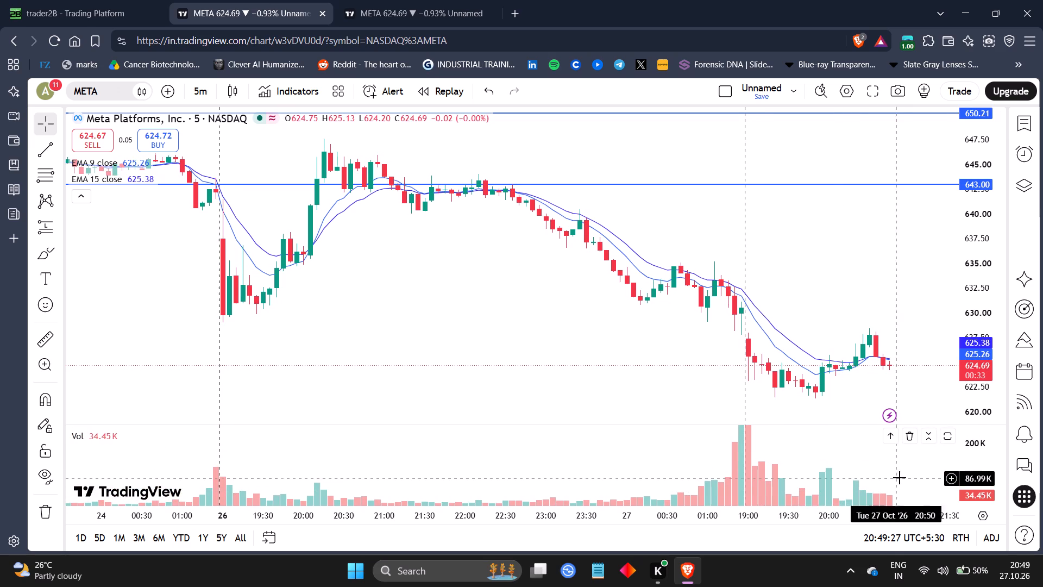
# Leave empty space after the latest candle, compress the volume scale to about 400K and shrink the volume pane to a thin strip.
pyautogui.moveTo(800, 445); pyautogui.dragTo(651, 444)
pyautogui.moveTo(651, 444); pyautogui.dragTo(495, 428)
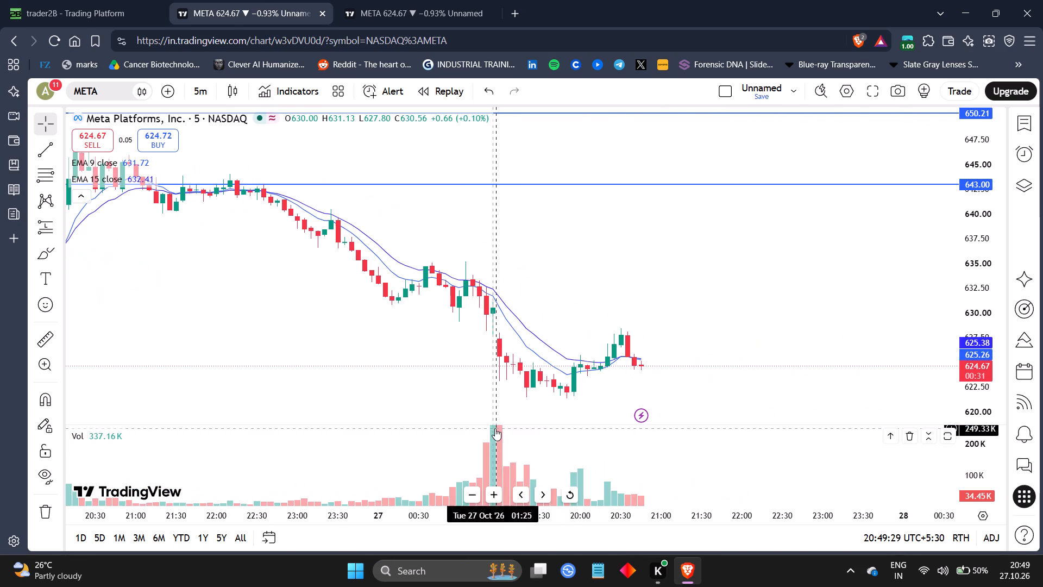
pyautogui.moveTo(563, 441); pyautogui.dragTo(570, 454)
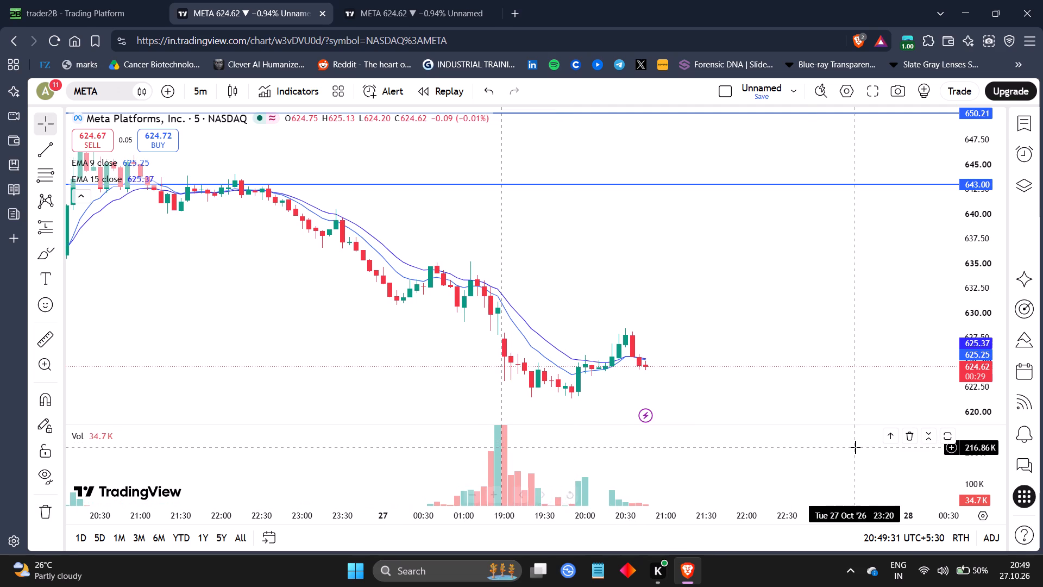
pyautogui.moveTo(978, 439); pyautogui.dragTo(997, 478)
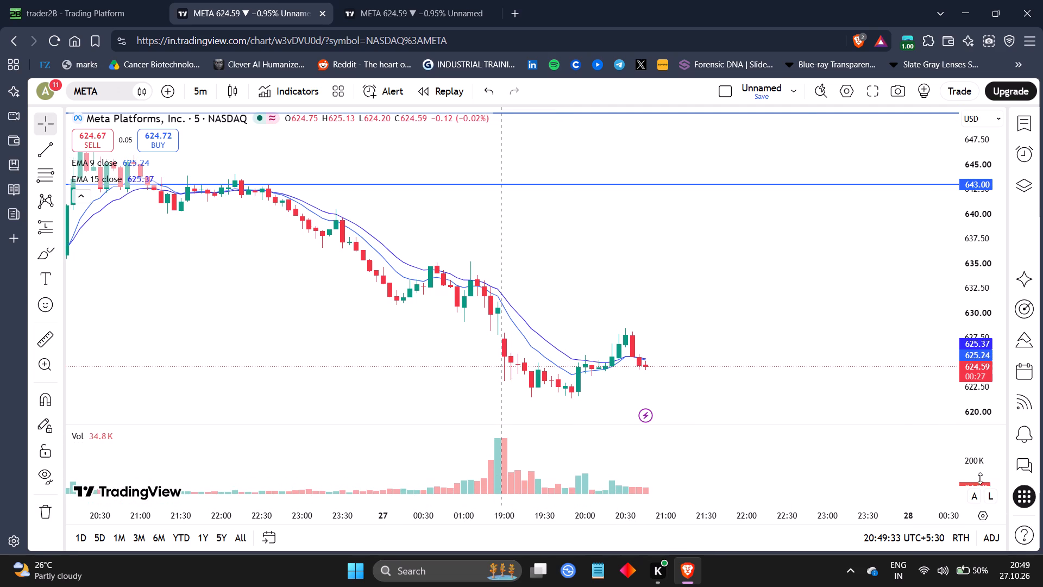
pyautogui.moveTo(771, 488); pyautogui.dragTo(778, 505)
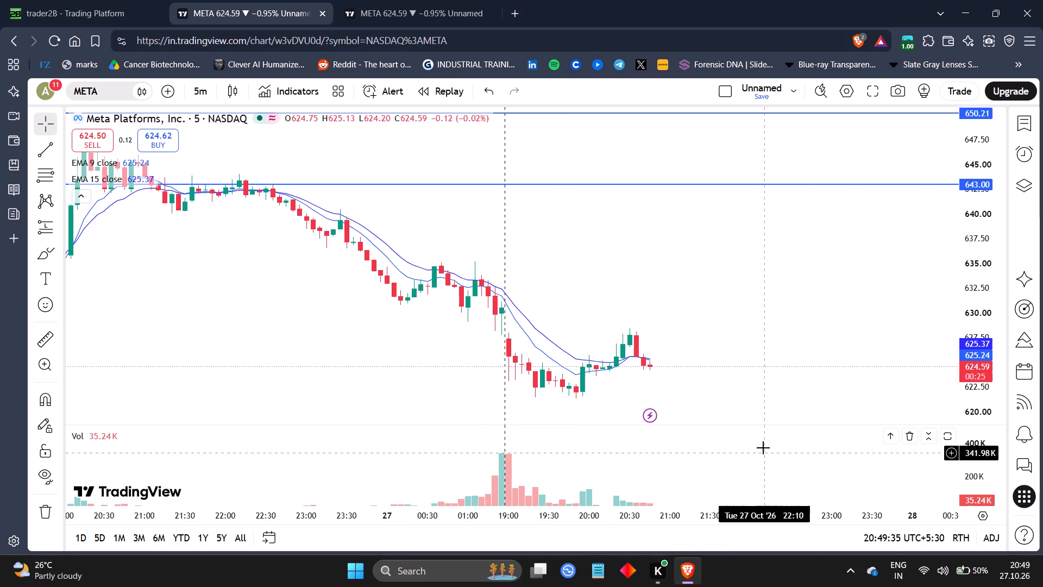
pyautogui.moveTo(759, 425); pyautogui.dragTo(764, 451)
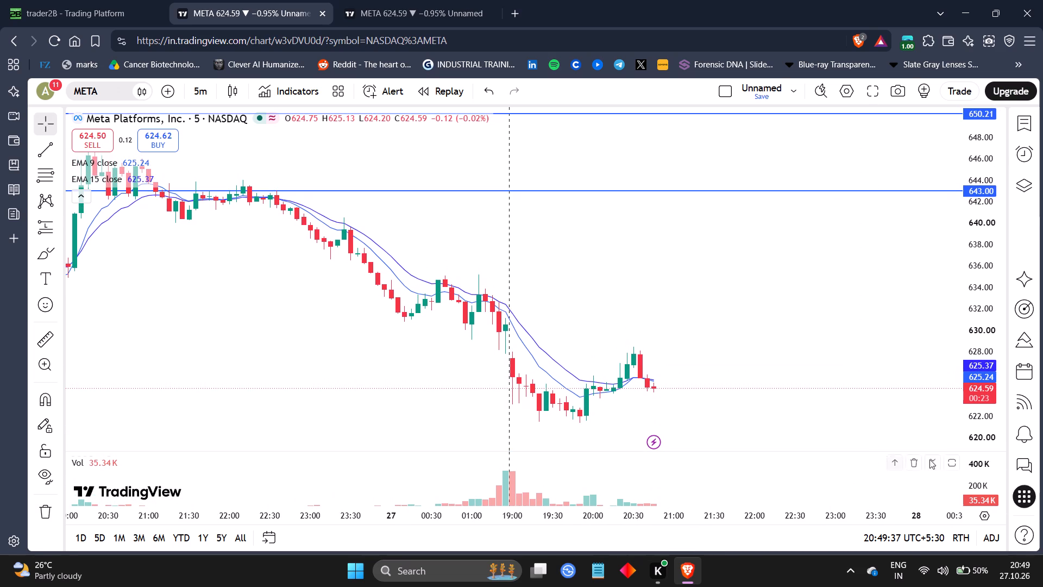
# Stretch the volume bars to fill the thin strip, with 200K at about mid-height and the bars resting on its base.
pyautogui.moveTo(976, 464); pyautogui.dragTo(977, 422)
pyautogui.moveTo(845, 493); pyautogui.dragTo(845, 469)
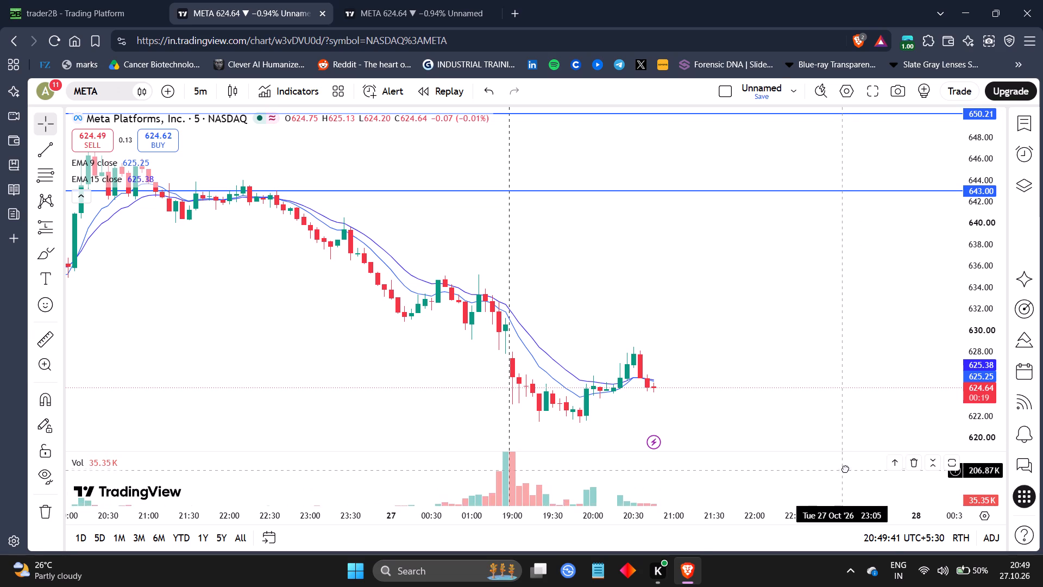
pyautogui.moveTo(845, 469); pyautogui.dragTo(840, 465)
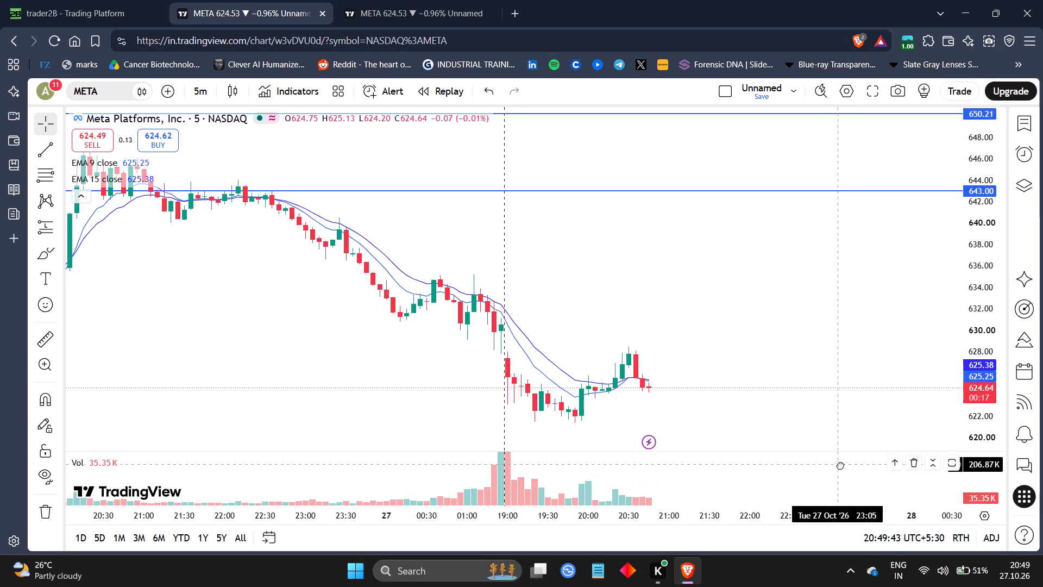
pyautogui.moveTo(986, 471); pyautogui.dragTo(983, 483)
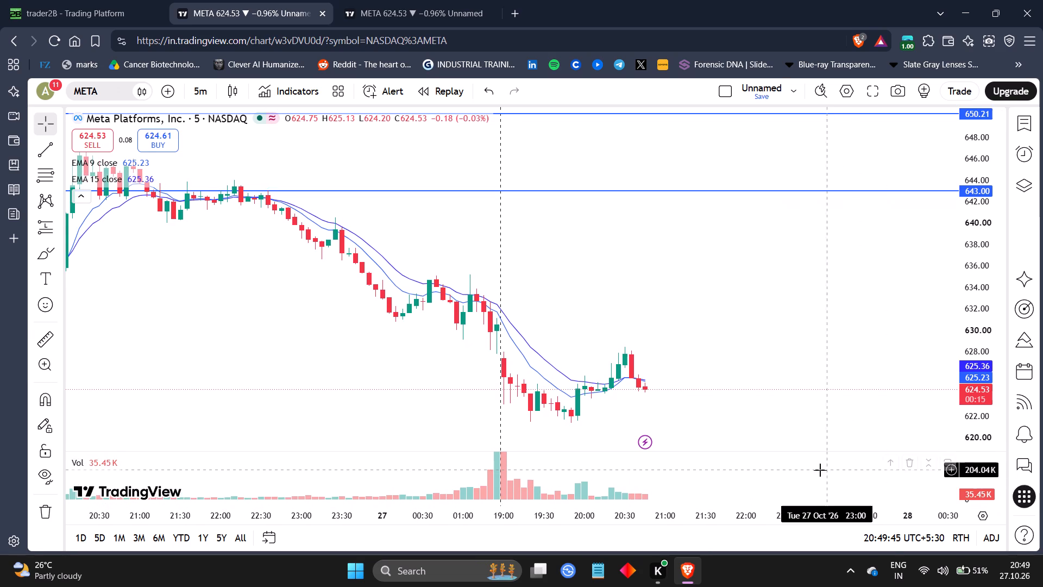
pyautogui.moveTo(820, 470); pyautogui.dragTo(824, 484)
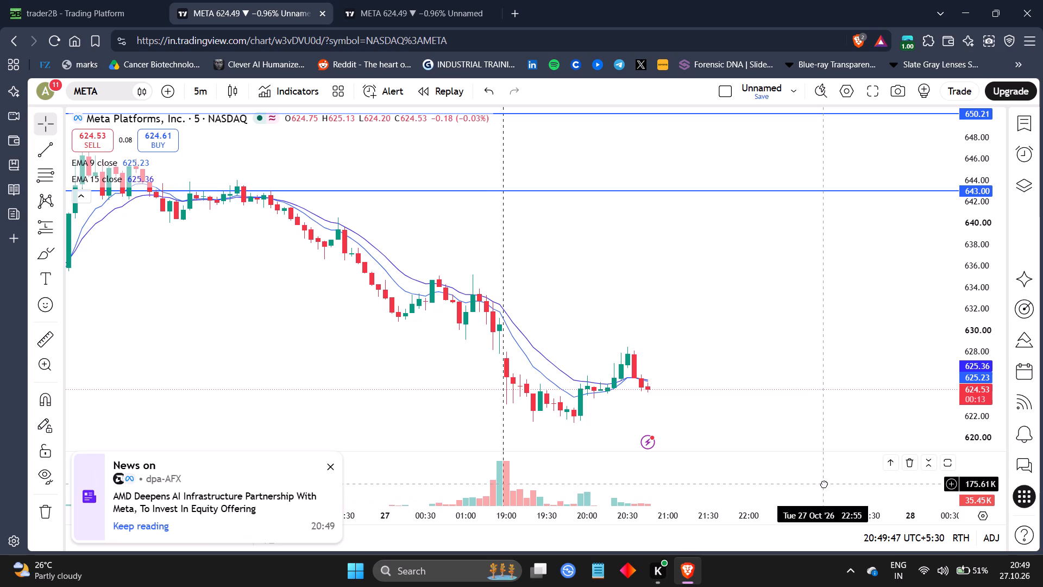
pyautogui.moveTo(824, 484); pyautogui.dragTo(825, 480)
pyautogui.click(795, 377)
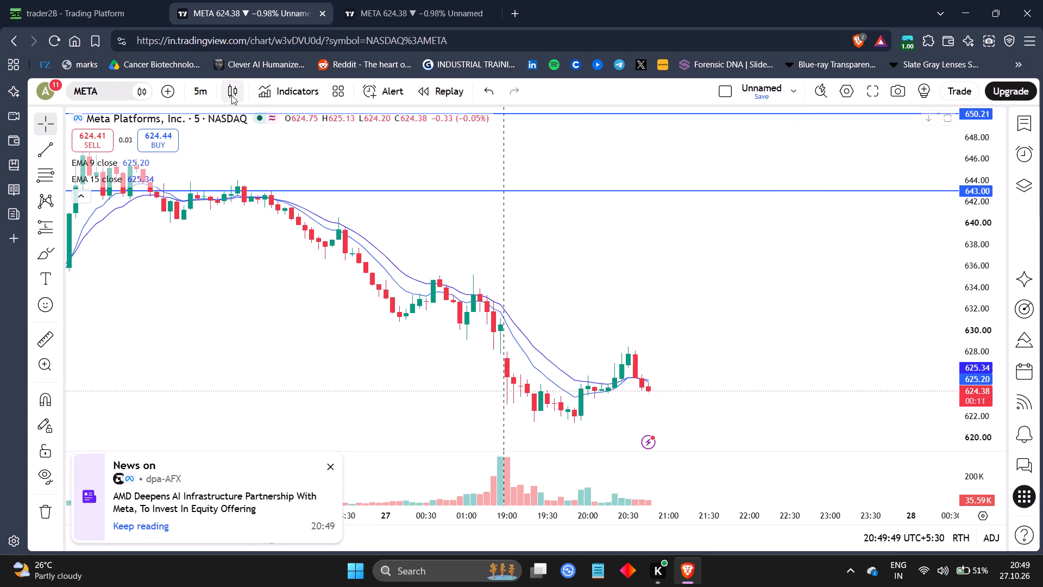
# Filter the symbol search to USA stocks, clear the META query and load NVIDIA (NVDA) in this chart.
pyautogui.click(81, 84)
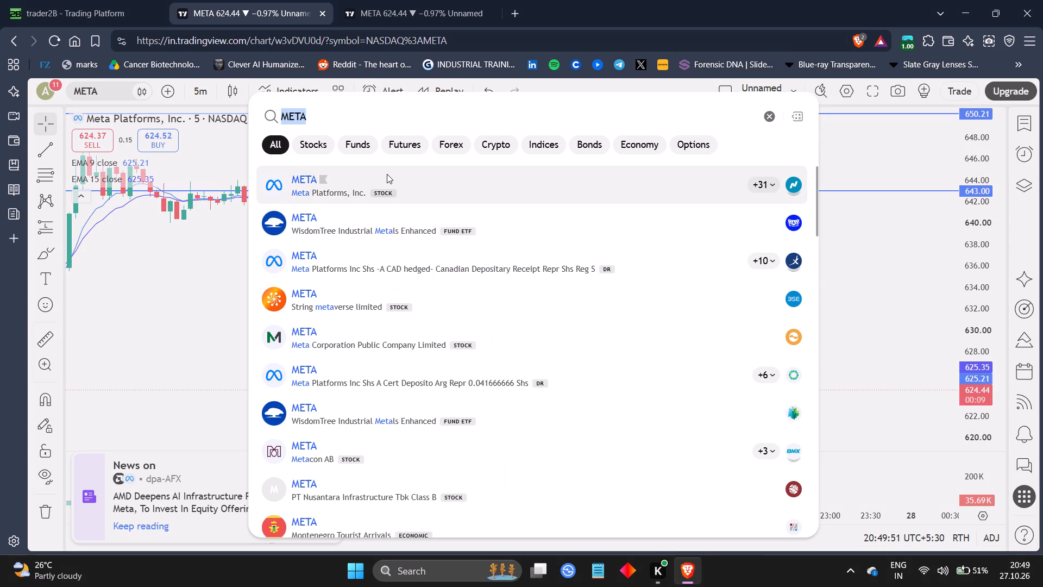
pyautogui.click(318, 146)
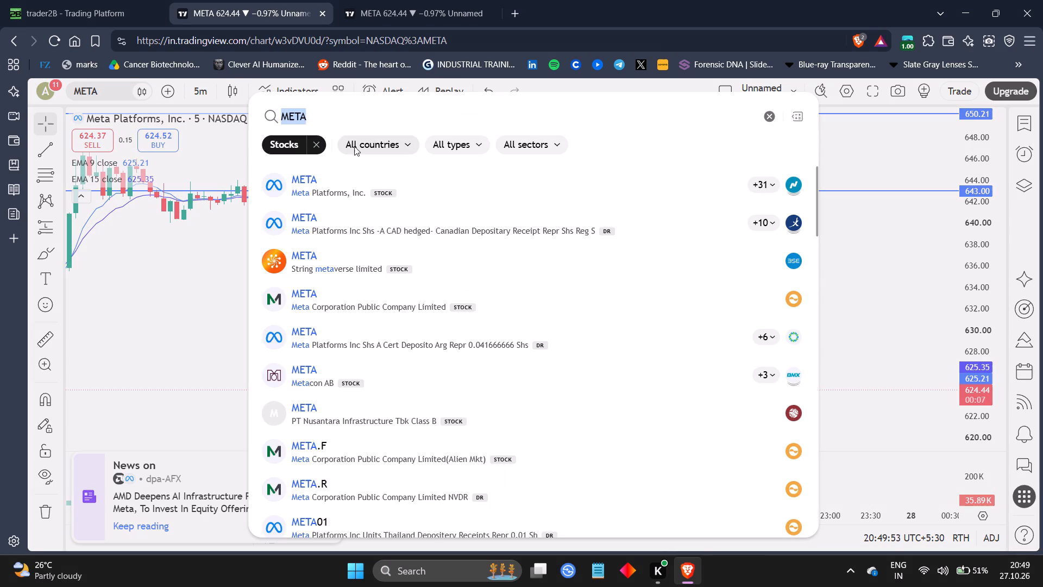
pyautogui.click(354, 146)
pyautogui.click(326, 248)
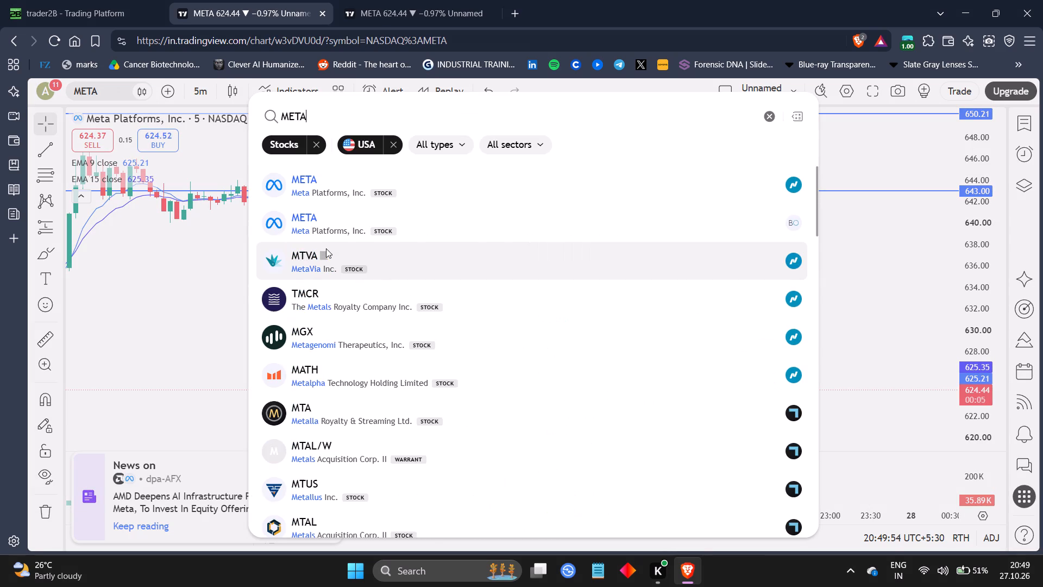
pyautogui.press('BackSpace')
pyautogui.press('BackSpace')
pyautogui.press('BackSpace')
pyautogui.press('BackSpace')
pyautogui.press('BackSpace')
pyautogui.press('BackSpace')
pyautogui.press('BackSpace')
pyautogui.press('BackSpace')
pyautogui.press('BackSpace')
pyautogui.press('BackSpace')
pyautogui.press('BackSpace')
pyautogui.press('BackSpace')
pyautogui.press('BackSpace')
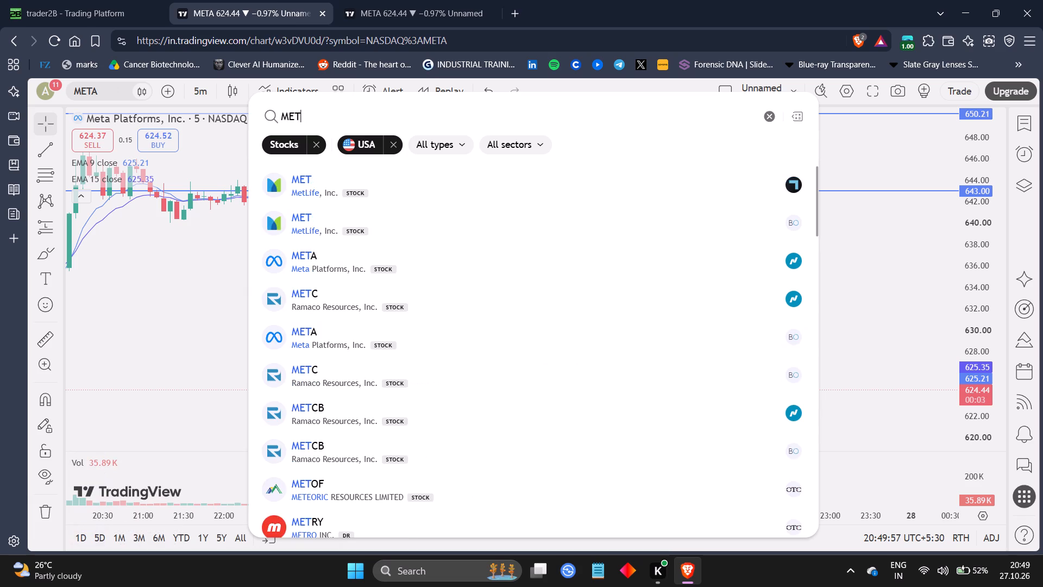
pyautogui.click(357, 230)
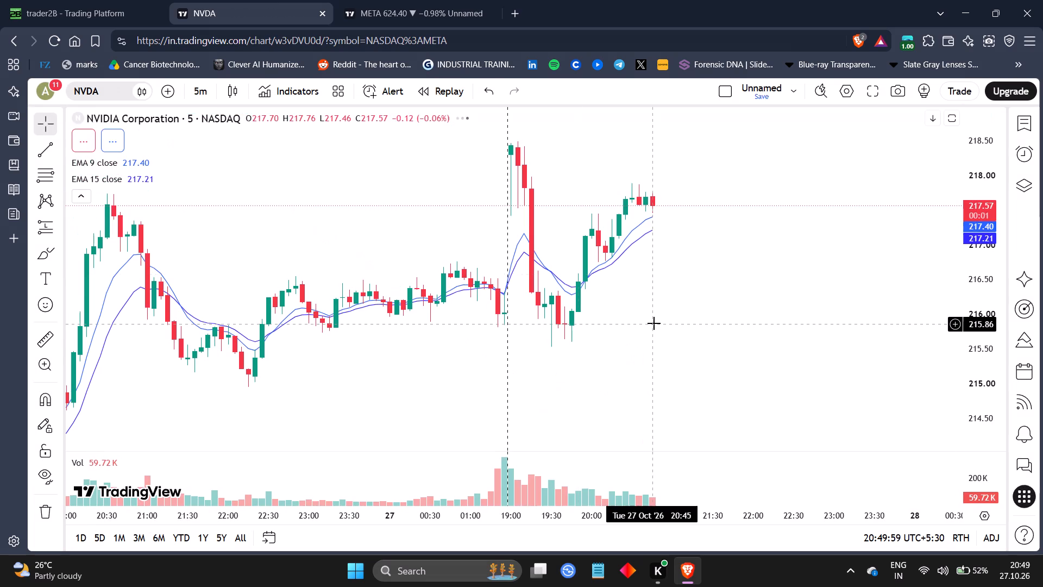
pyautogui.moveTo(768, 303); pyautogui.dragTo(844, 349)
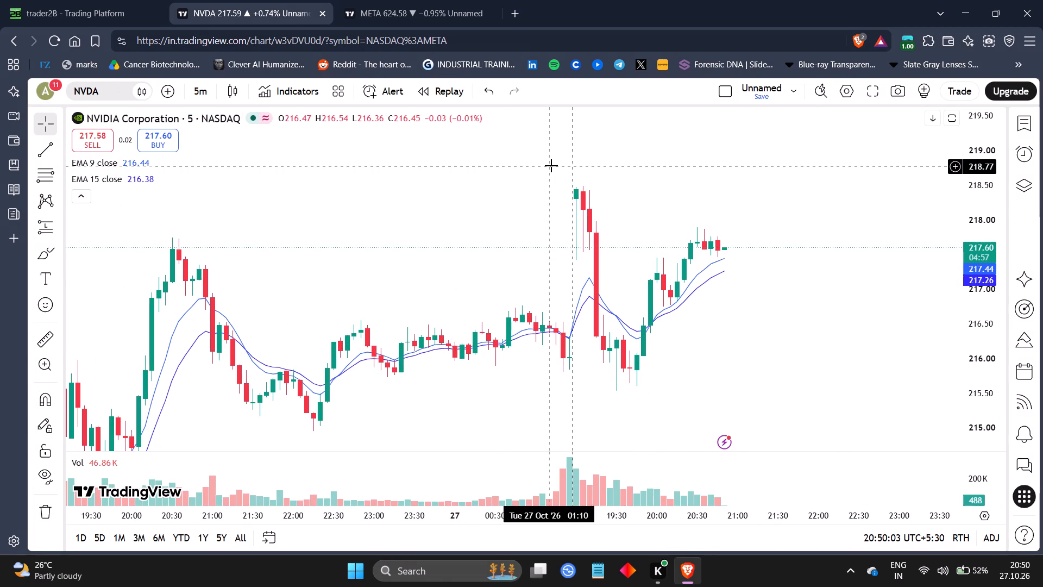
# Change this chart's symbol to Apple (AAPL) and compress its time scale to show several sessions with space after the latest candle.
pyautogui.click(120, 85)
pyautogui.press('BackSpace')
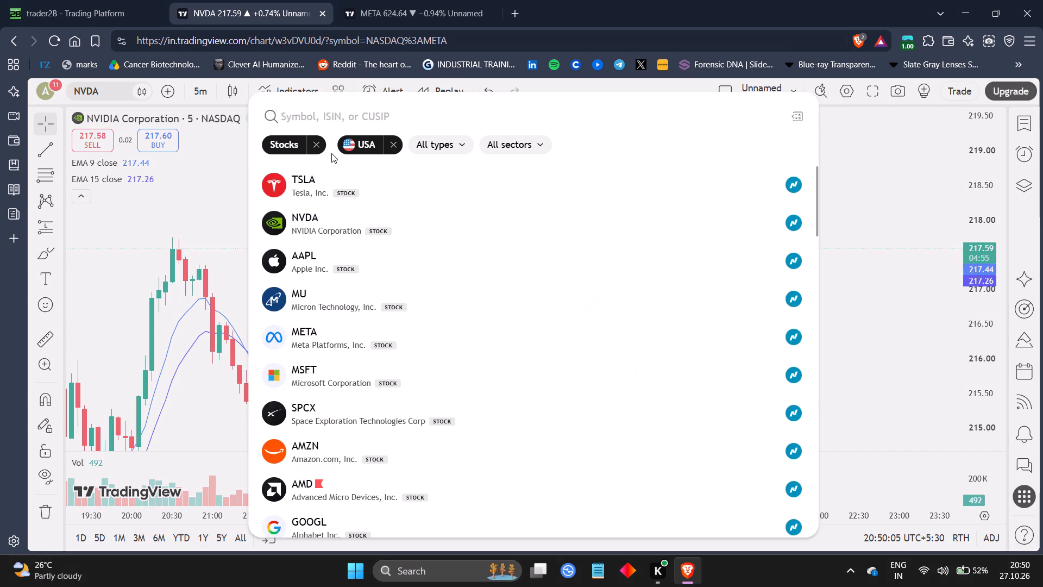
pyautogui.click(366, 275)
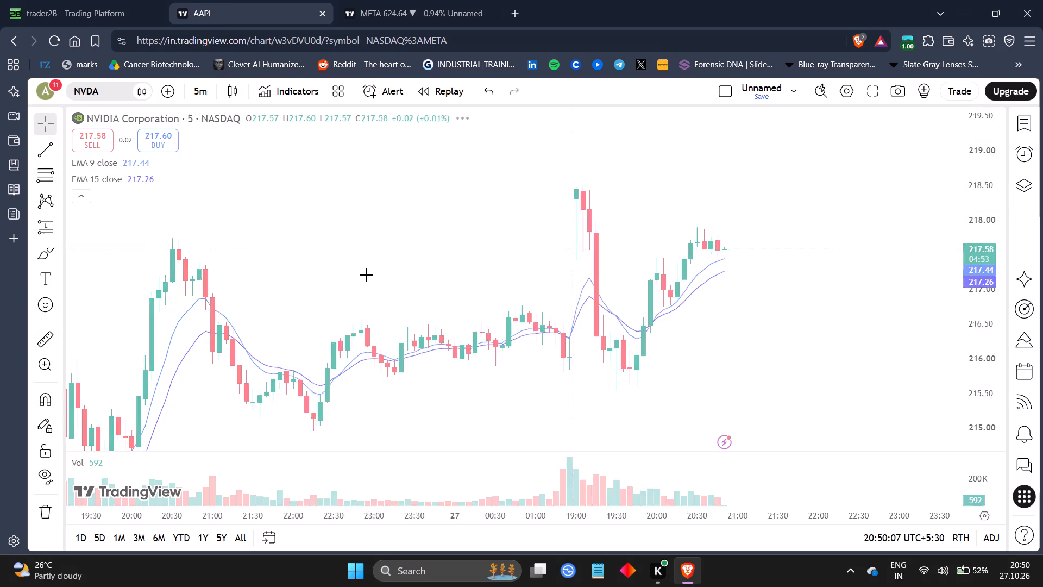
pyautogui.moveTo(690, 273); pyautogui.dragTo(745, 297)
pyautogui.moveTo(745, 297); pyautogui.dragTo(725, 297)
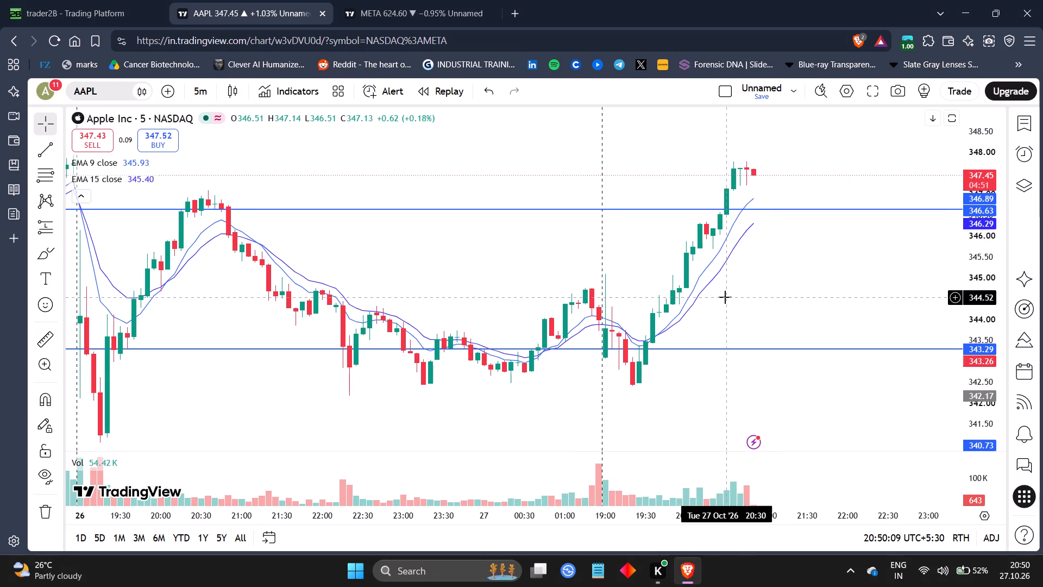
pyautogui.moveTo(619, 516); pyautogui.dragTo(756, 509)
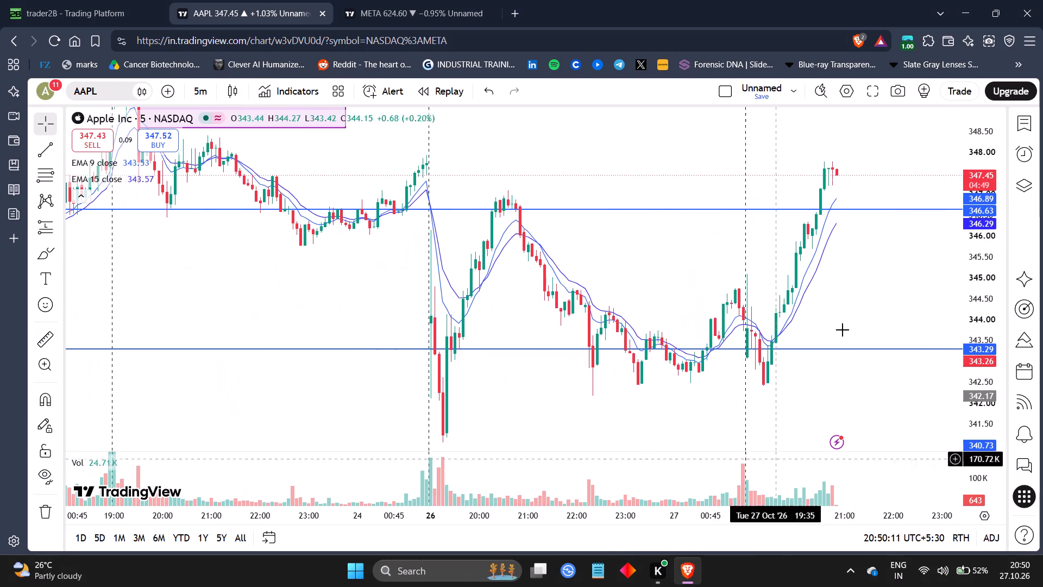
pyautogui.moveTo(882, 258); pyautogui.dragTo(753, 273)
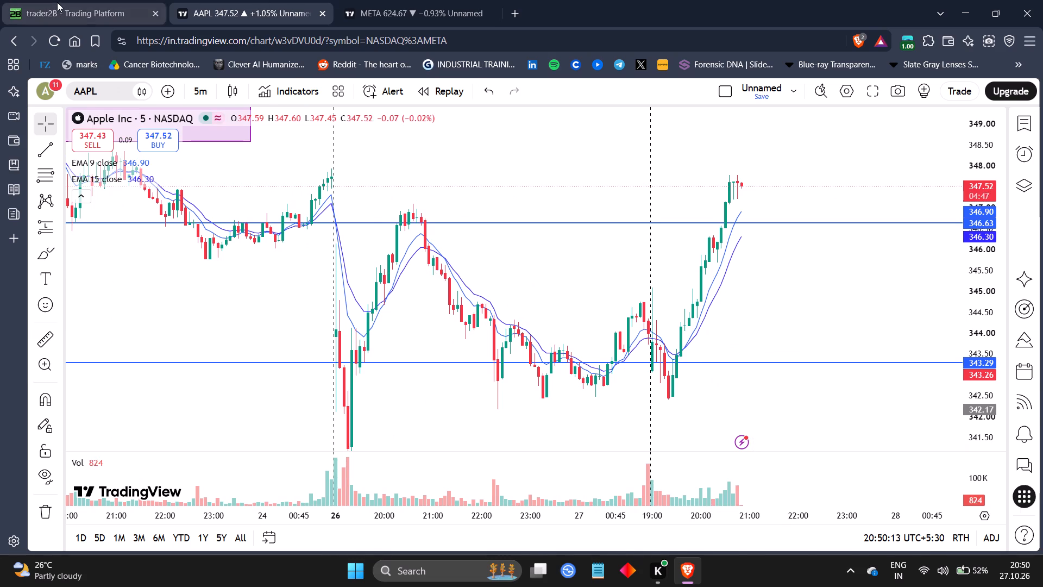
# Switch to trader2B and send a Market sell order for 100 AAPL.
pyautogui.click(57, 2)
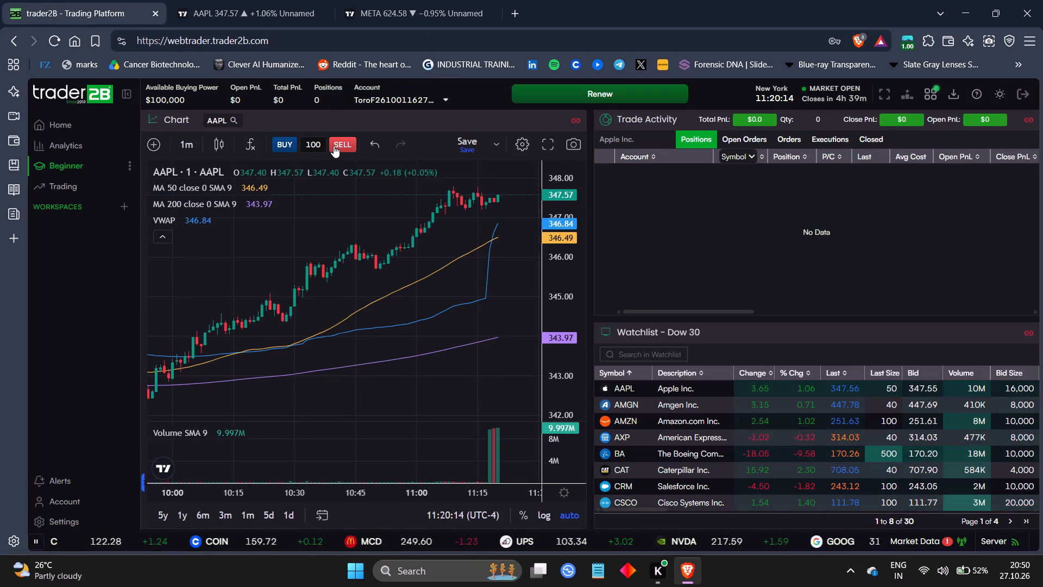
pyautogui.click(334, 146)
pyautogui.click(194, 225)
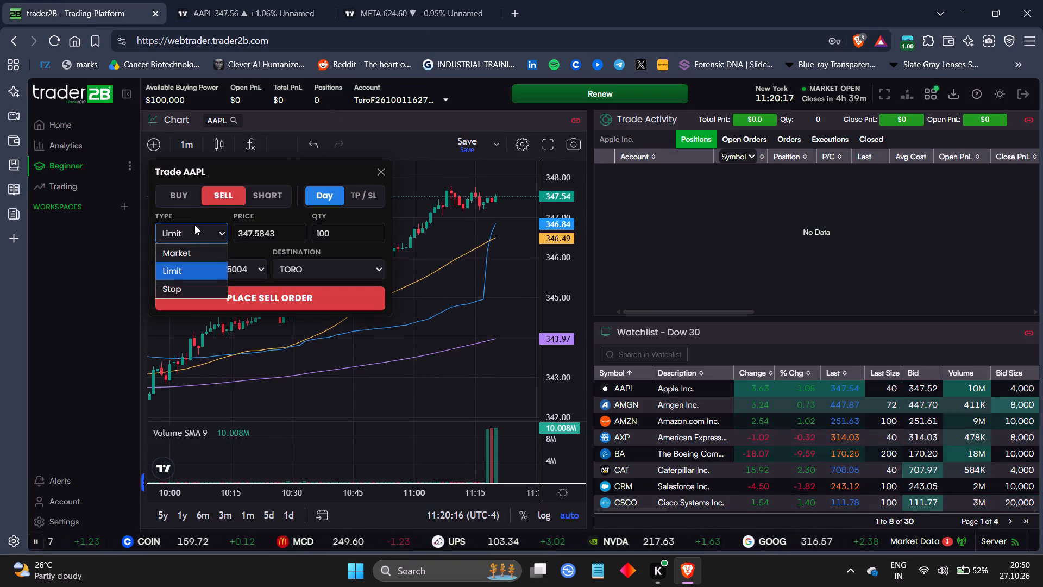
pyautogui.click(190, 250)
pyautogui.click(298, 297)
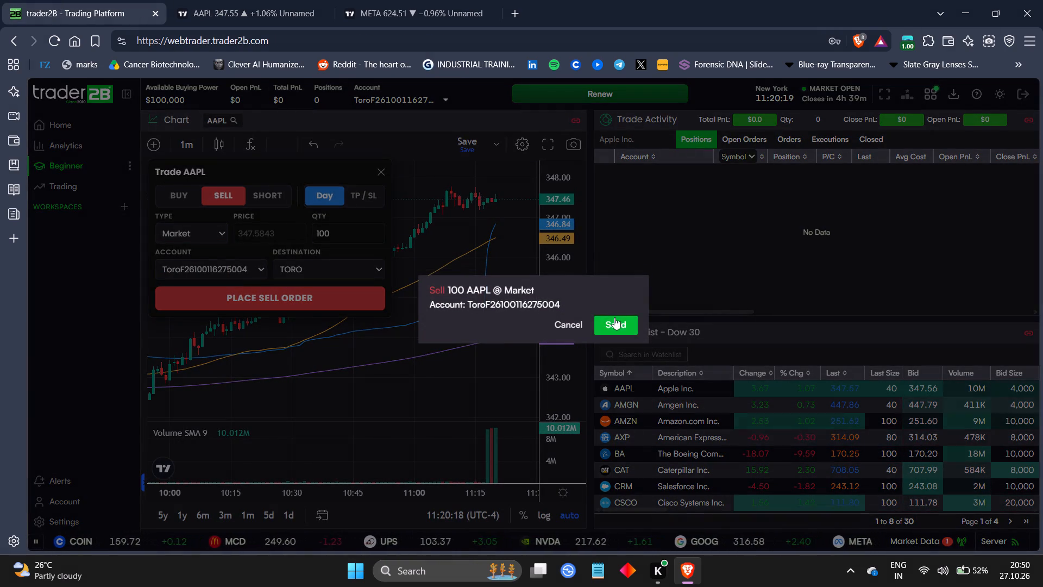
pyautogui.click(614, 317)
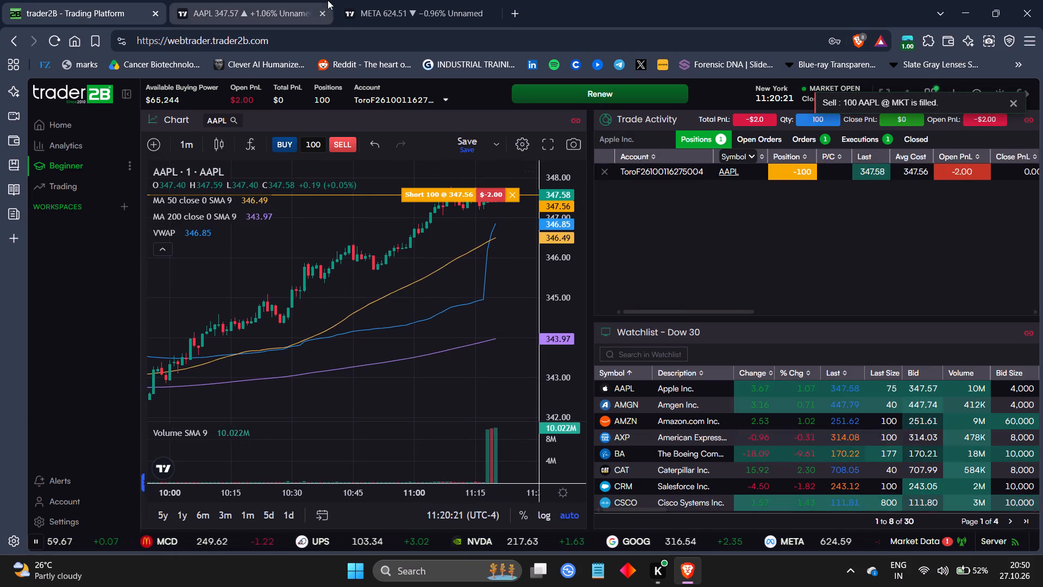
# Return to the TradingView AAPL chart and extend the purple zone above the price forward to Tue 27 Oct, 22:55.
pyautogui.click(374, 0)
pyautogui.click(301, 0)
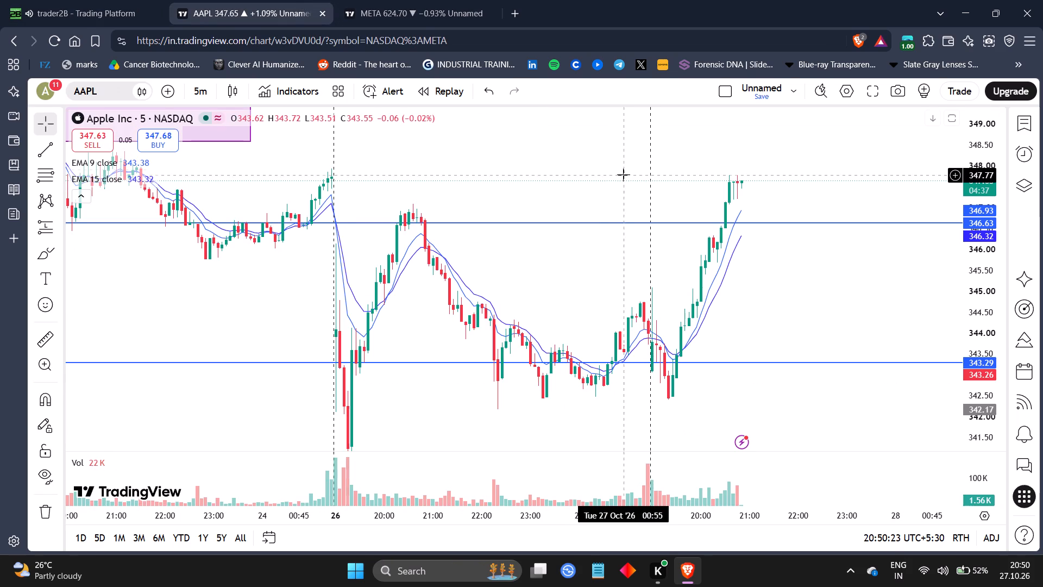
pyautogui.moveTo(625, 175); pyautogui.dragTo(610, 230)
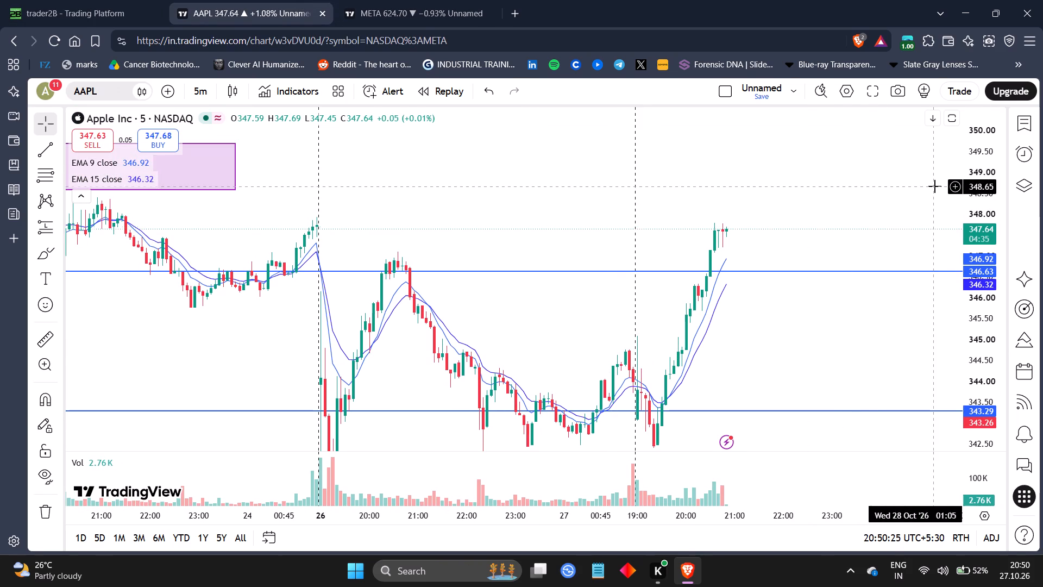
pyautogui.moveTo(237, 168); pyautogui.dragTo(632, 180)
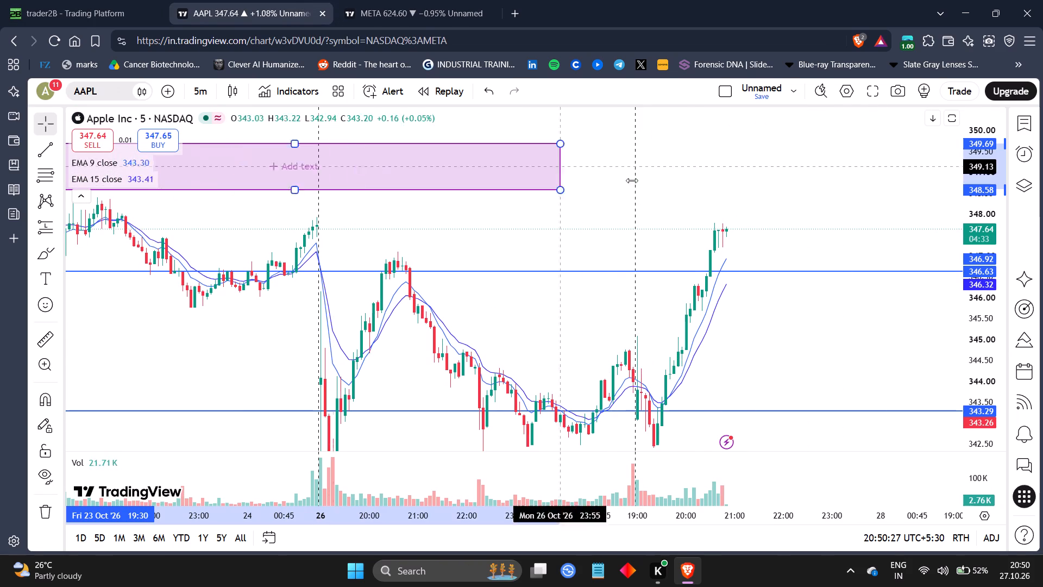
pyautogui.moveTo(632, 180); pyautogui.dragTo(698, 180)
pyautogui.doubleClick(696, 160)
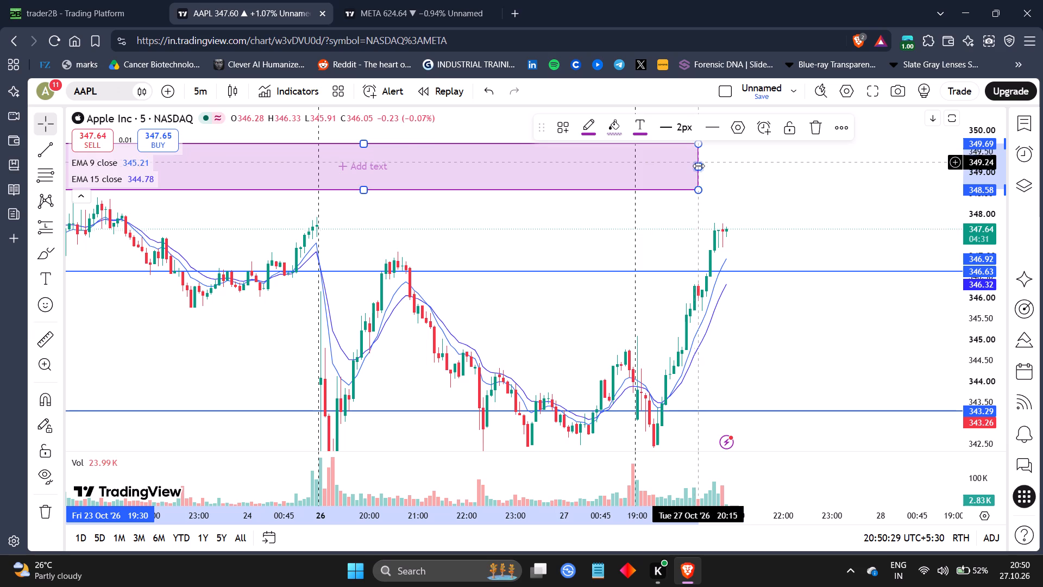
pyautogui.moveTo(699, 166); pyautogui.dragTo(828, 175)
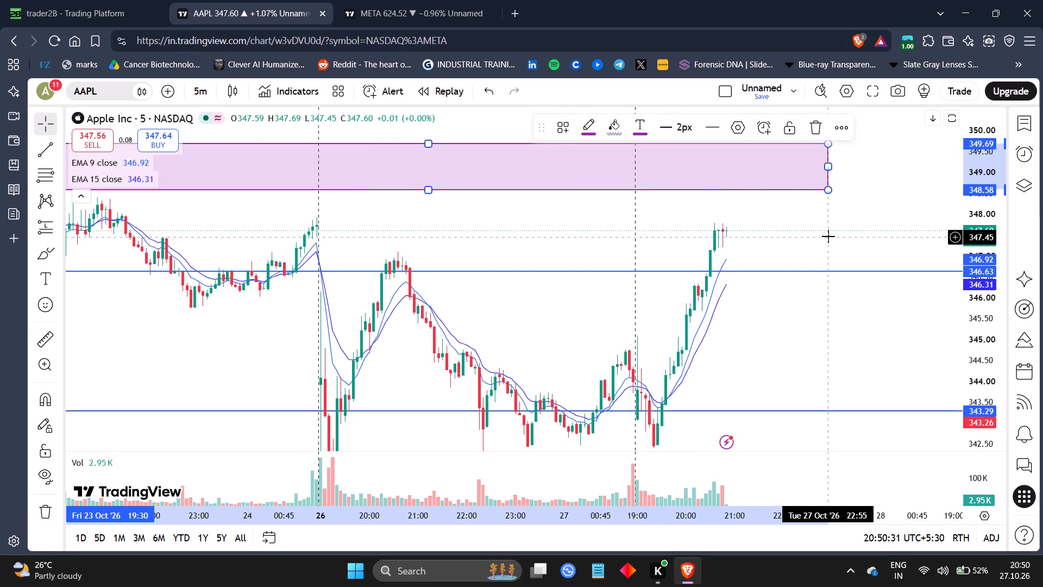
pyautogui.moveTo(567, 534); pyautogui.dragTo(696, 530)
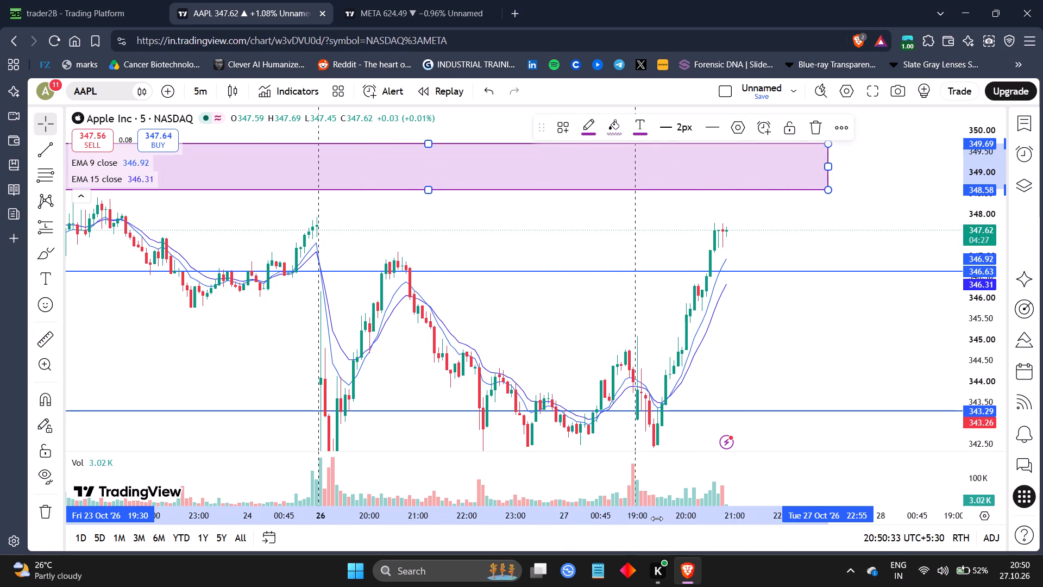
# Draw a horizontal ray at about 348.26 starting at Fri 23 Oct, 19:45, just below the purple zone on the AAPL chart.
pyautogui.moveTo(657, 519); pyautogui.dragTo(786, 523)
pyautogui.moveTo(839, 366); pyautogui.dragTo(728, 354)
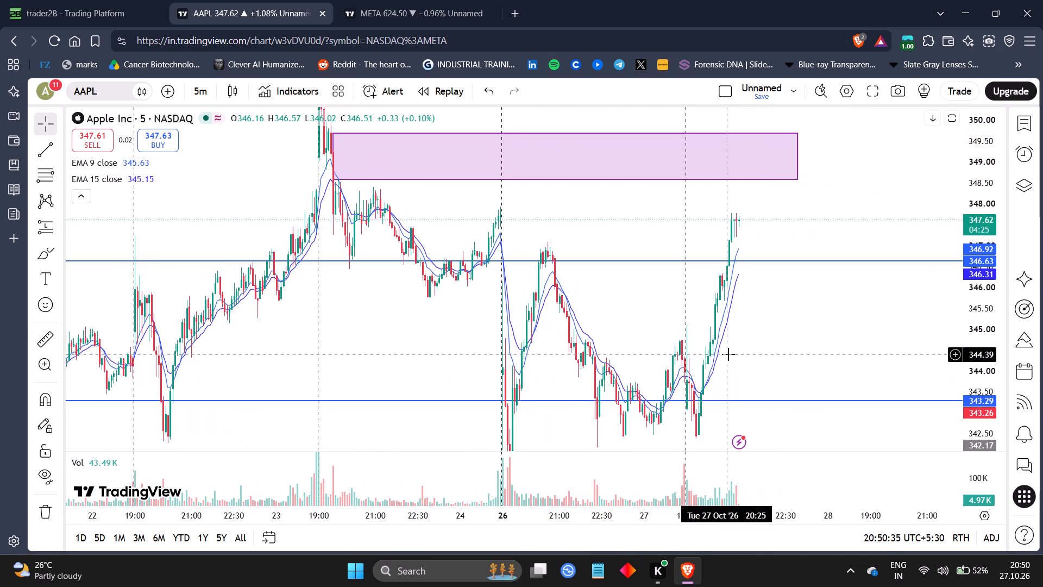
pyautogui.moveTo(980, 209); pyautogui.dragTo(994, 324)
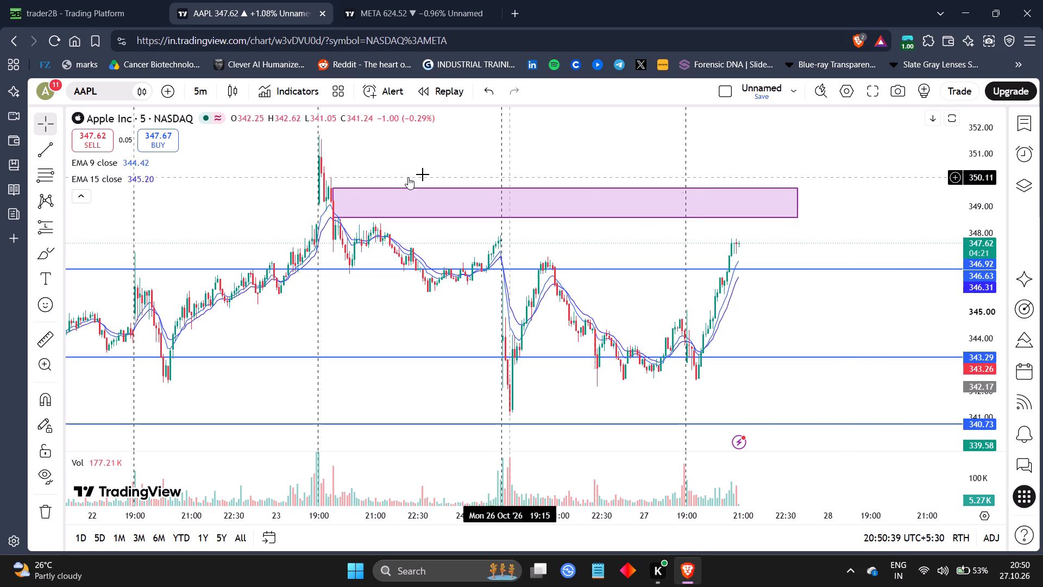
pyautogui.click(61, 153)
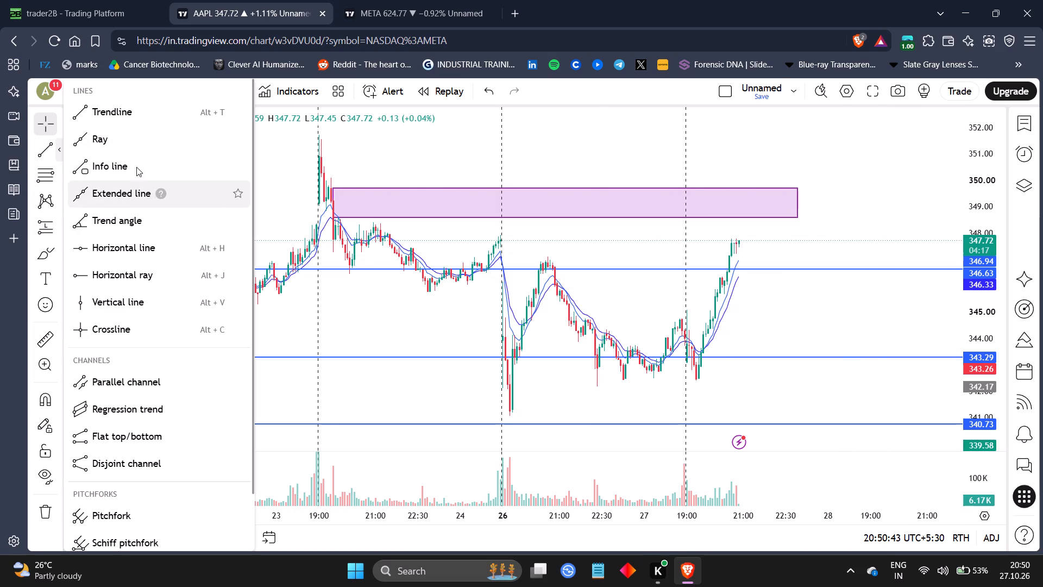
pyautogui.click(140, 142)
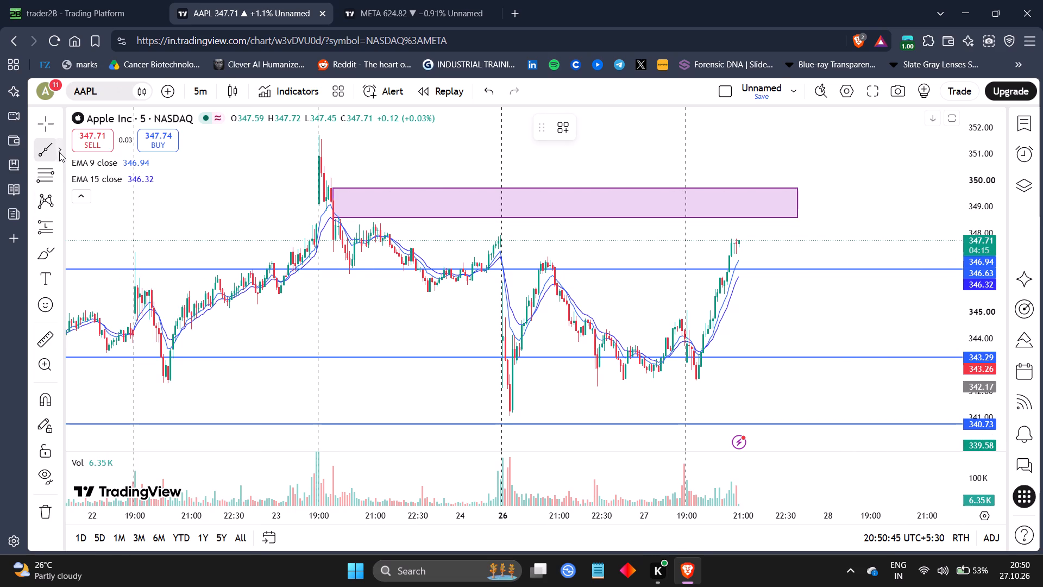
pyautogui.click(59, 151)
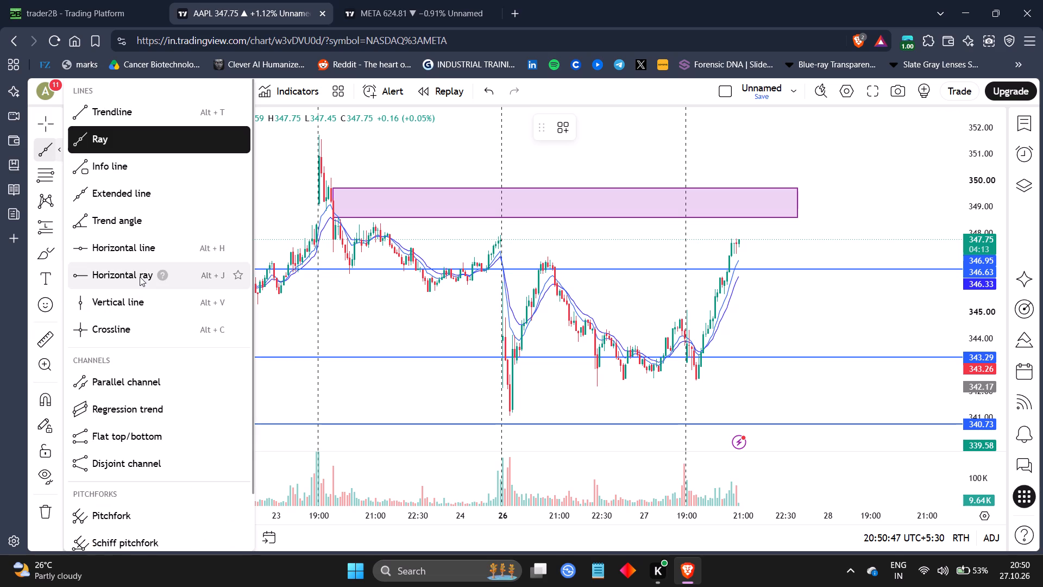
pyautogui.click(140, 277)
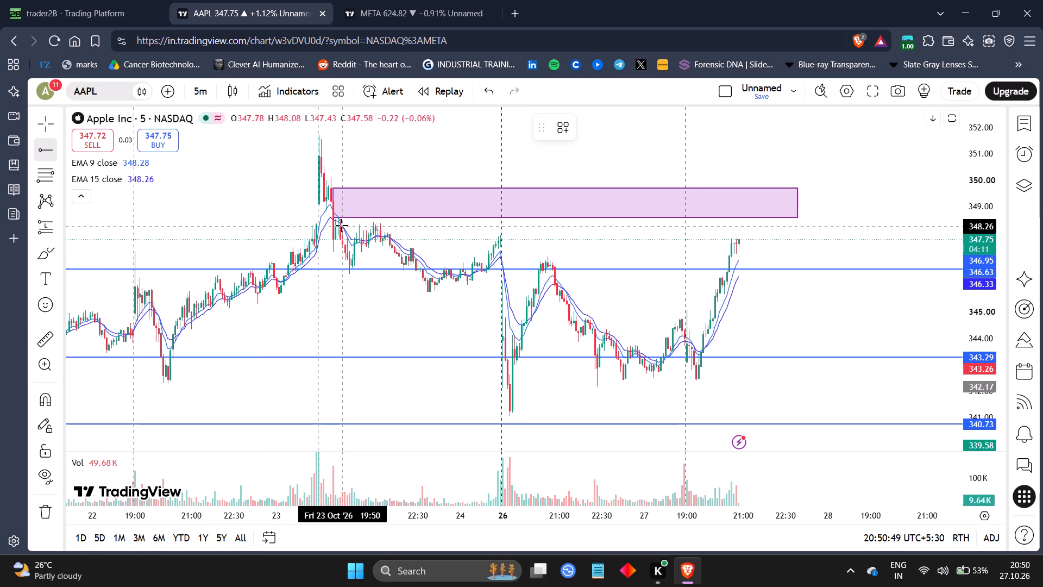
pyautogui.click(340, 226)
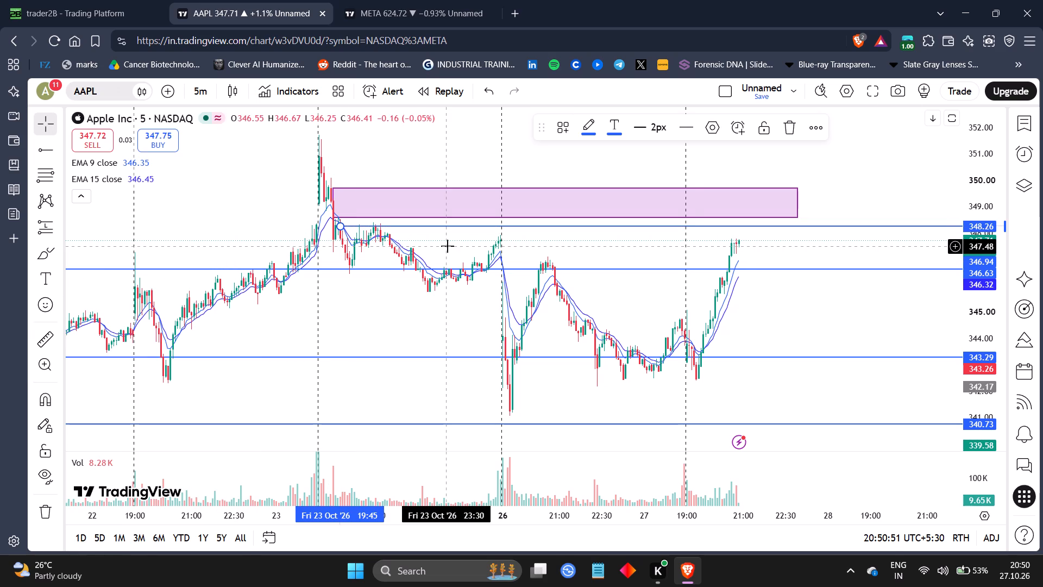
# Delete the three horizontal lines at 346.63, 343.29 and 340.73 from the AAPL chart.
pyautogui.click(494, 270)
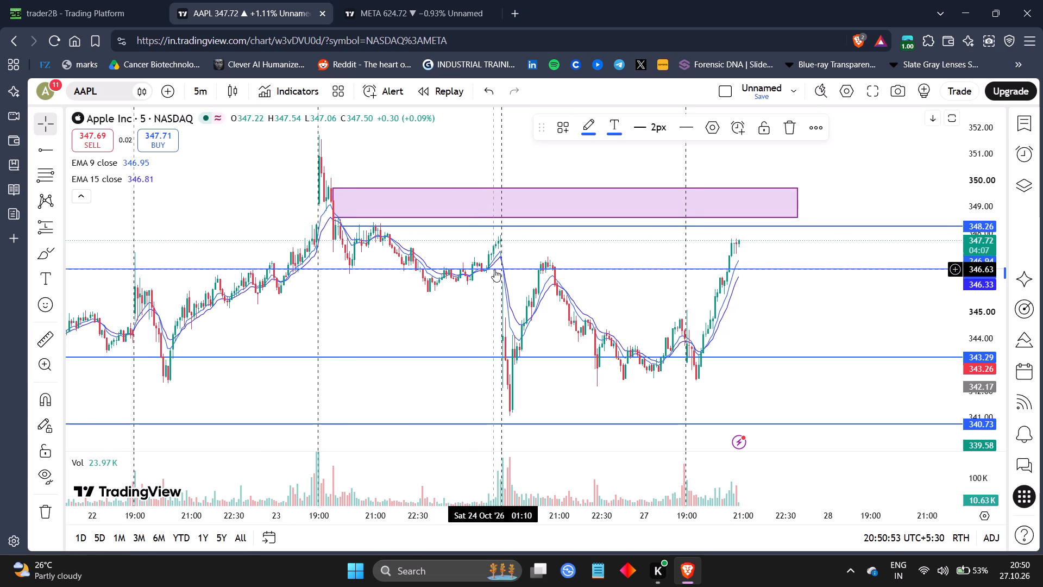
pyautogui.press('BackSpace')
pyautogui.click(552, 357)
pyautogui.press('BackSpace')
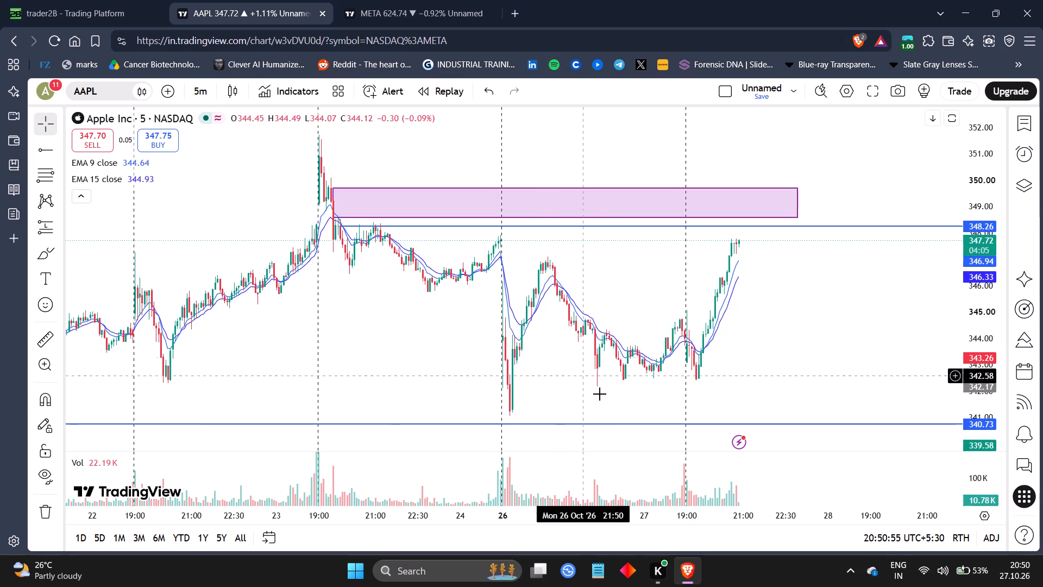
pyautogui.click(619, 426)
pyautogui.click(623, 424)
pyautogui.press('BackSpace')
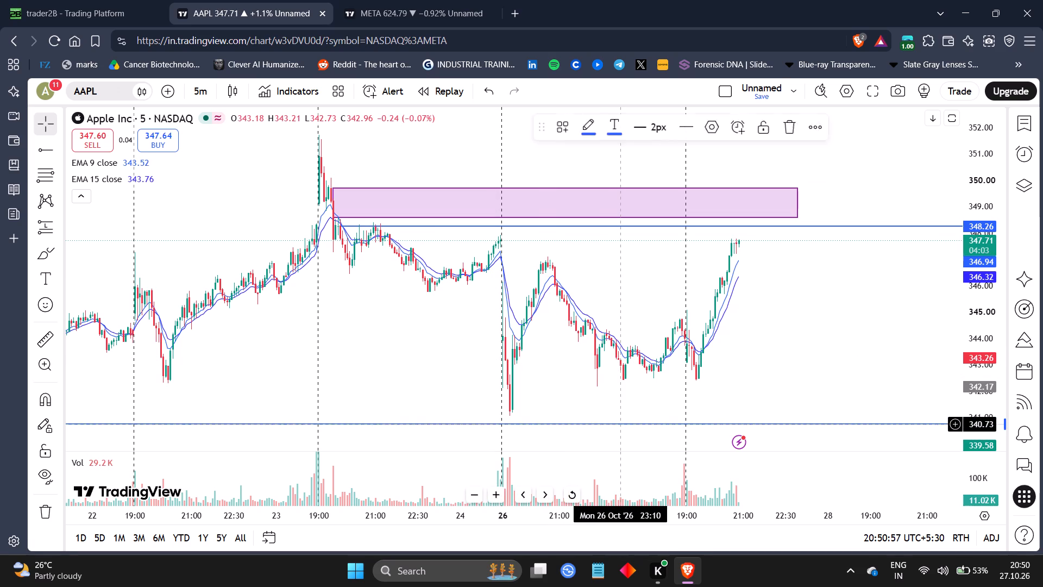
# Switch the AAPL chart to the 1 day interval and rescale the volume pane so individual bars are readable.
pyautogui.click(203, 84)
pyautogui.scroll(-3, 291, 370)
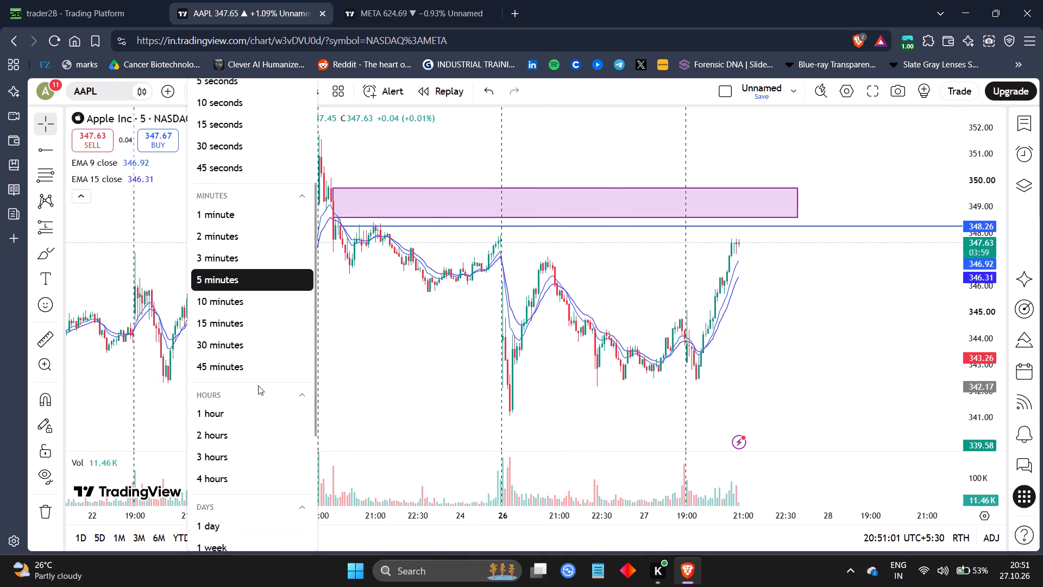
pyautogui.click(236, 519)
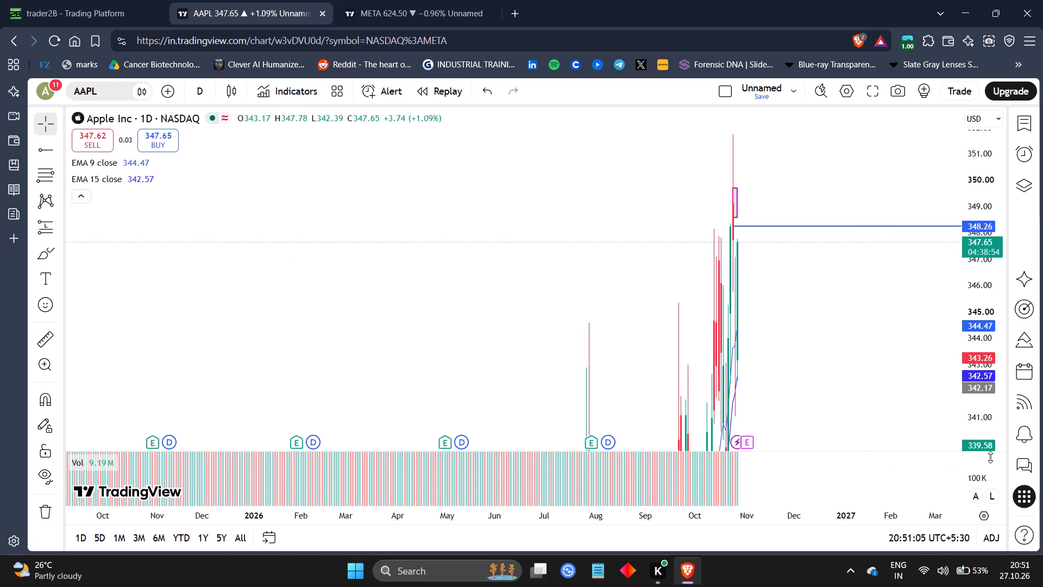
pyautogui.moveTo(990, 457); pyautogui.dragTo(990, 564)
pyautogui.moveTo(967, 458); pyautogui.dragTo(991, 532)
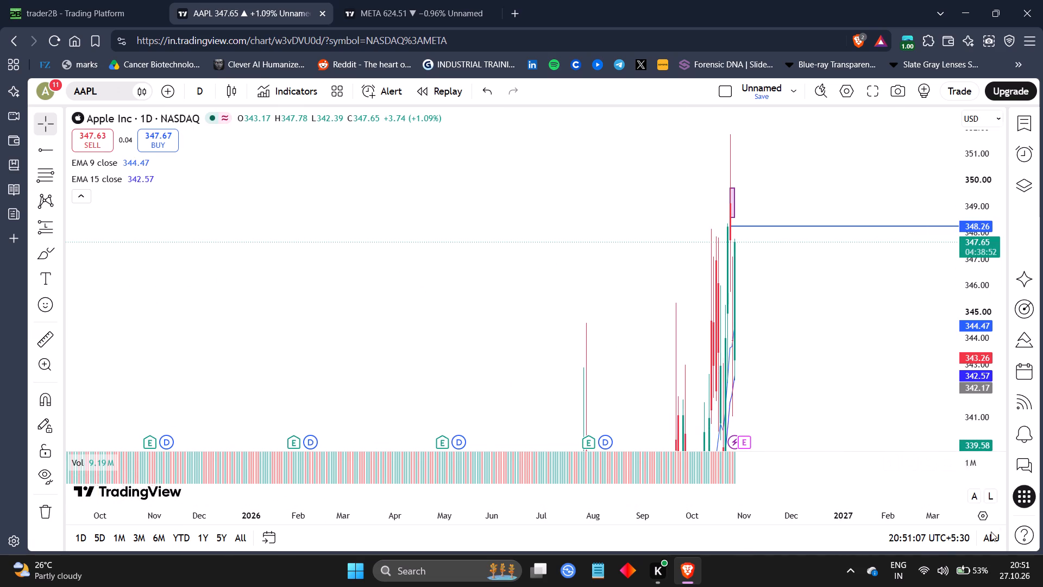
pyautogui.moveTo(991, 532); pyautogui.dragTo(991, 552)
pyautogui.moveTo(981, 465); pyautogui.dragTo(990, 538)
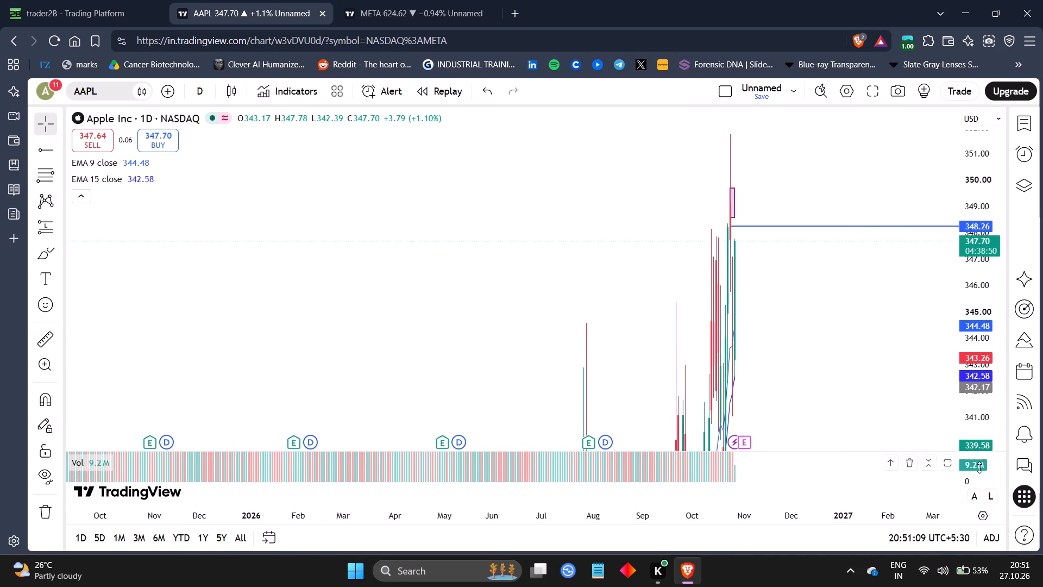
pyautogui.moveTo(978, 466); pyautogui.dragTo(986, 547)
pyautogui.moveTo(816, 474); pyautogui.dragTo(824, 499)
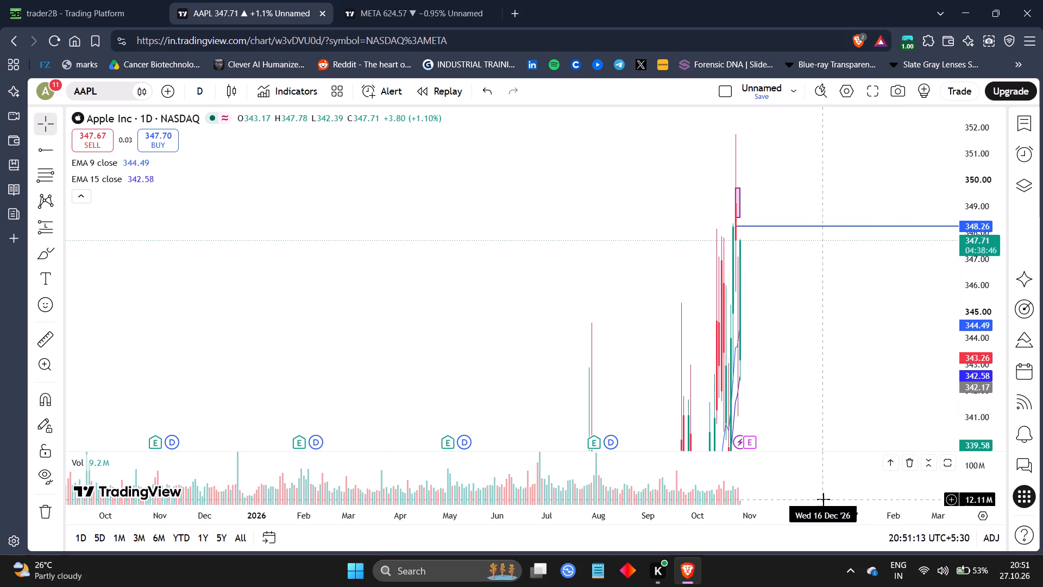
# Examine the AAPL daily candles from September to late October against the purple zone and the 348.26 ray.
pyautogui.moveTo(831, 335); pyautogui.dragTo(662, 314)
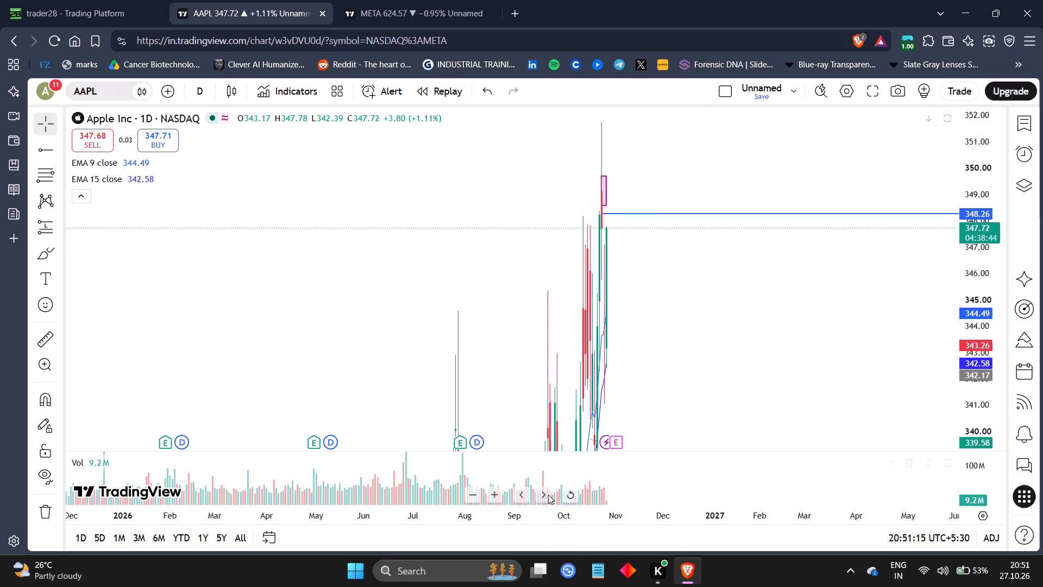
pyautogui.moveTo(548, 496); pyautogui.dragTo(620, 489)
pyautogui.moveTo(620, 489); pyautogui.dragTo(826, 489)
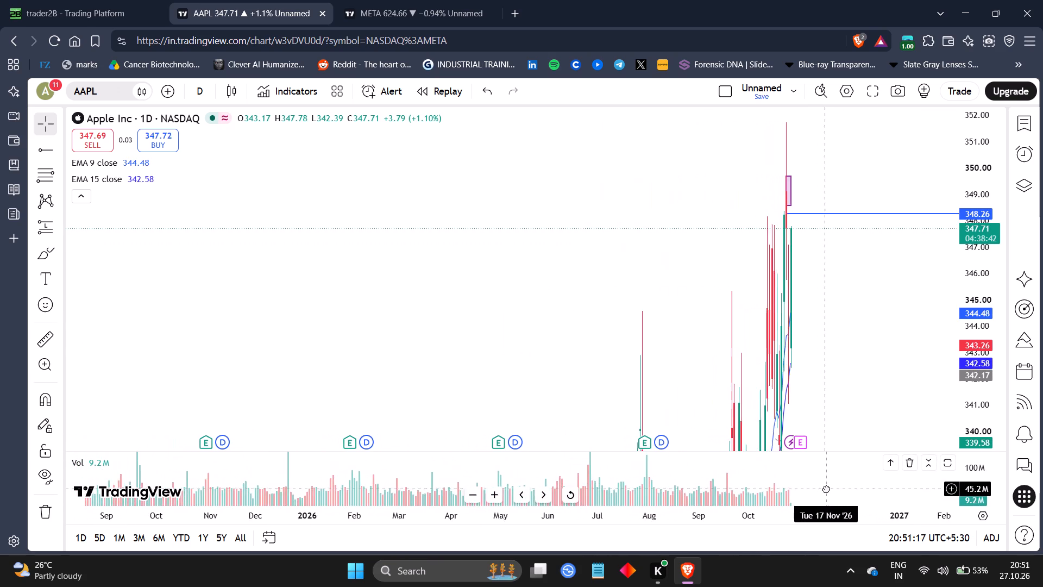
pyautogui.moveTo(826, 489); pyautogui.dragTo(822, 488)
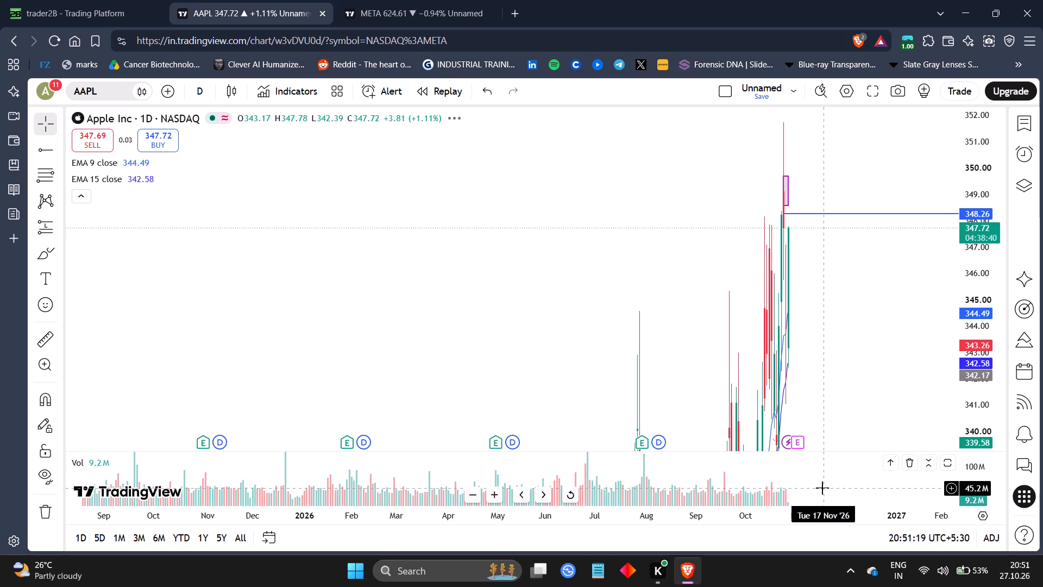
pyautogui.moveTo(824, 460); pyautogui.dragTo(663, 417)
pyautogui.moveTo(679, 472); pyautogui.dragTo(683, 516)
pyautogui.moveTo(718, 302); pyautogui.dragTo(451, 291)
pyautogui.moveTo(636, 515); pyautogui.dragTo(372, 480)
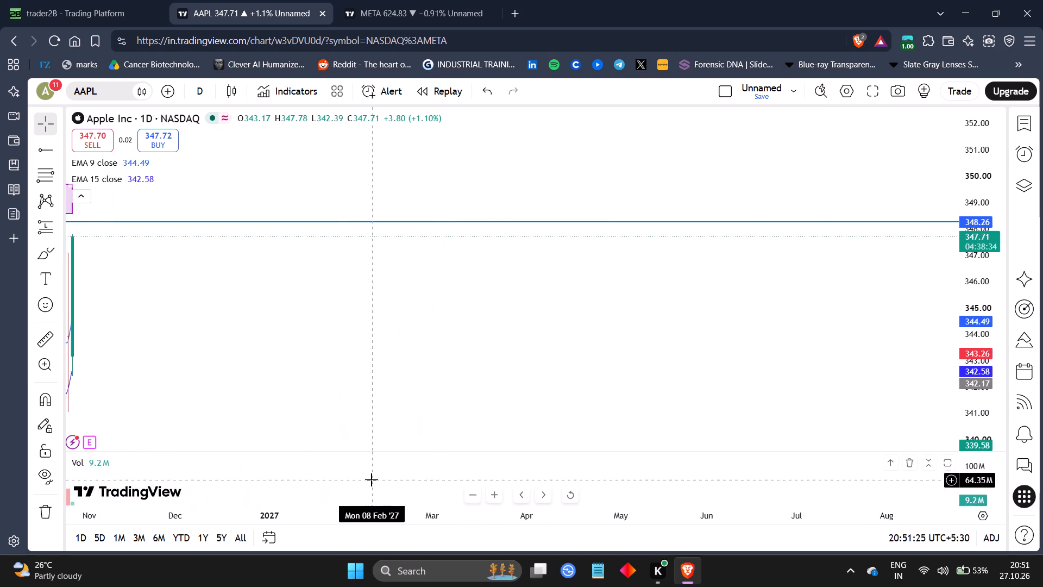
pyautogui.moveTo(379, 315); pyautogui.dragTo(883, 233)
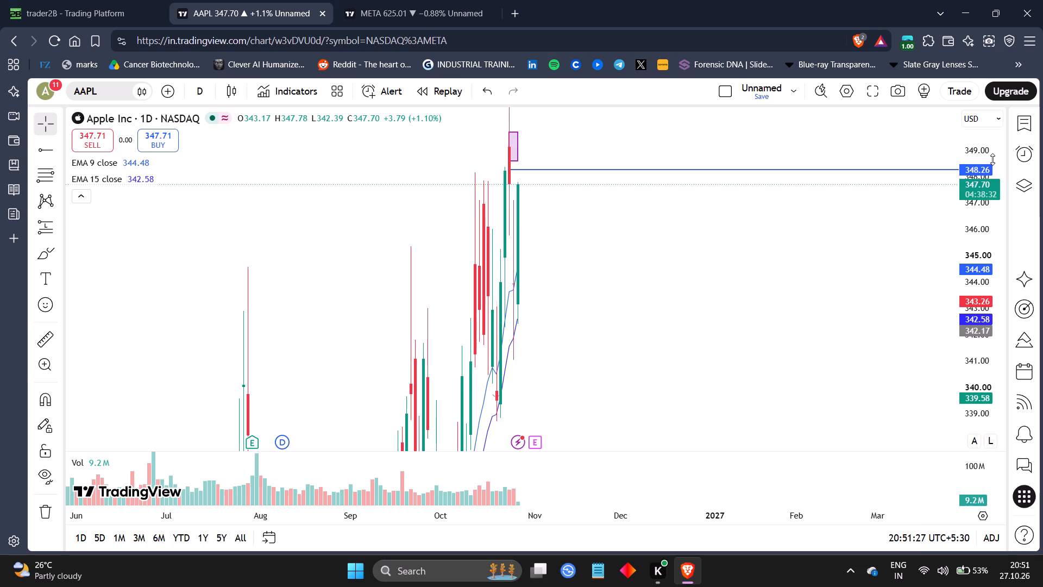
pyautogui.moveTo(992, 159); pyautogui.dragTo(1009, 363)
pyautogui.moveTo(765, 350); pyautogui.dragTo(783, 327)
pyautogui.moveTo(783, 327); pyautogui.dragTo(807, 336)
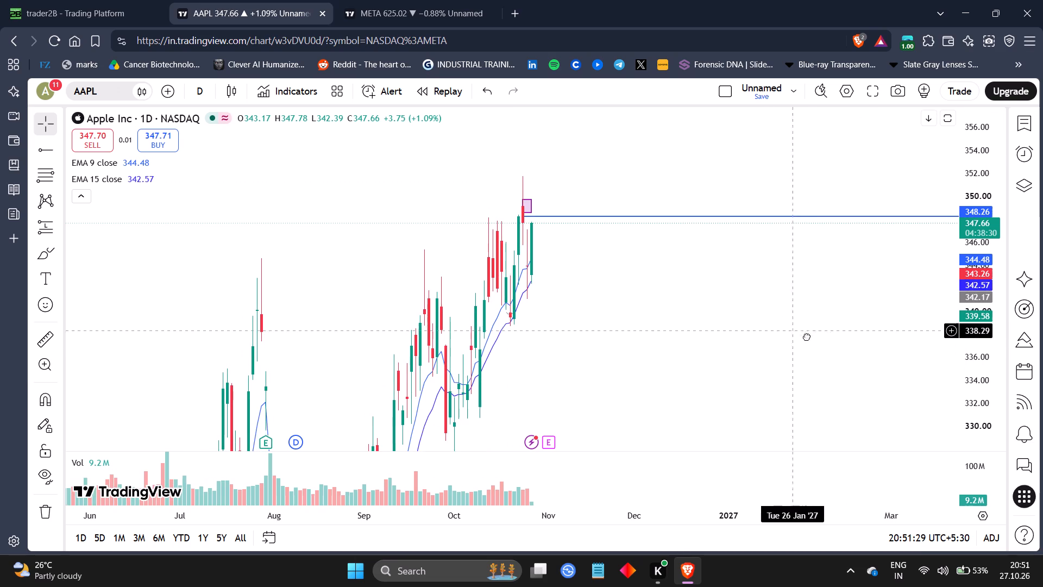
pyautogui.moveTo(807, 336); pyautogui.dragTo(809, 339)
pyautogui.moveTo(690, 513); pyautogui.dragTo(596, 522)
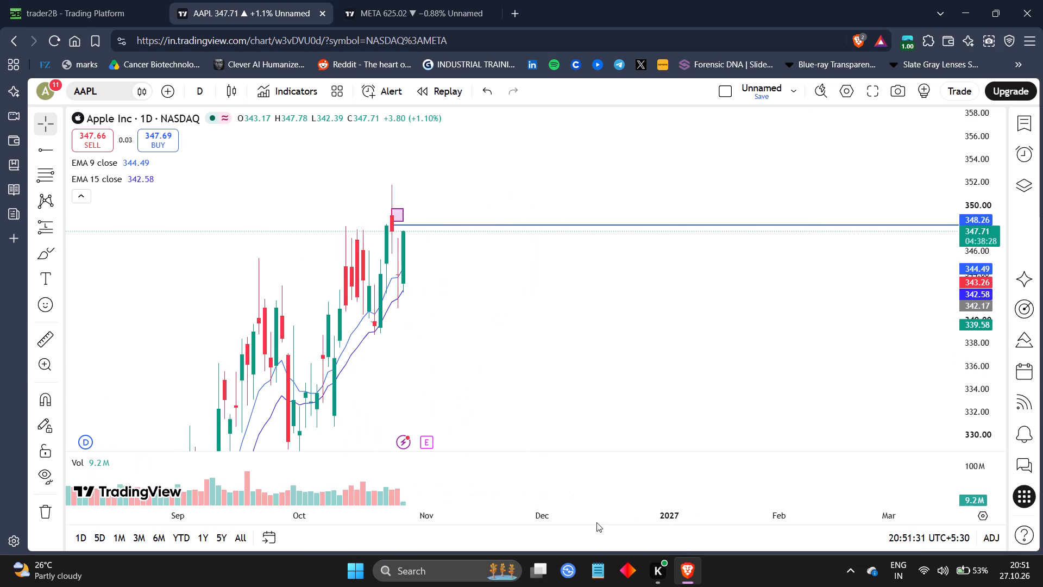
pyautogui.scroll(-1, 596, 522)
pyautogui.moveTo(509, 329); pyautogui.dragTo(689, 330)
pyautogui.moveTo(689, 330); pyautogui.dragTo(698, 349)
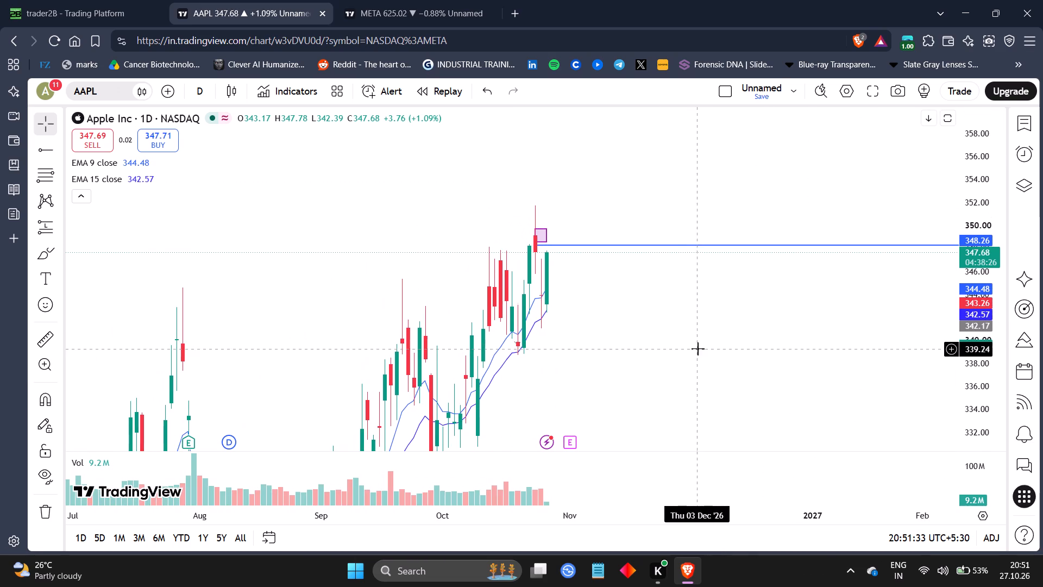
pyautogui.hscroll(-1, 694, 343)
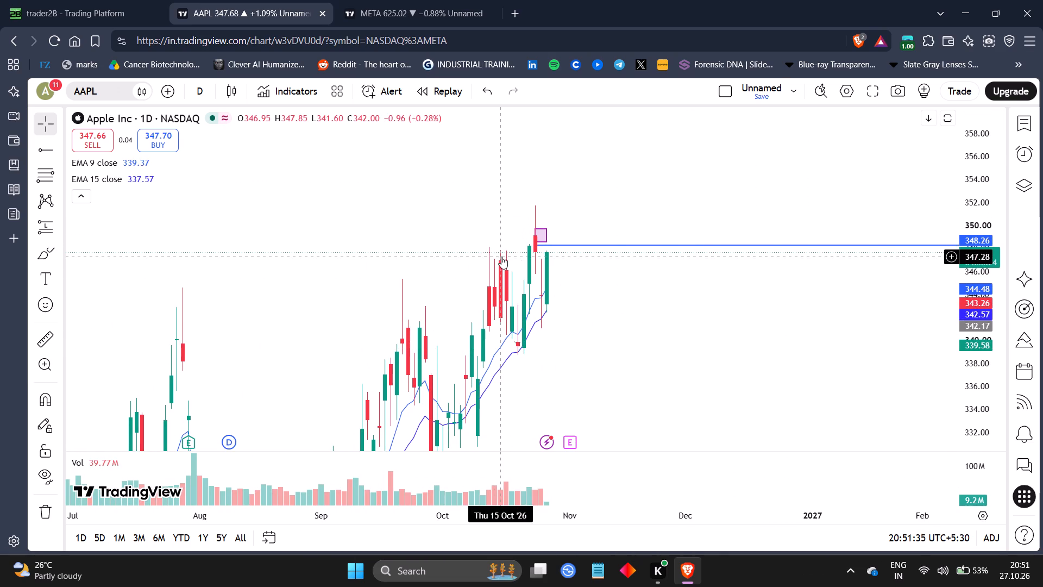
pyautogui.hscroll(1, 507, 257)
pyautogui.moveTo(575, 326); pyautogui.dragTo(544, 327)
pyautogui.hscroll(1, 544, 327)
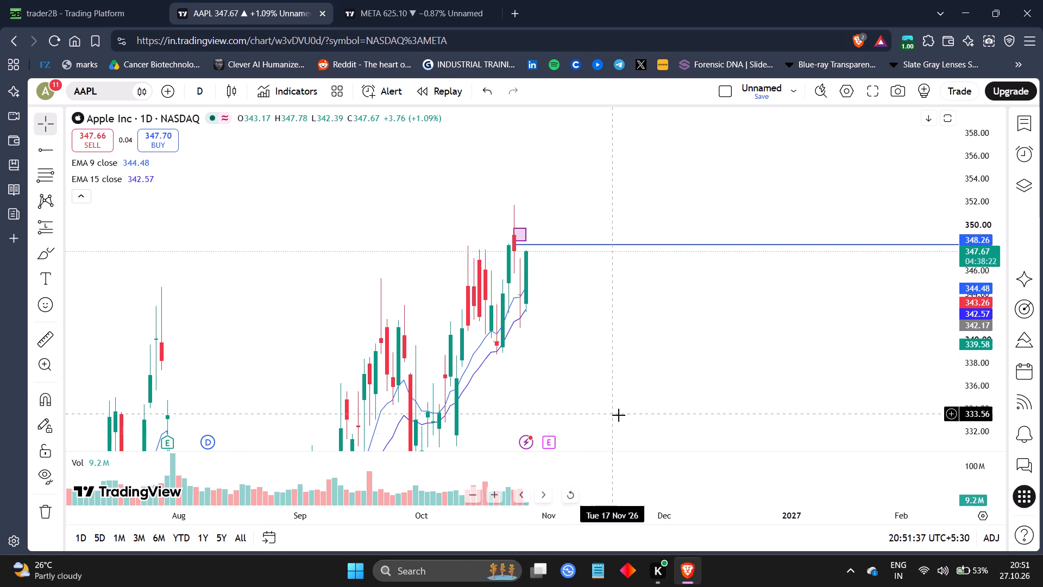
pyautogui.scroll(1, 620, 452)
pyautogui.moveTo(650, 513); pyautogui.dragTo(436, 478)
pyautogui.hscroll(-1, 650, 513)
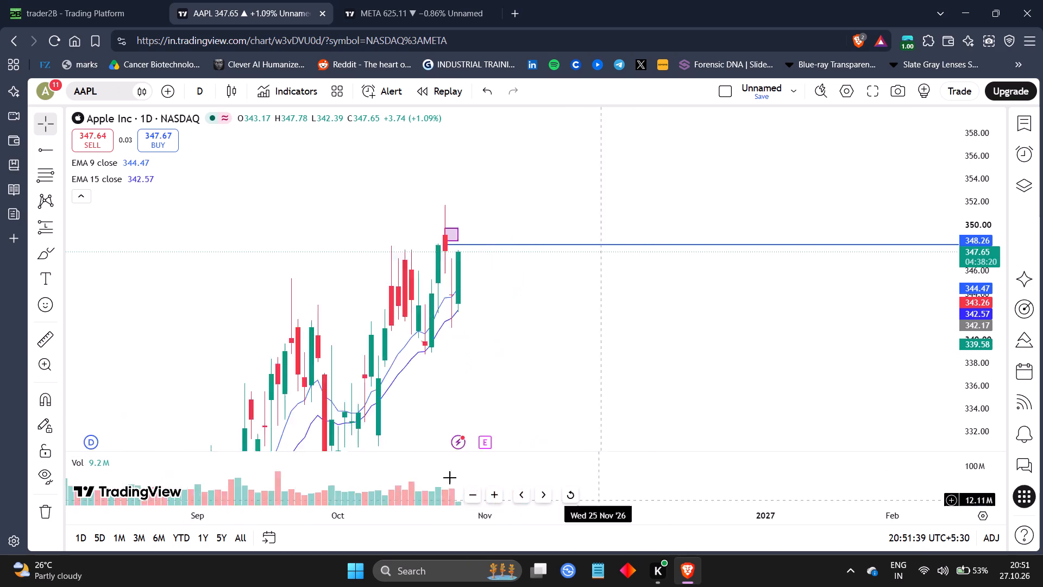
pyautogui.moveTo(436, 478); pyautogui.dragTo(380, 487)
pyautogui.hscroll(-1, 436, 478)
pyautogui.scroll(-1, 336, 386)
pyautogui.hscroll(2, 278, 328)
pyautogui.hscroll(-1, 634, 363)
pyautogui.moveTo(483, 353); pyautogui.dragTo(906, 362)
pyautogui.hscroll(1, 516, 345)
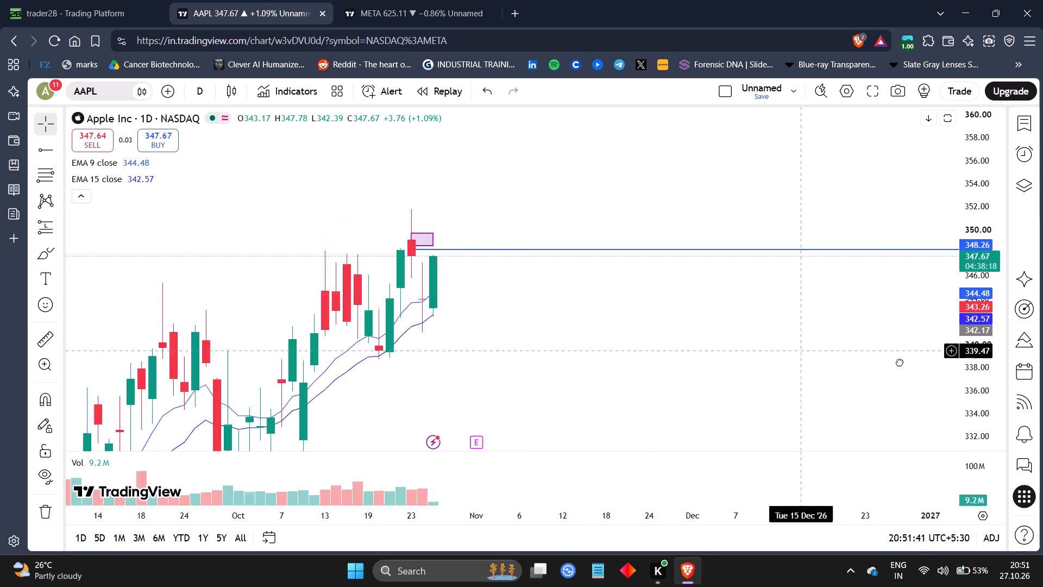
pyautogui.moveTo(906, 362); pyautogui.dragTo(924, 365)
pyautogui.hscroll(1, 906, 362)
pyautogui.hscroll(-1, 924, 365)
pyautogui.moveTo(665, 358); pyautogui.dragTo(721, 354)
pyautogui.scroll(1, 715, 367)
pyautogui.hscroll(1, 603, 495)
pyautogui.moveTo(674, 520); pyautogui.dragTo(436, 509)
pyautogui.hscroll(-1, 657, 517)
pyautogui.scroll(-1, 439, 489)
pyautogui.moveTo(490, 334); pyautogui.dragTo(786, 298)
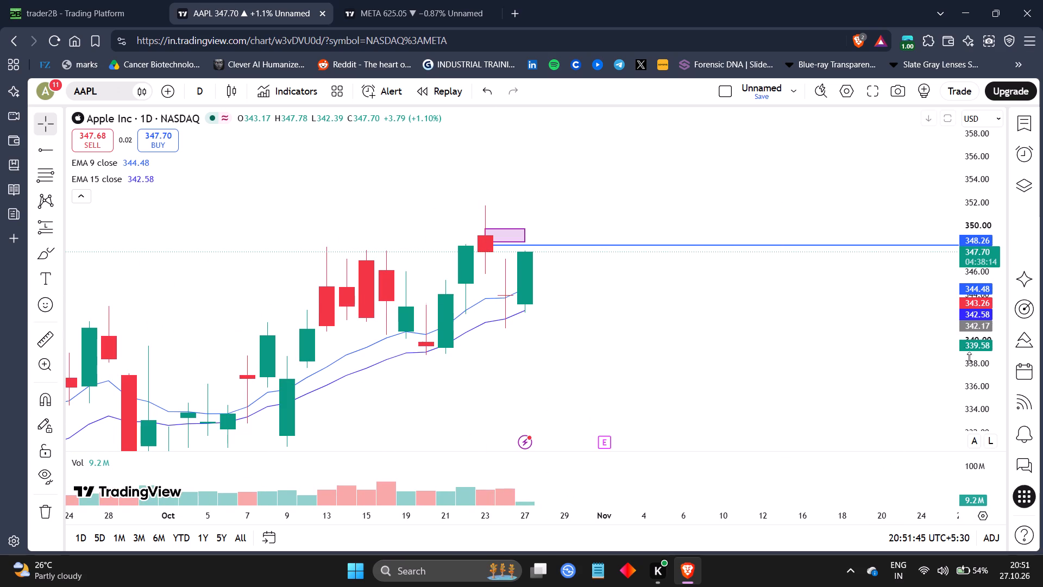
pyautogui.scroll(-1, 969, 358)
pyautogui.hscroll(-1, 930, 189)
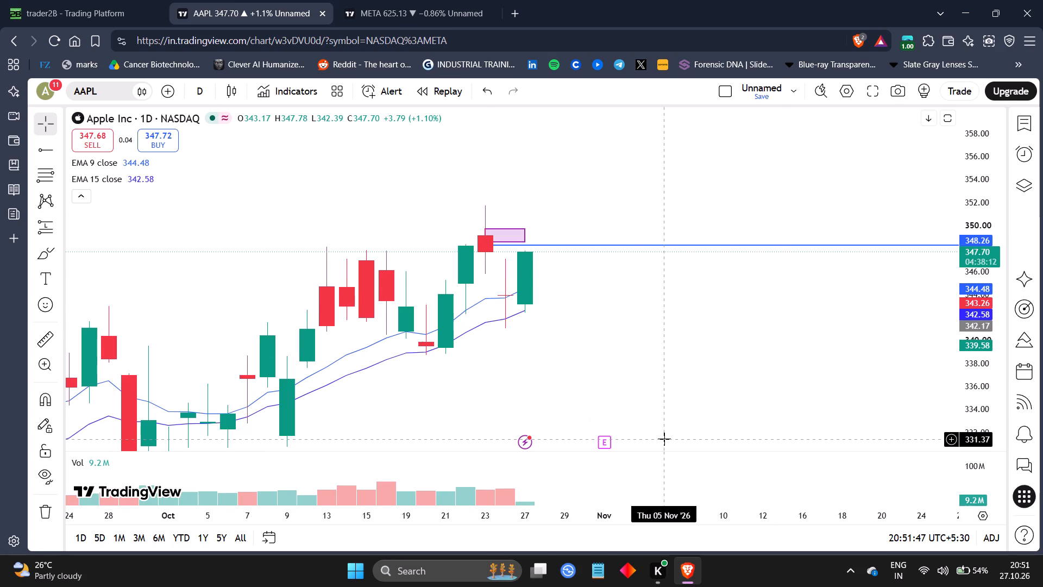
# Set the AAPL chart to the 1 minute interval and rescale it to show the session from 19:00 with space after the latest candle.
pyautogui.press('1')
pyautogui.press('Return')
pyautogui.moveTo(969, 385); pyautogui.dragTo(956, 5)
pyautogui.moveTo(984, 351); pyautogui.dragTo(958, 2)
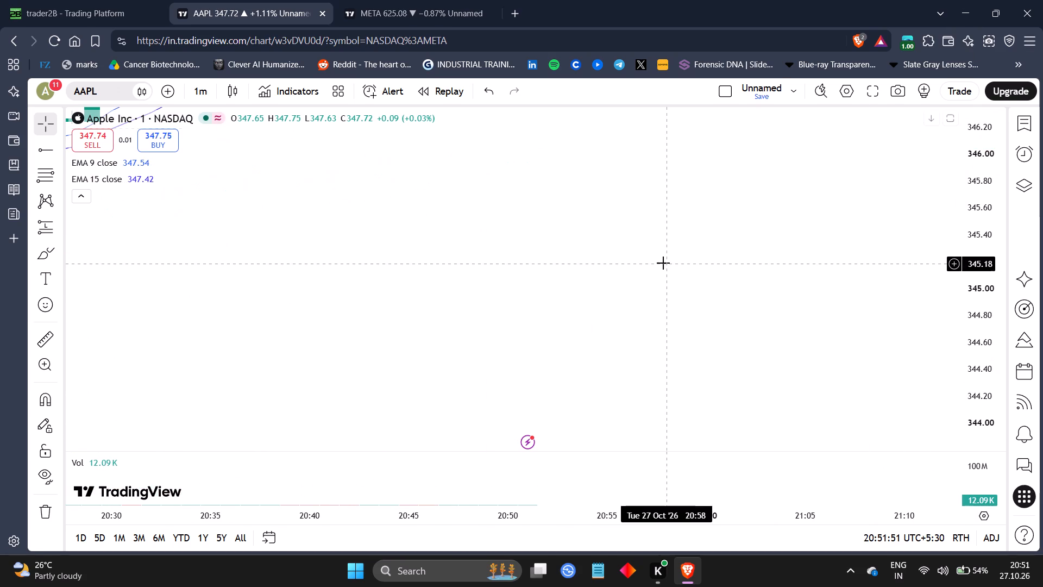
pyautogui.moveTo(663, 263); pyautogui.dragTo(693, 386)
pyautogui.moveTo(543, 513); pyautogui.dragTo(747, 523)
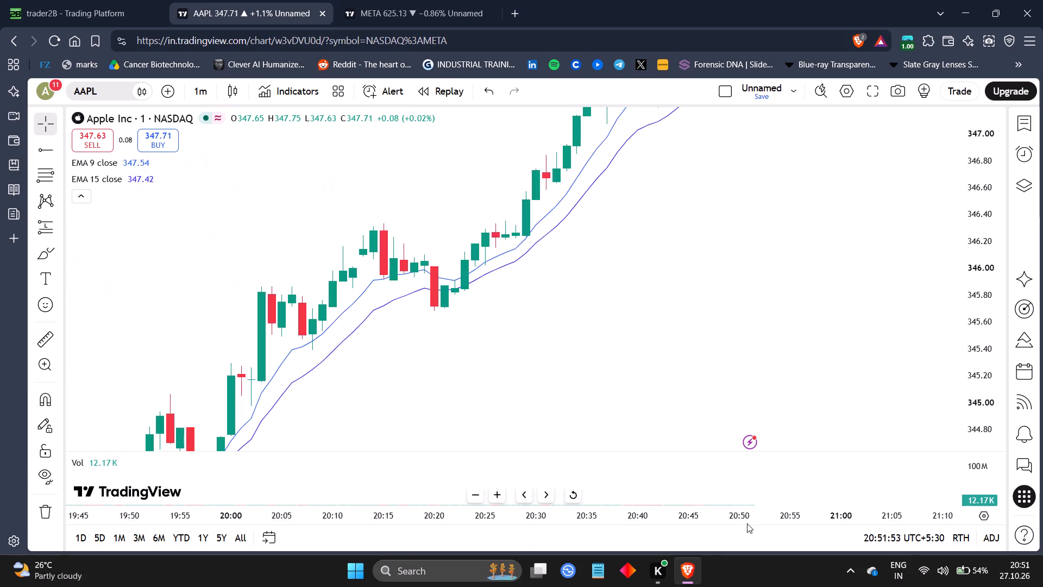
pyautogui.moveTo(983, 185); pyautogui.dragTo(1003, 374)
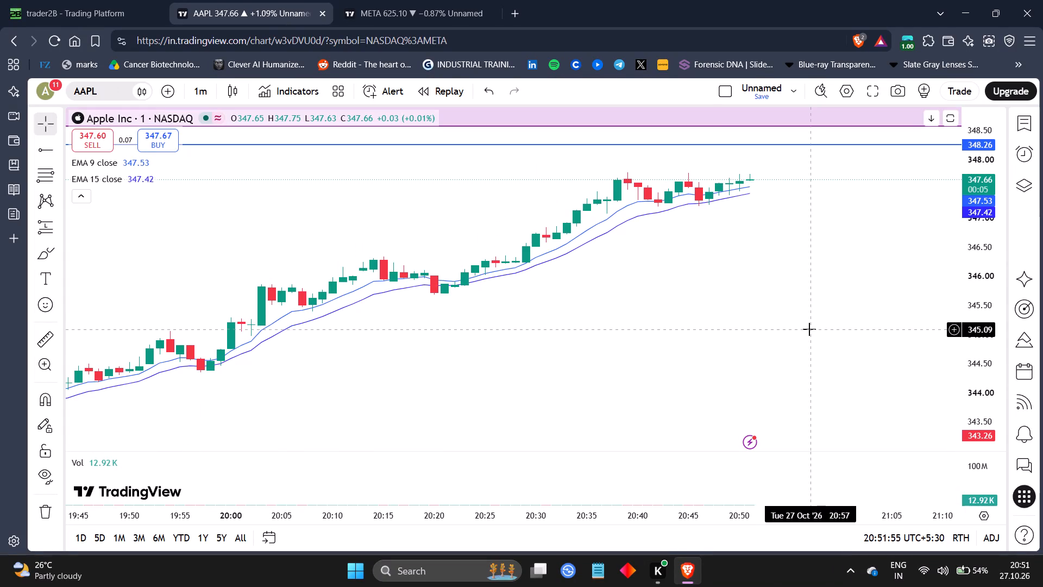
pyautogui.moveTo(809, 329); pyautogui.dragTo(679, 351)
pyautogui.moveTo(610, 522); pyautogui.dragTo(797, 530)
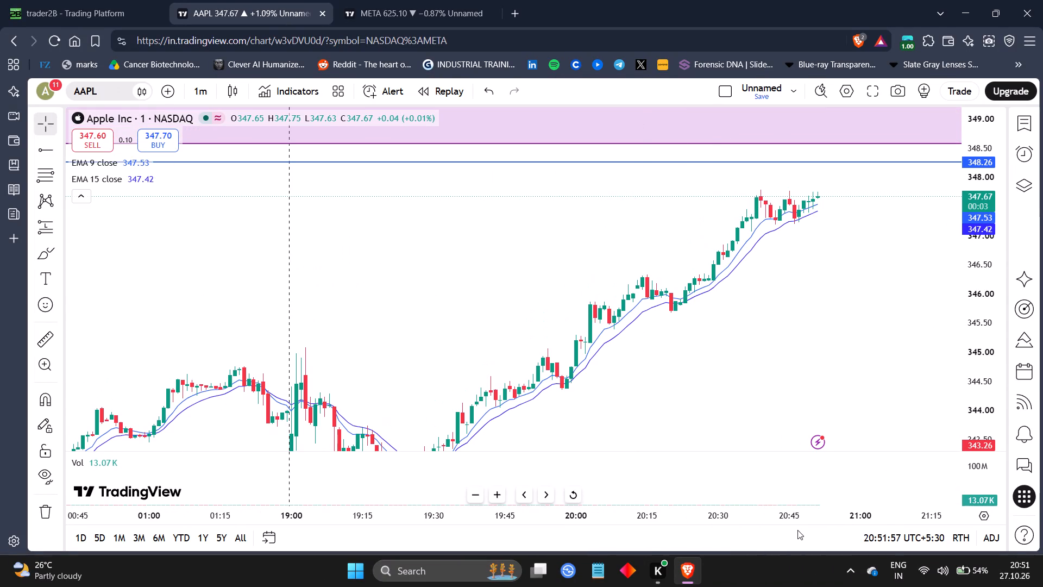
pyautogui.moveTo(847, 299); pyautogui.dragTo(718, 263)
pyautogui.moveTo(784, 252); pyautogui.dragTo(617, 206)
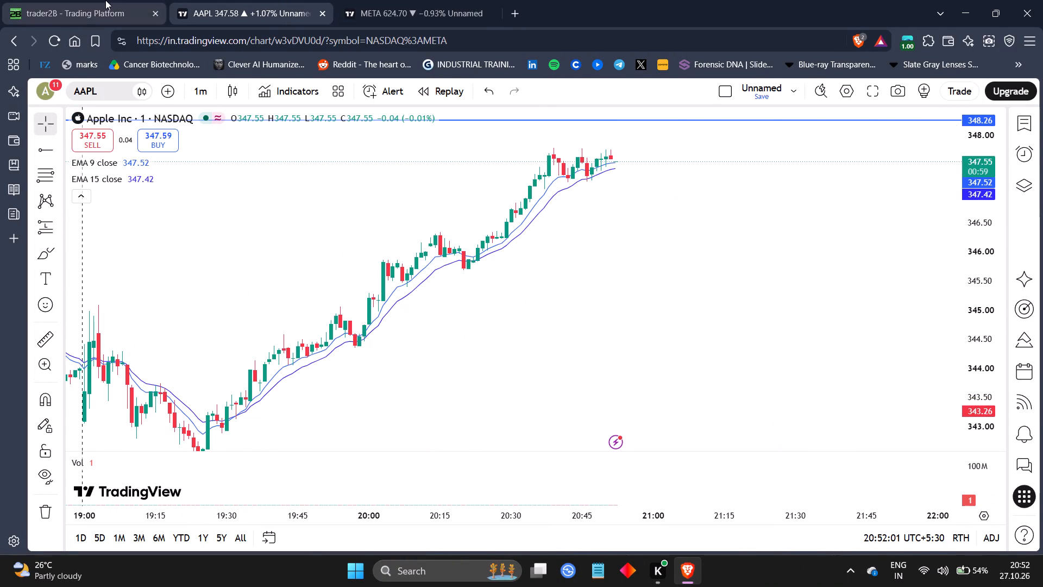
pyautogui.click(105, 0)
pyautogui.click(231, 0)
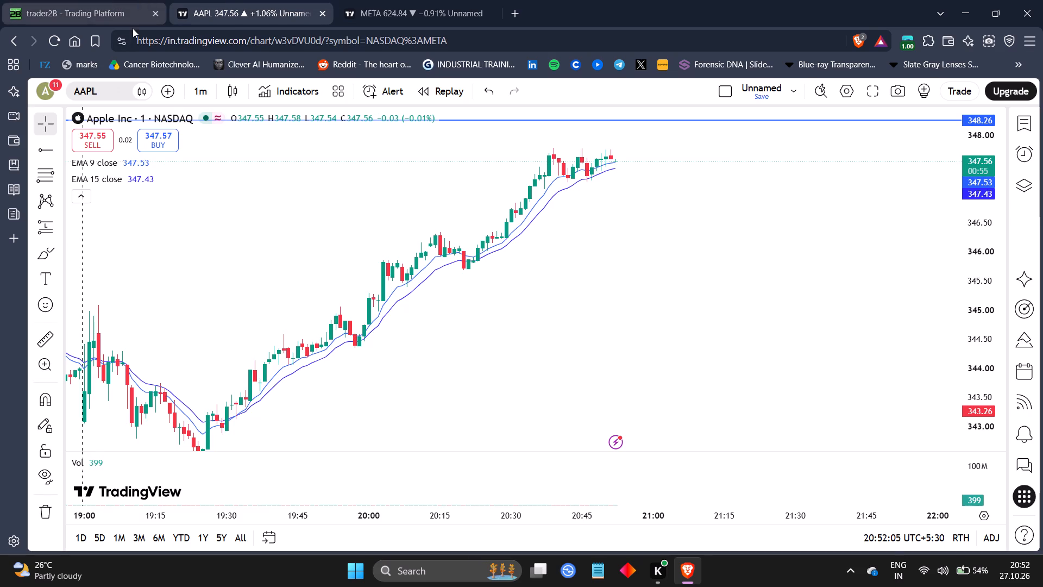
# Load MSFT from the US stock list and rescale its 1-minute chart to examine price action before and after the 19:00 open.
pyautogui.click(92, 93)
pyautogui.press('BackSpace')
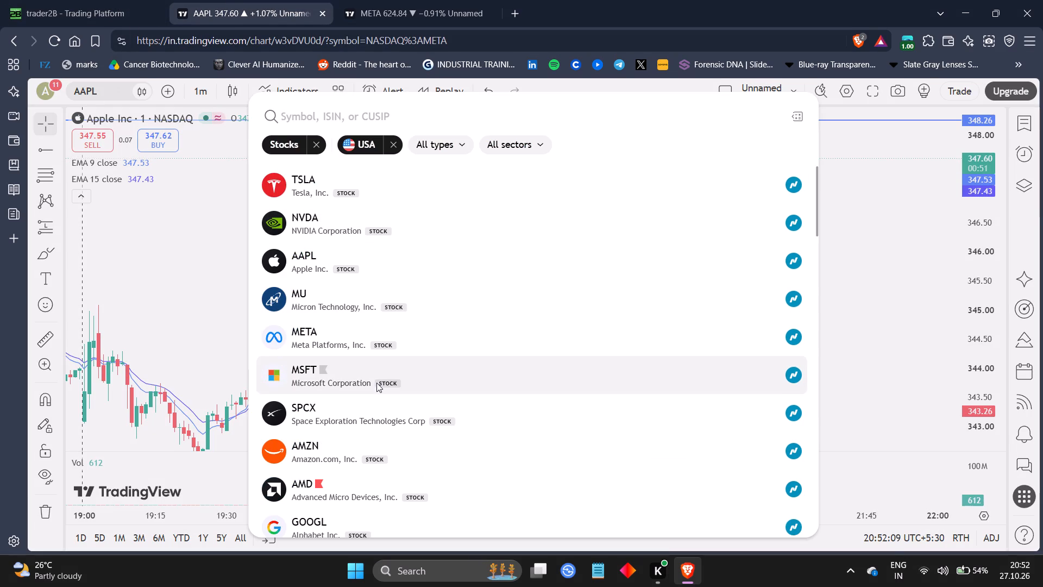
pyautogui.click(365, 362)
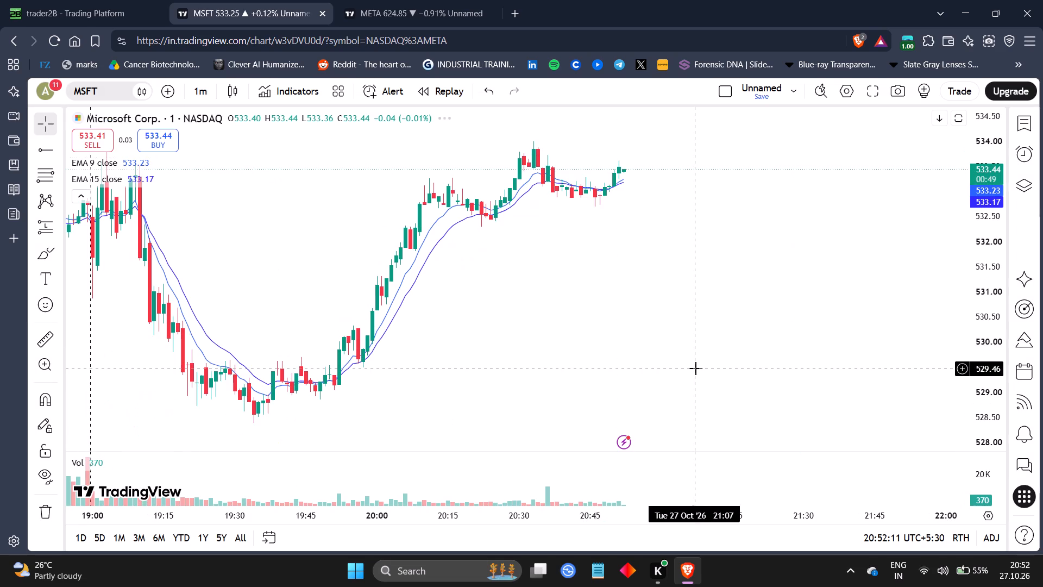
pyautogui.moveTo(580, 519); pyautogui.dragTo(712, 513)
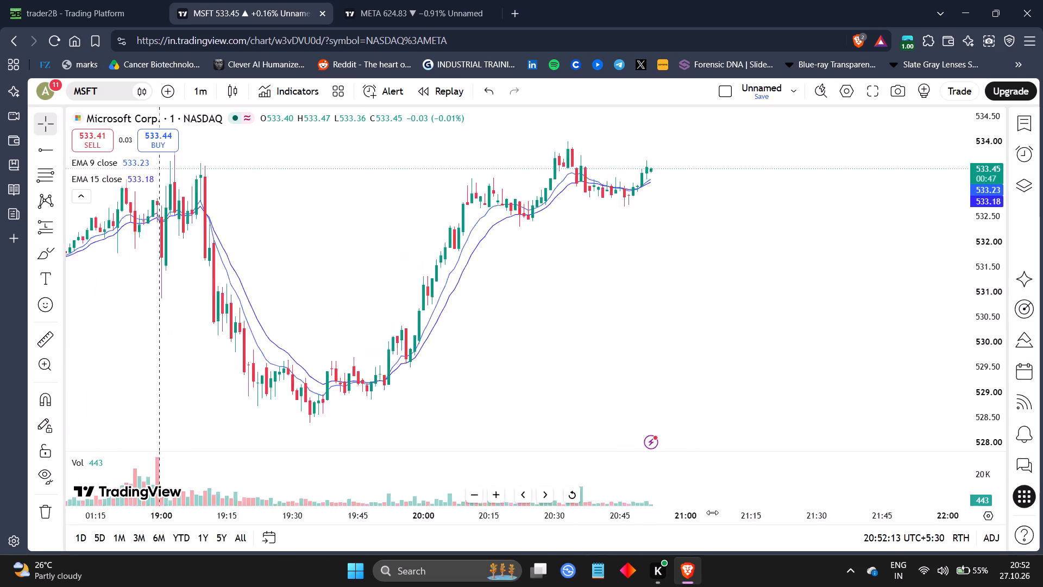
pyautogui.moveTo(712, 513); pyautogui.dragTo(739, 517)
pyautogui.moveTo(969, 190); pyautogui.dragTo(915, 283)
pyautogui.moveTo(981, 245); pyautogui.dragTo(994, 338)
pyautogui.moveTo(798, 357); pyautogui.dragTo(798, 267)
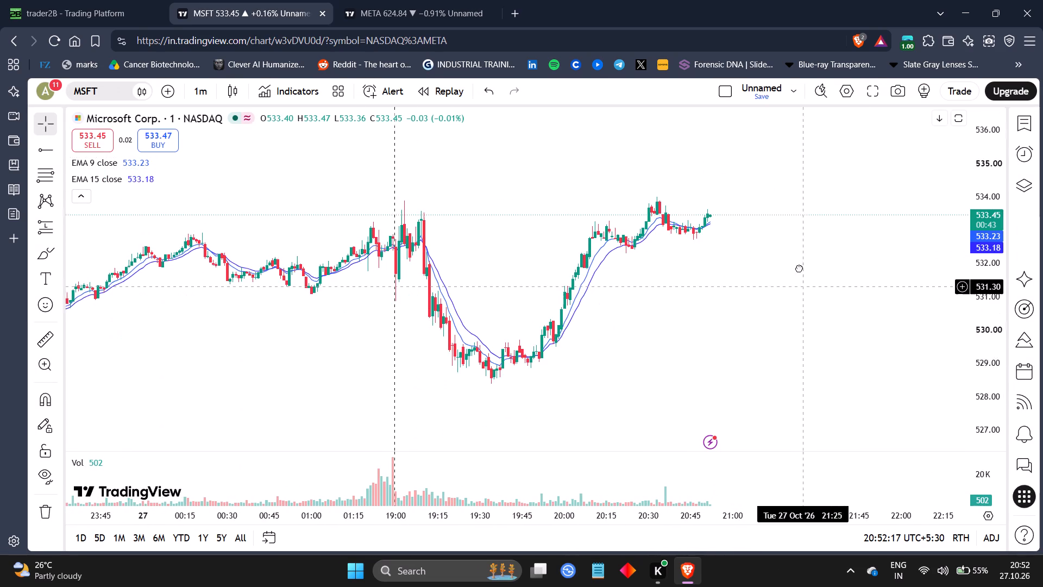
pyautogui.moveTo(798, 267); pyautogui.dragTo(792, 266)
# Set the MSFT chart to the 15 minute interval and compress the price scale to show the swings since 15 October.
pyautogui.write('15')
pyautogui.press('Return')
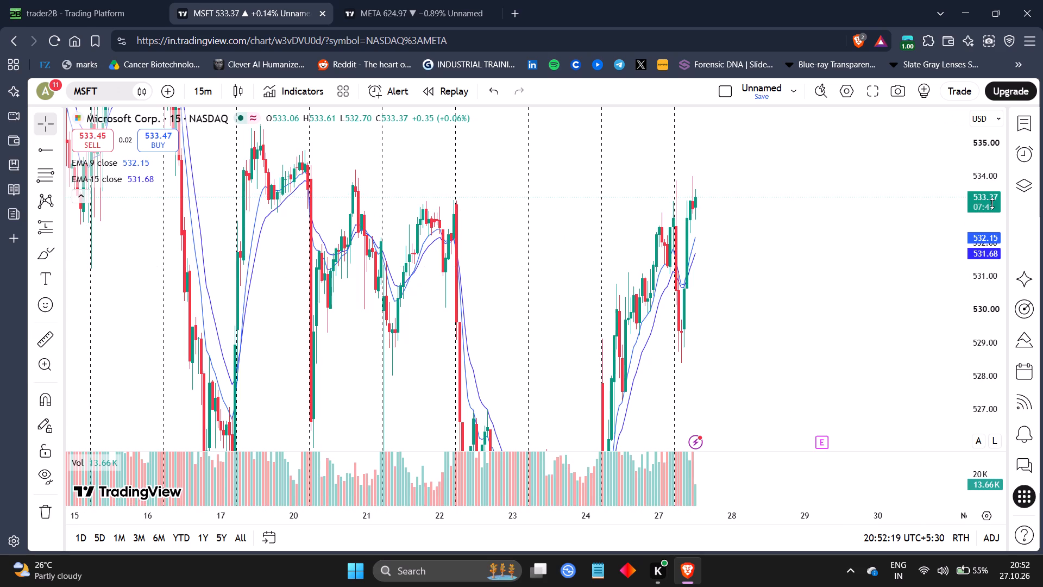
pyautogui.moveTo(992, 203); pyautogui.dragTo(1014, 358)
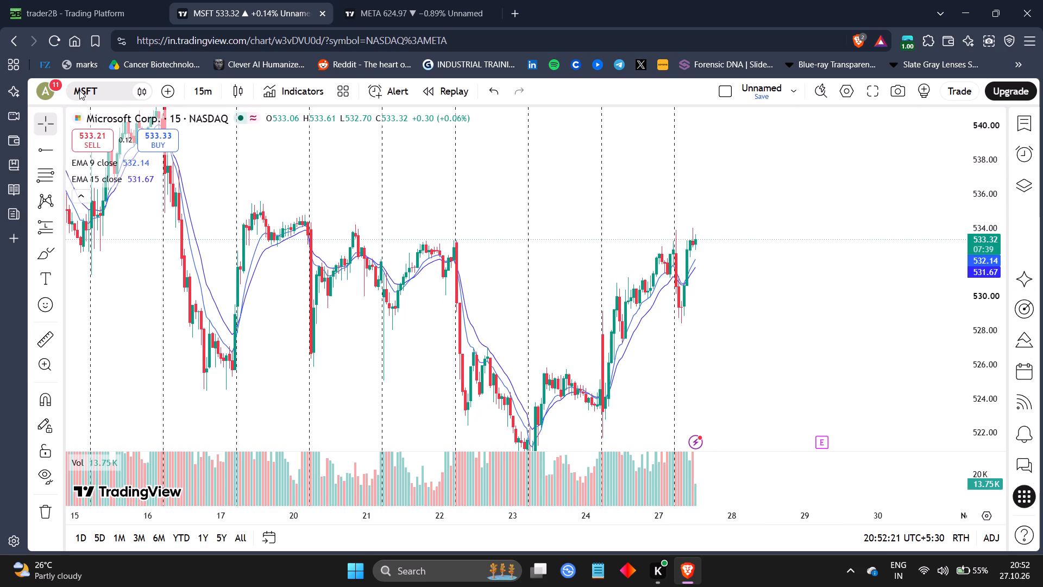
# Load AMZN from the US stock list to view its 15-minute chart.
pyautogui.click(79, 90)
pyautogui.press('BackSpace')
pyautogui.scroll(-1, 375, 377)
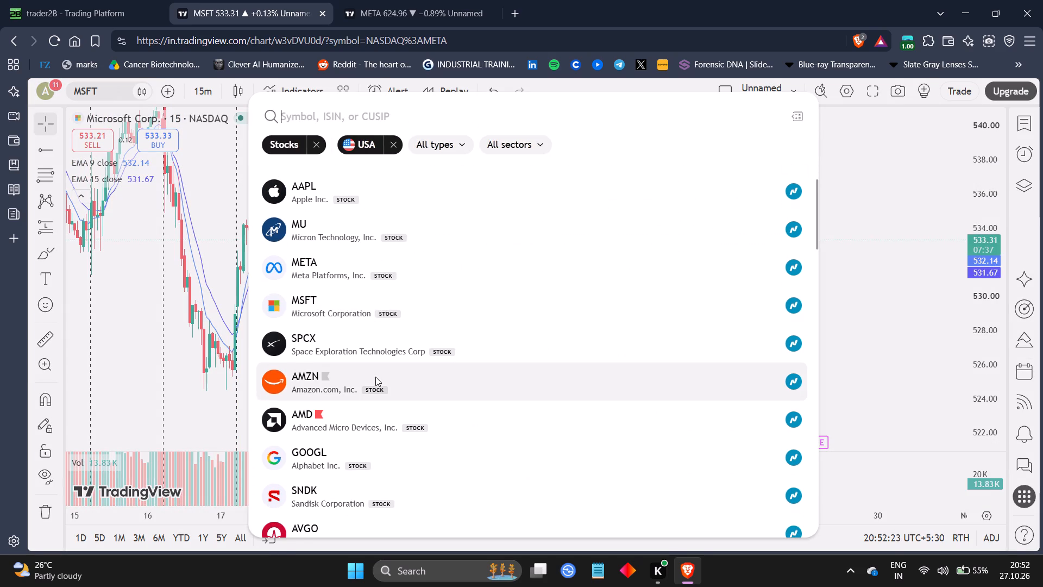
pyautogui.click(405, 384)
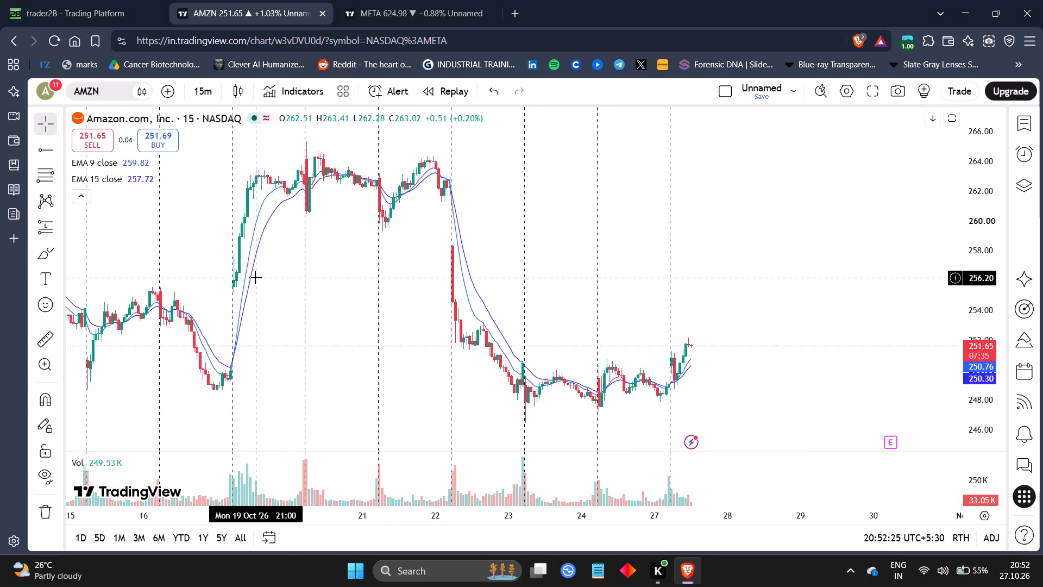
# Load AMD from the US stock list to view its 15-minute chart with the marked levels.
pyautogui.click(102, 96)
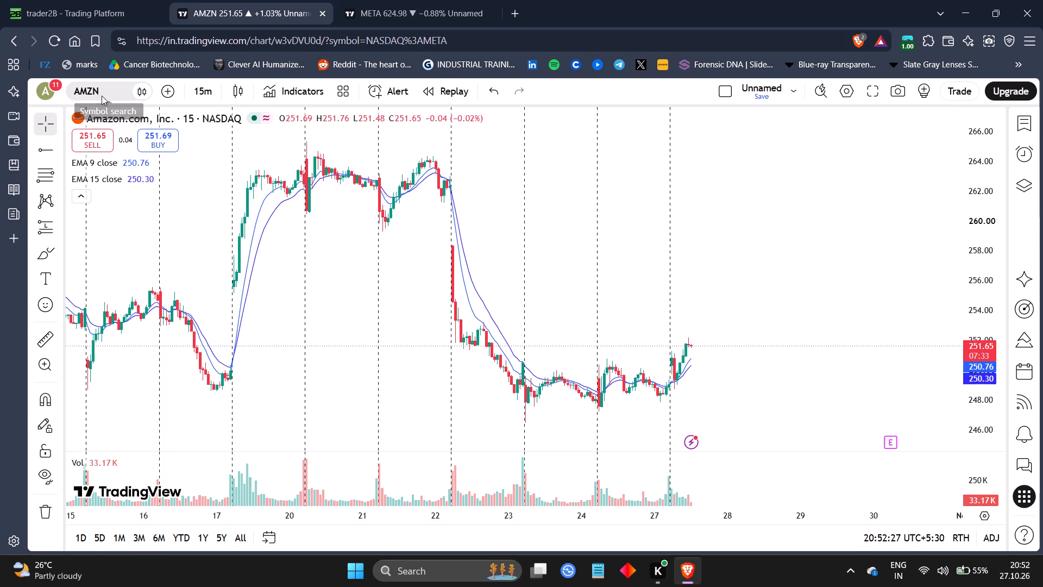
pyautogui.press('BackSpace')
pyautogui.scroll(-1, 408, 346)
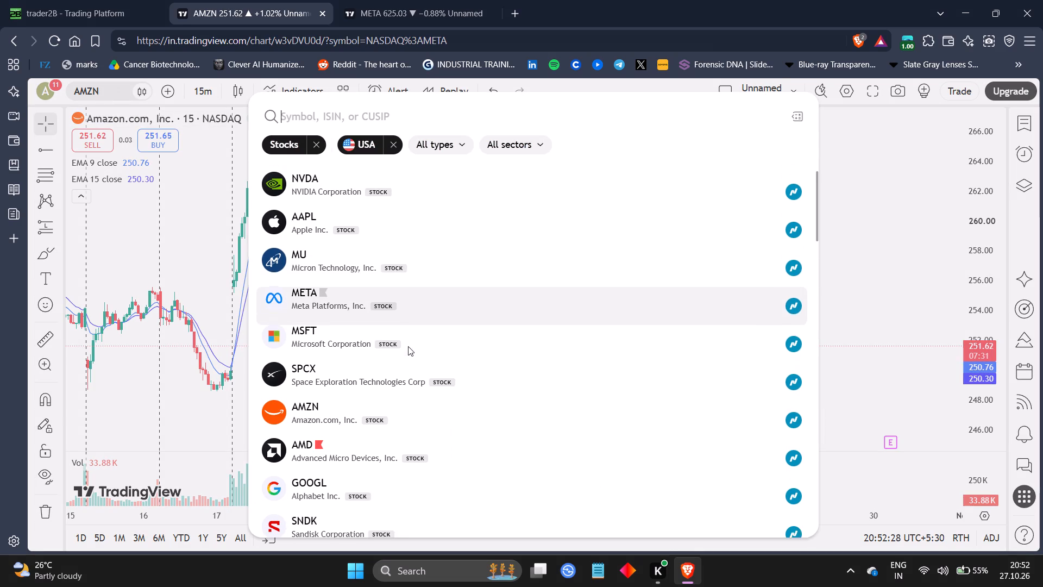
pyautogui.click(349, 445)
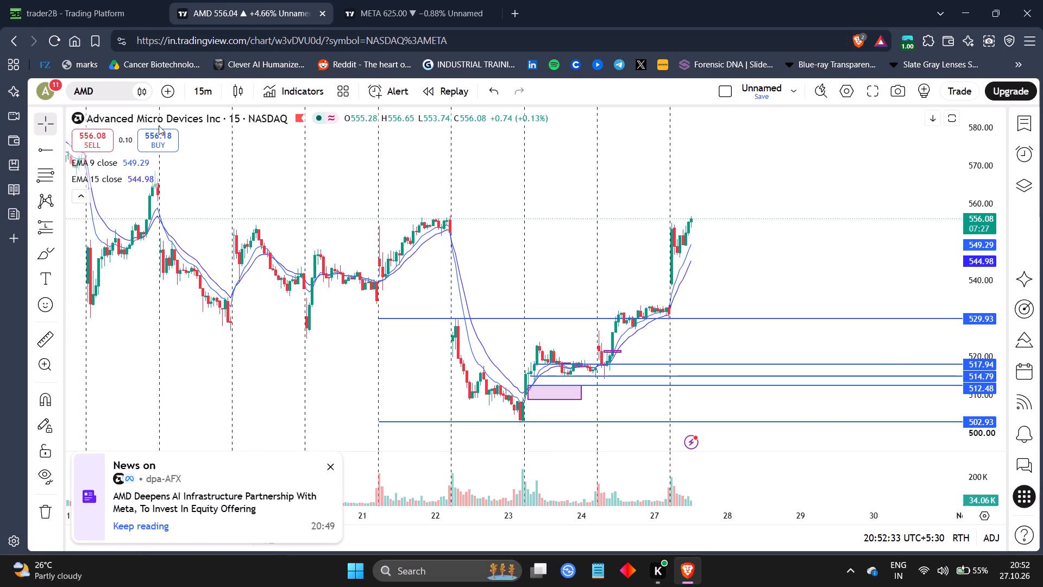
# Browse the US stock list and load SNDK to view its 15-minute chart.
pyautogui.click(116, 98)
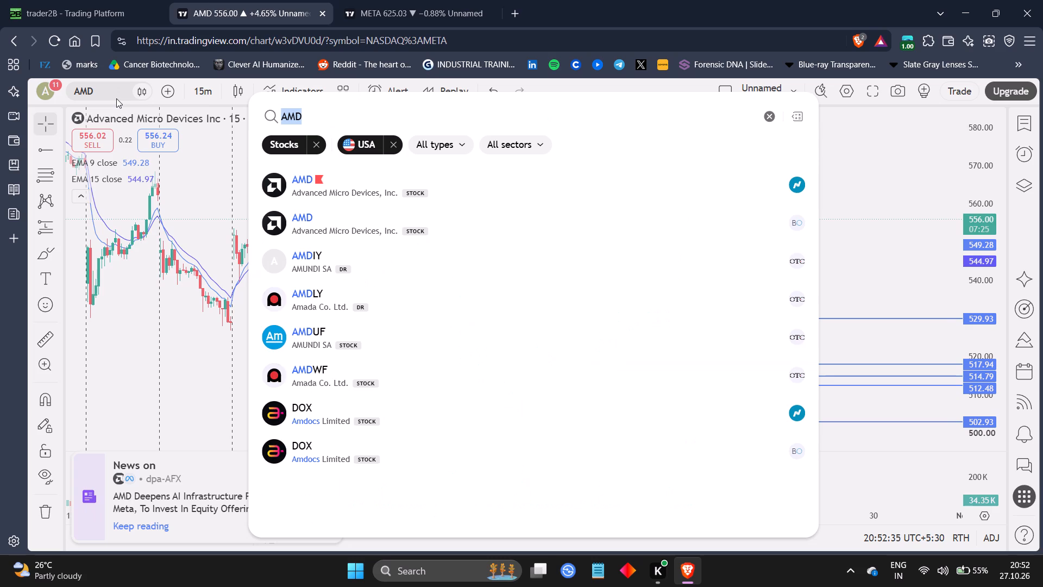
pyautogui.press('BackSpace')
pyautogui.scroll(-1, 323, 362)
pyautogui.scroll(1, 323, 362)
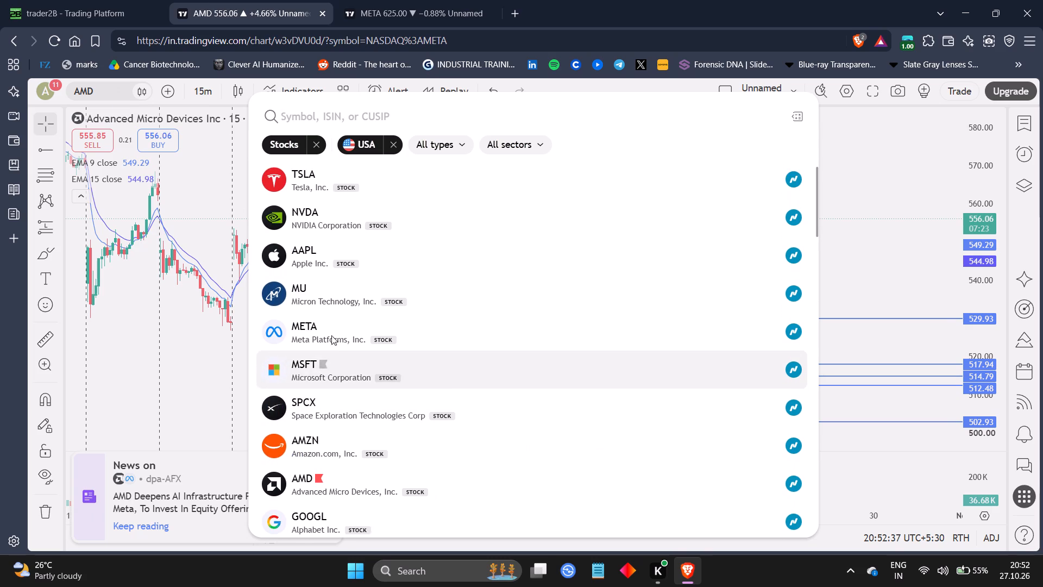
pyautogui.scroll(1, 350, 245)
pyautogui.scroll(-2, 350, 245)
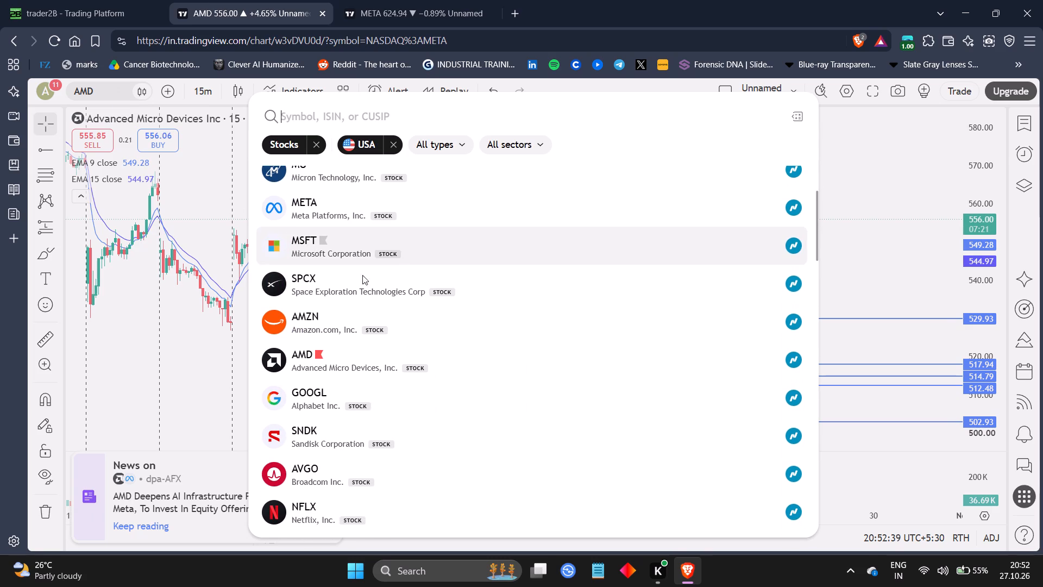
pyautogui.click(331, 437)
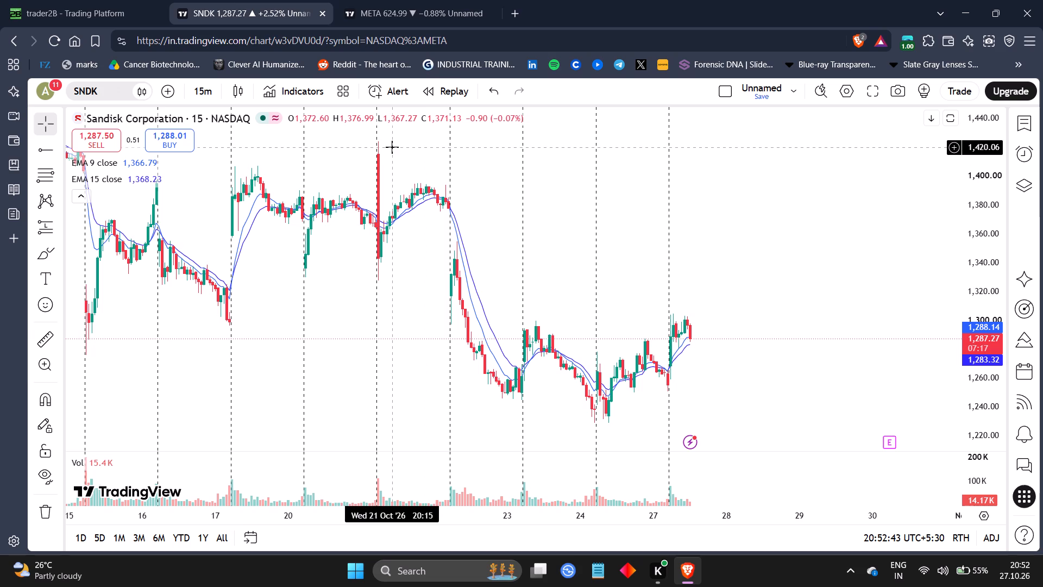
# Open the US stock list on the SNDK chart, check the separate META 5-minute chart, and return to the list.
pyautogui.click(95, 98)
pyautogui.press('BackSpace')
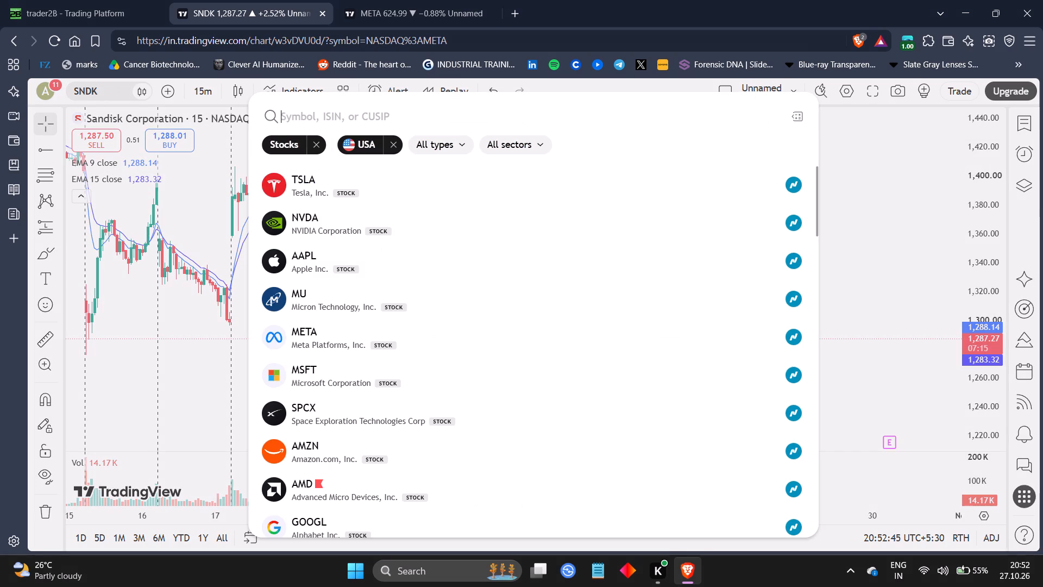
pyautogui.click(375, 0)
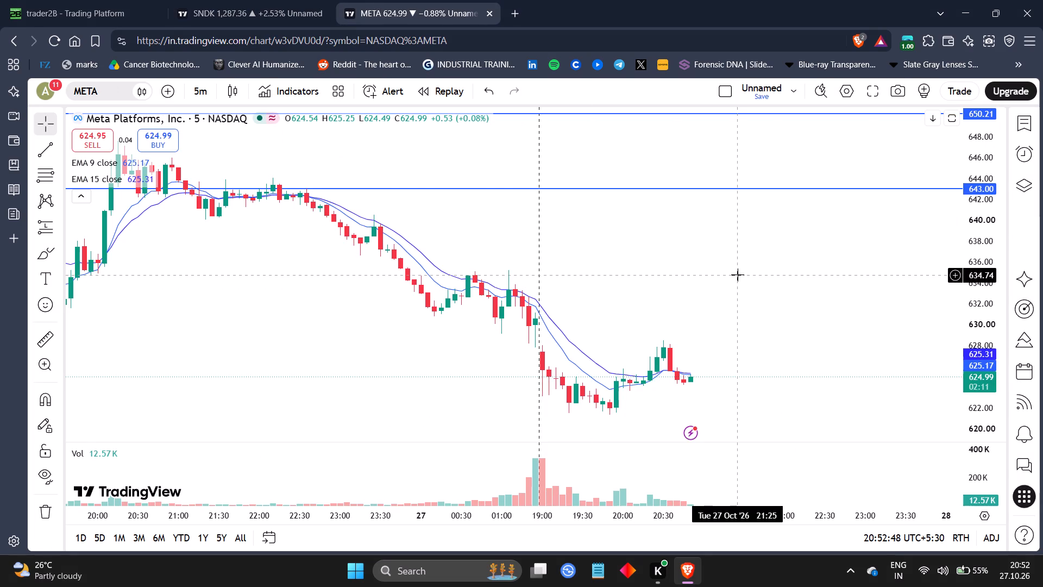
pyautogui.moveTo(738, 275); pyautogui.dragTo(694, 265)
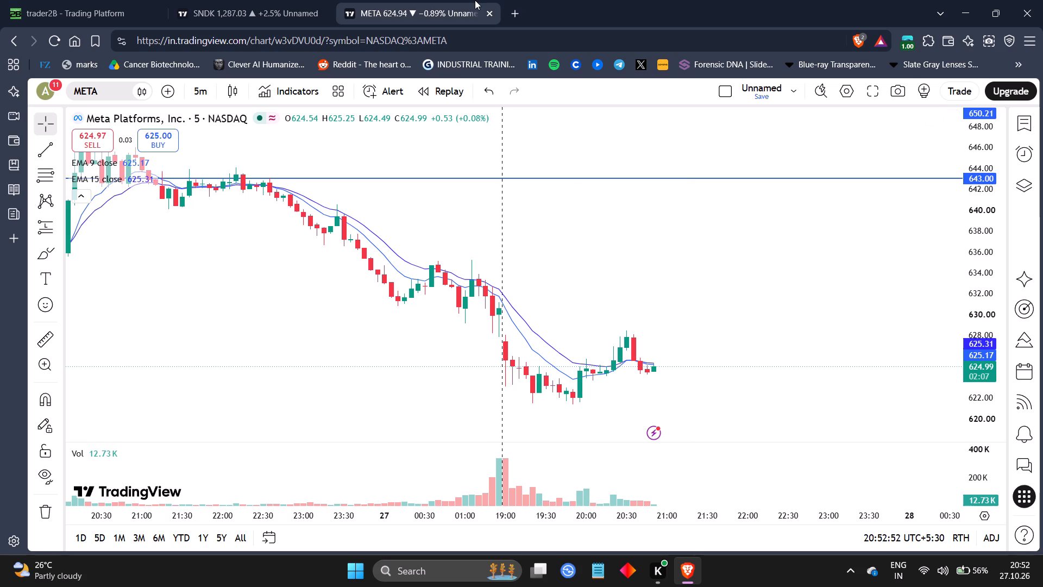
pyautogui.click(270, 0)
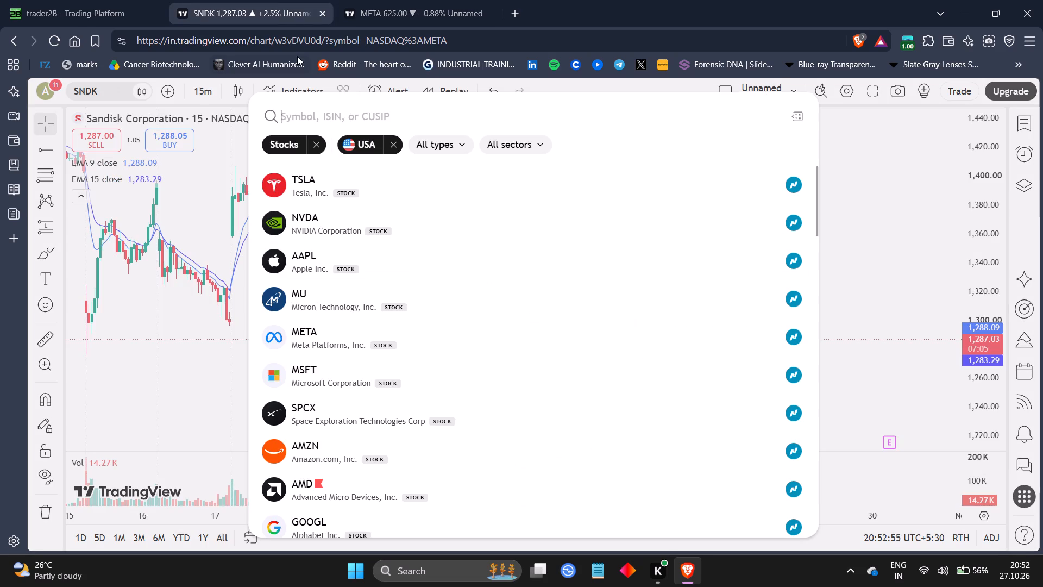
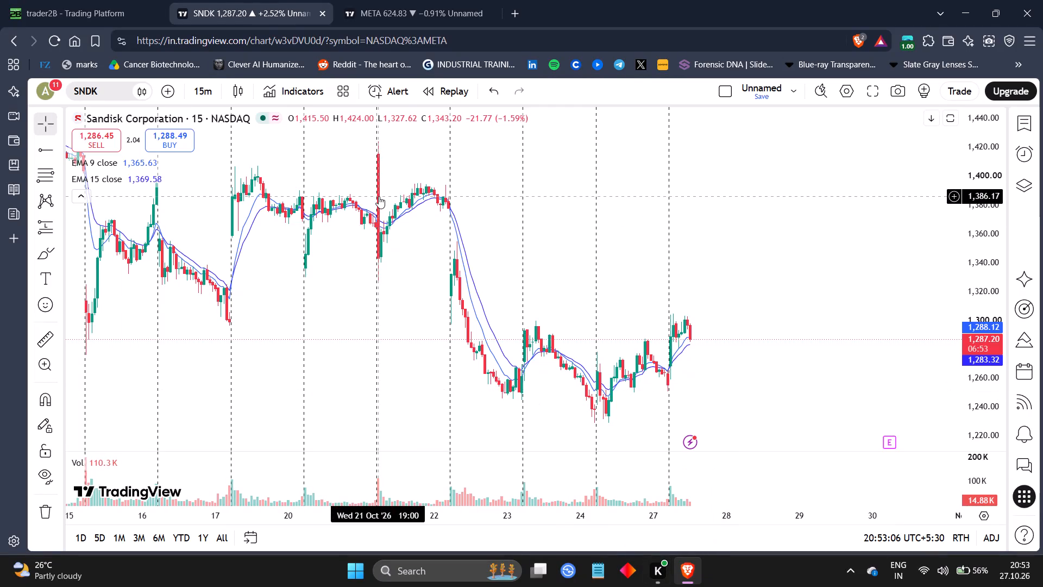
# Switch to trader2B and check the open 100-share AAPL short on its 1-minute chart.
pyautogui.click(65, 0)
pyautogui.moveTo(430, 264); pyautogui.dragTo(411, 342)
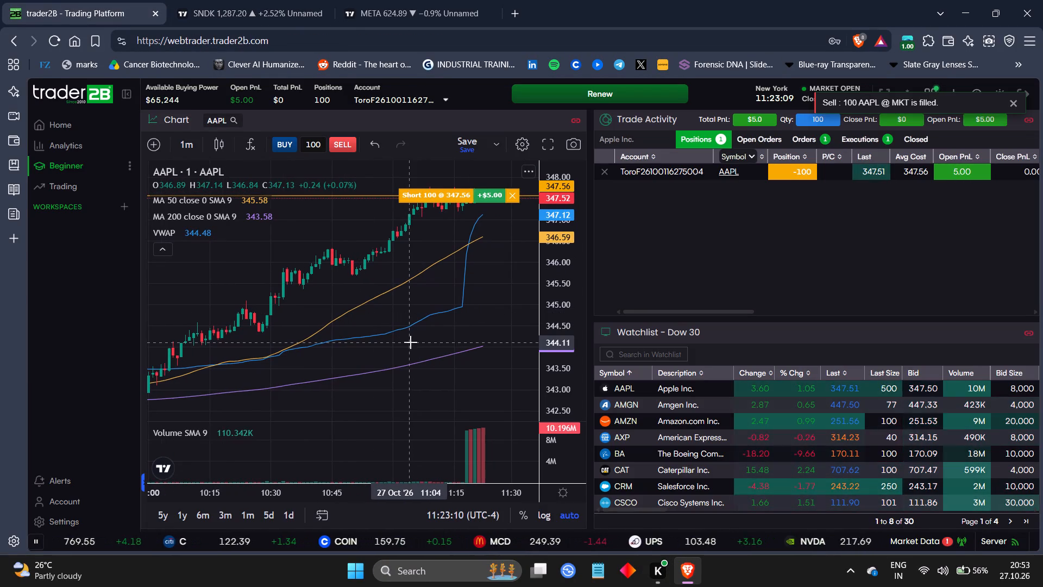
pyautogui.moveTo(485, 266); pyautogui.dragTo(428, 338)
# Replace META with AAPL on the separate 5-minute TradingView chart and examine its recent price action.
pyautogui.click(269, 15)
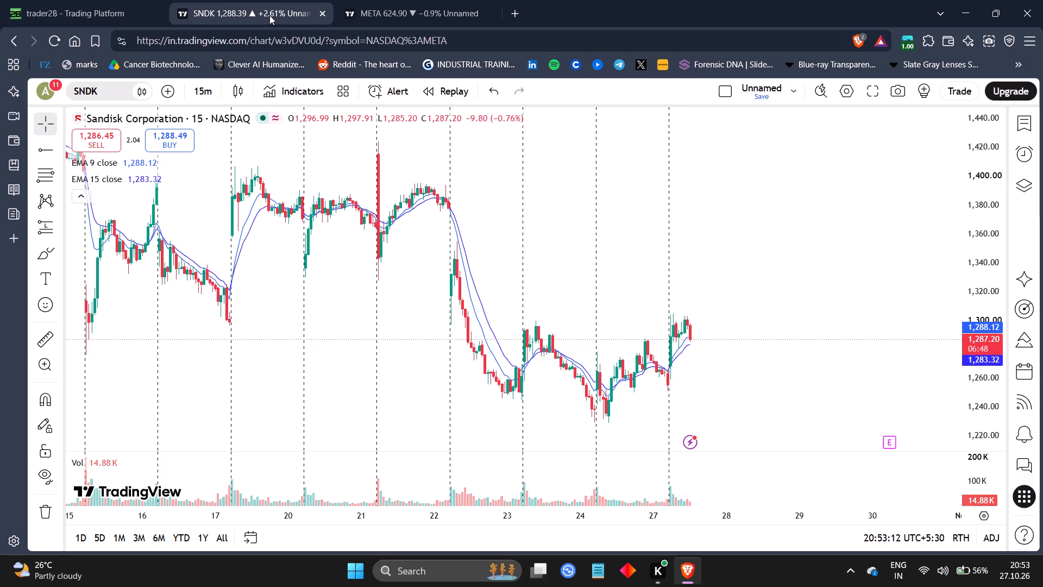
pyautogui.click(114, 91)
pyautogui.press('BackSpace')
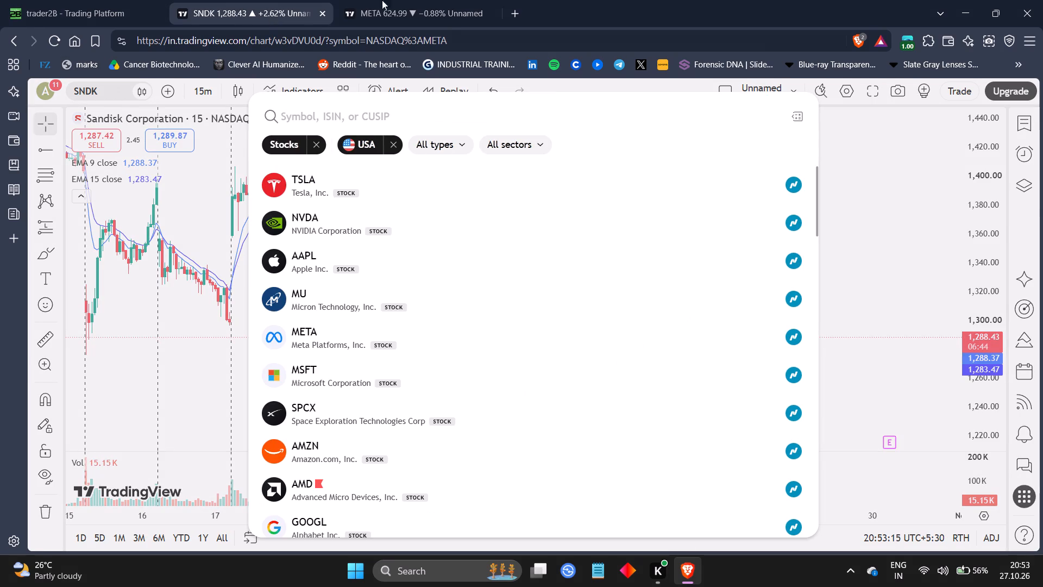
pyautogui.click(394, 0)
pyautogui.click(107, 87)
pyautogui.press('BackSpace')
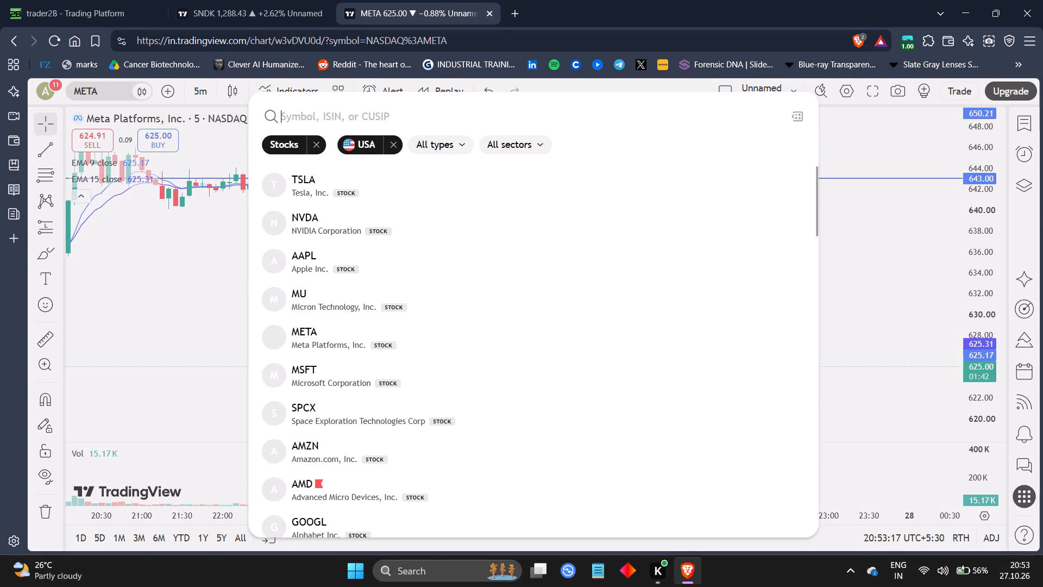
pyautogui.write('aapl')
pyautogui.press('Return')
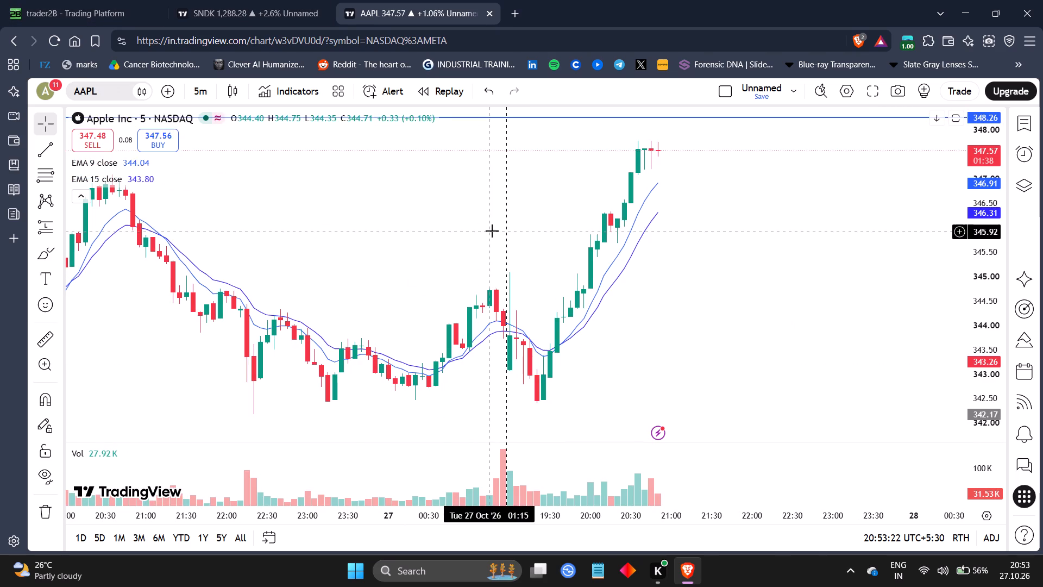
pyautogui.moveTo(492, 231); pyautogui.dragTo(395, 297)
pyautogui.moveTo(456, 270); pyautogui.dragTo(392, 197)
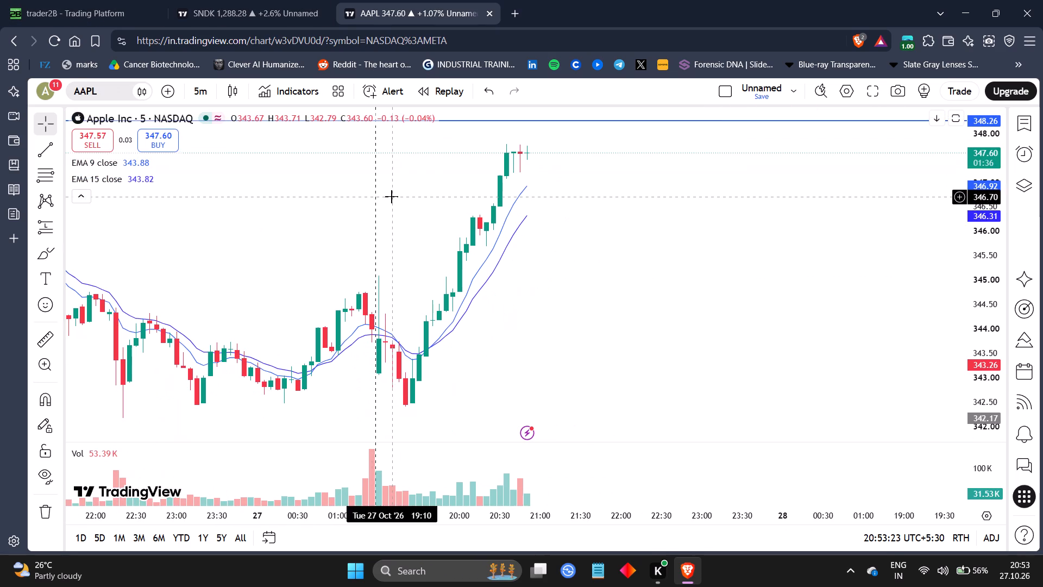
pyautogui.moveTo(593, 209); pyautogui.dragTo(645, 218)
# Return to the SNDK chart's US stock list and load MSFT to examine its 15-minute chart.
pyautogui.click(215, 2)
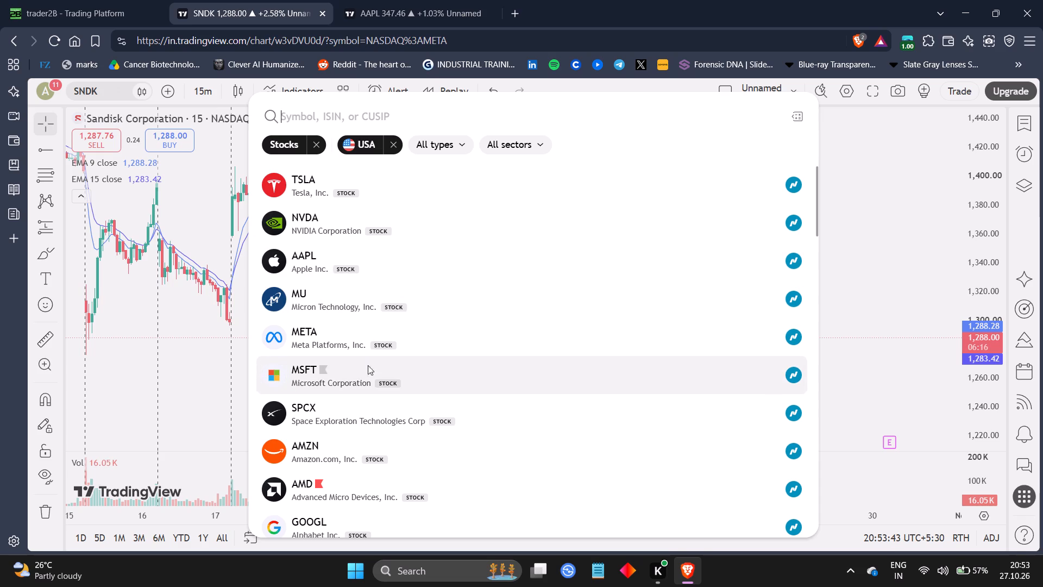
pyautogui.click(362, 389)
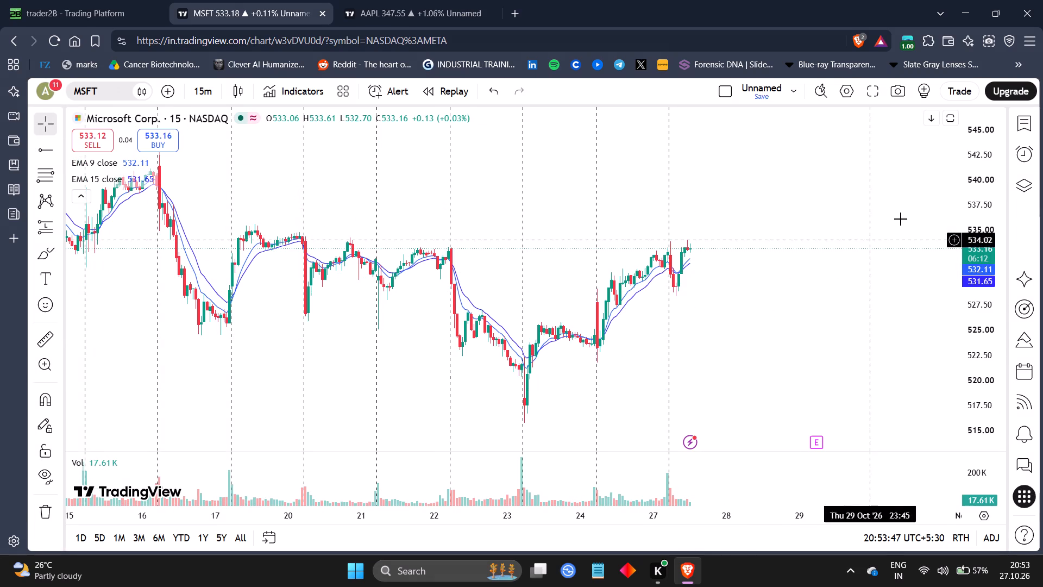
pyautogui.moveTo(995, 196); pyautogui.dragTo(985, 262)
pyautogui.moveTo(696, 288); pyautogui.dragTo(724, 303)
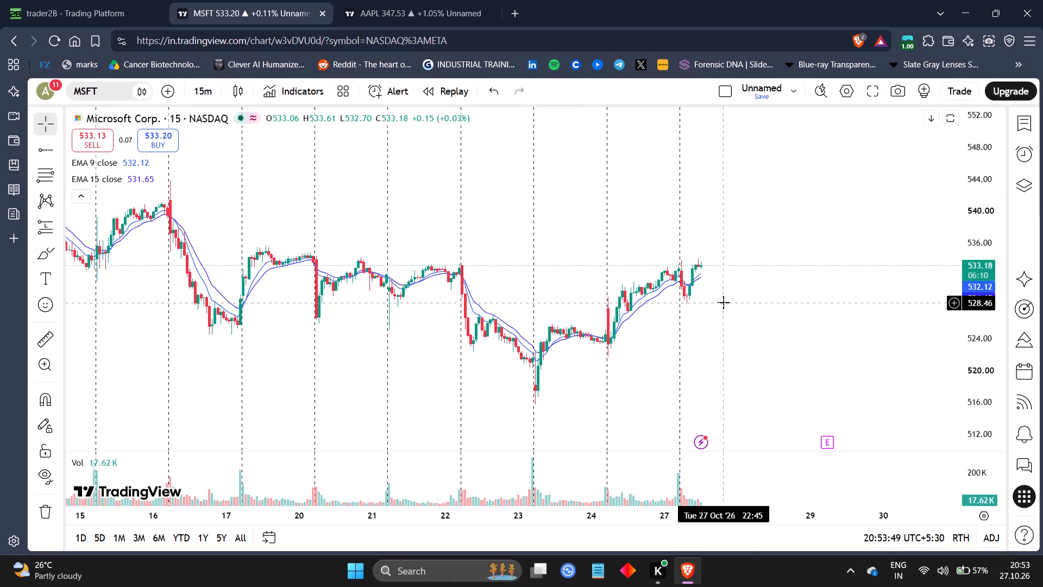
# Load GOOGL from the US stock list to examine its 15-minute chart.
pyautogui.click(100, 90)
pyautogui.press('BackSpace')
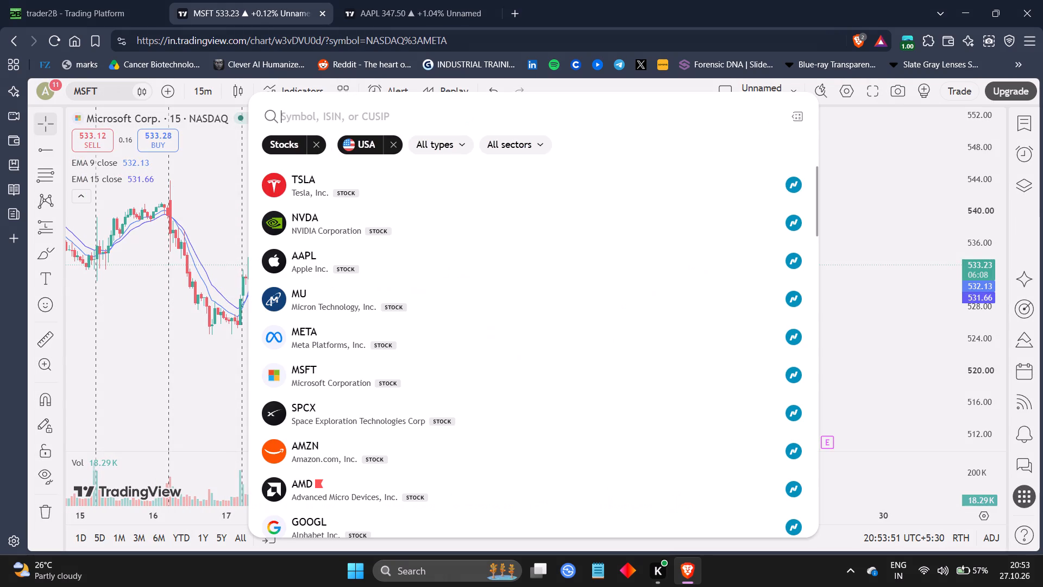
pyautogui.scroll(-1, 382, 399)
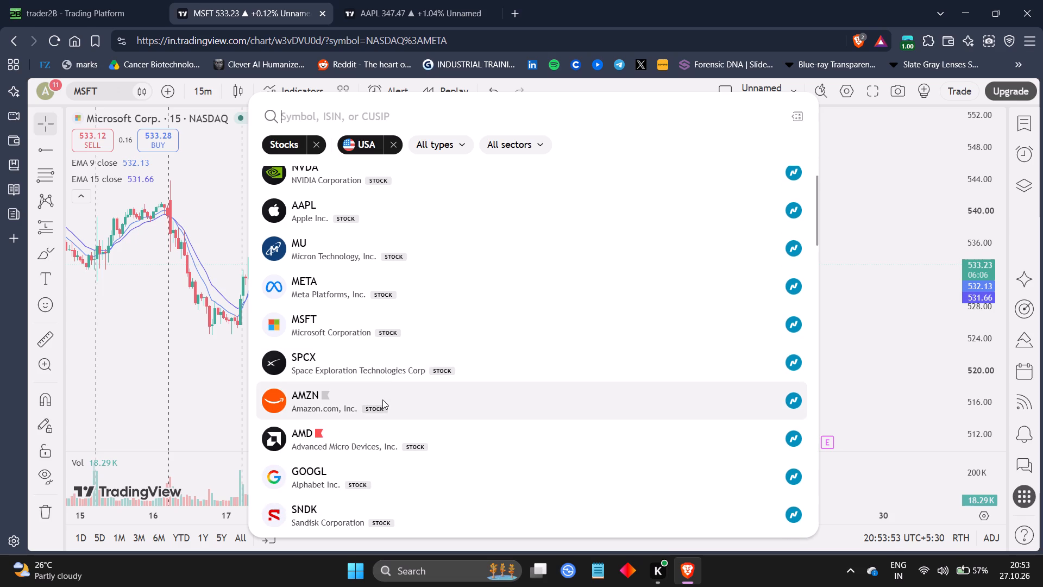
pyautogui.click(331, 458)
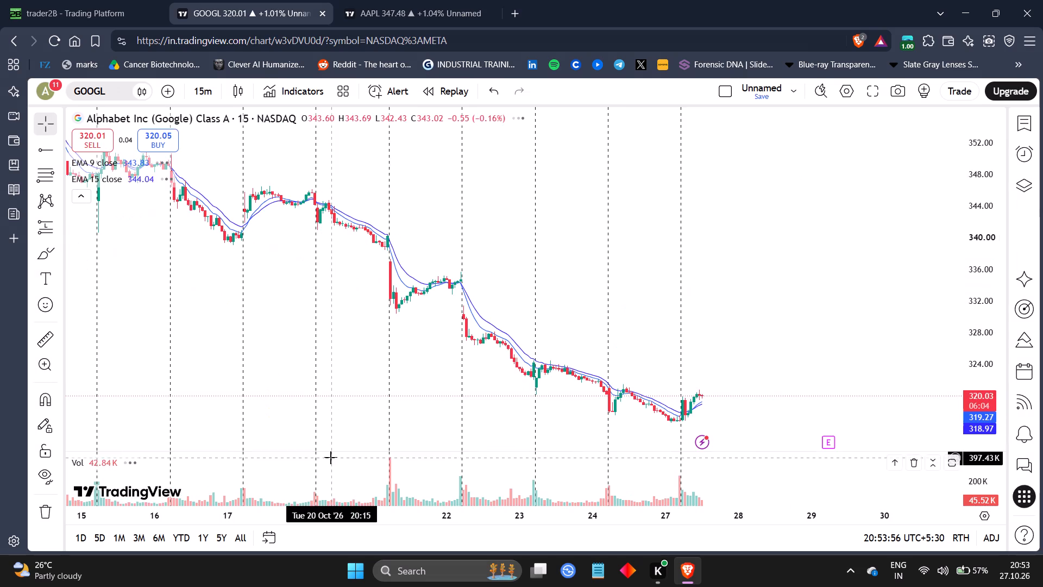
pyautogui.moveTo(787, 320); pyautogui.dragTo(748, 295)
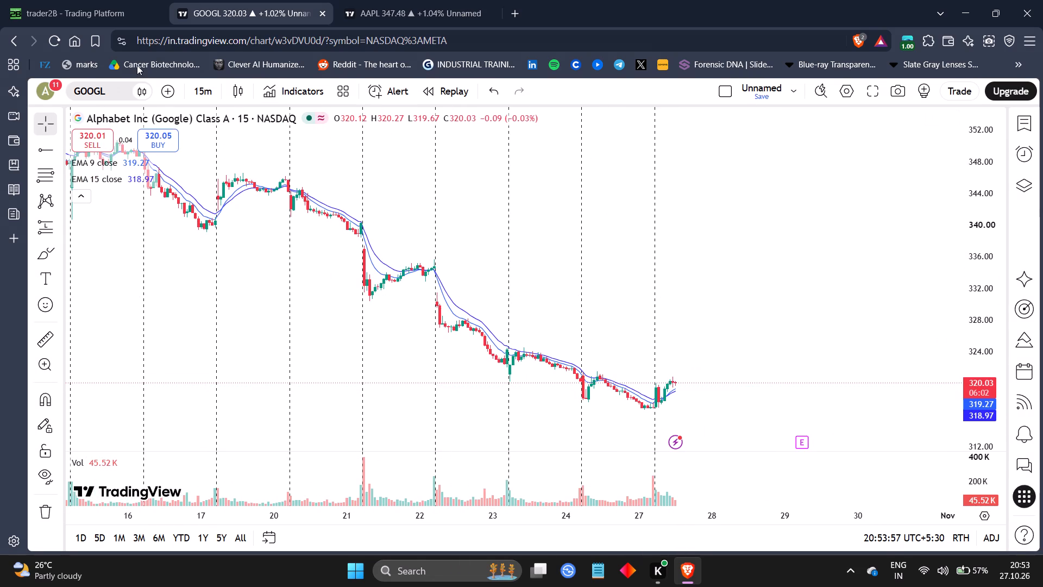
# Load TSLA from the US stock list and examine its 15-minute price history back to before July.
pyautogui.click(108, 87)
pyautogui.press('BackSpace')
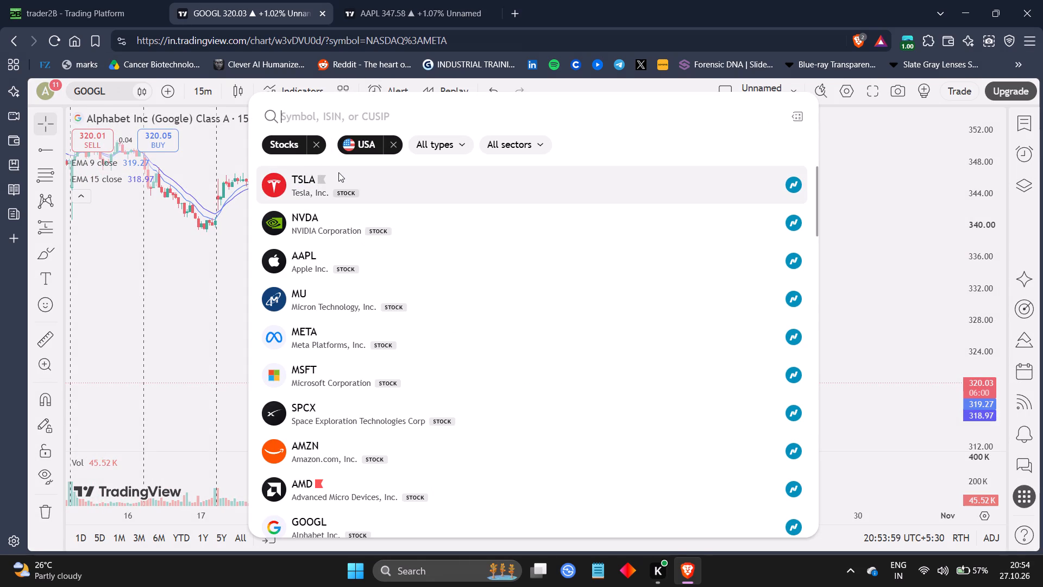
pyautogui.click(566, 175)
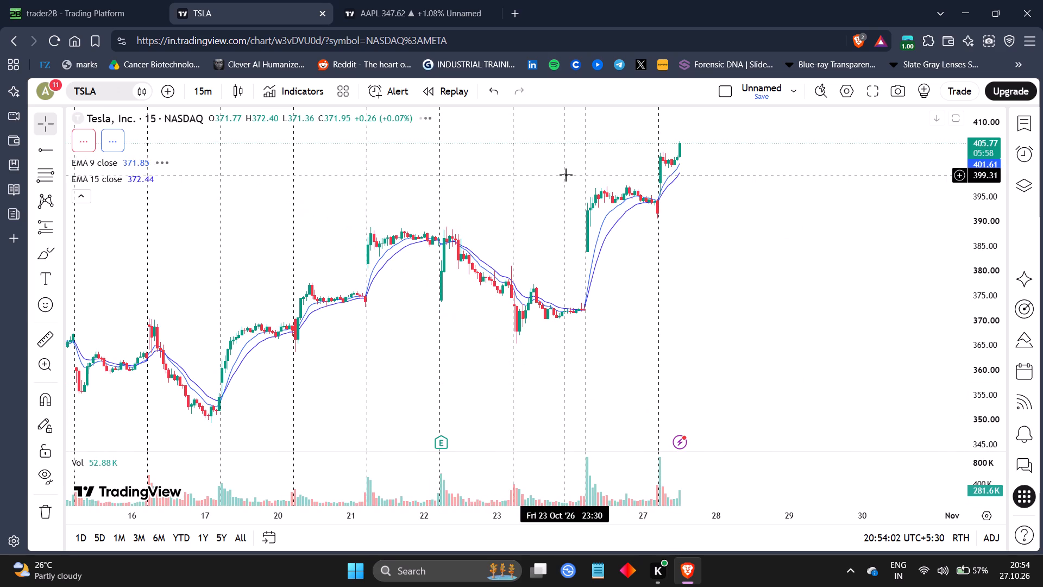
pyautogui.moveTo(772, 199); pyautogui.dragTo(777, 270)
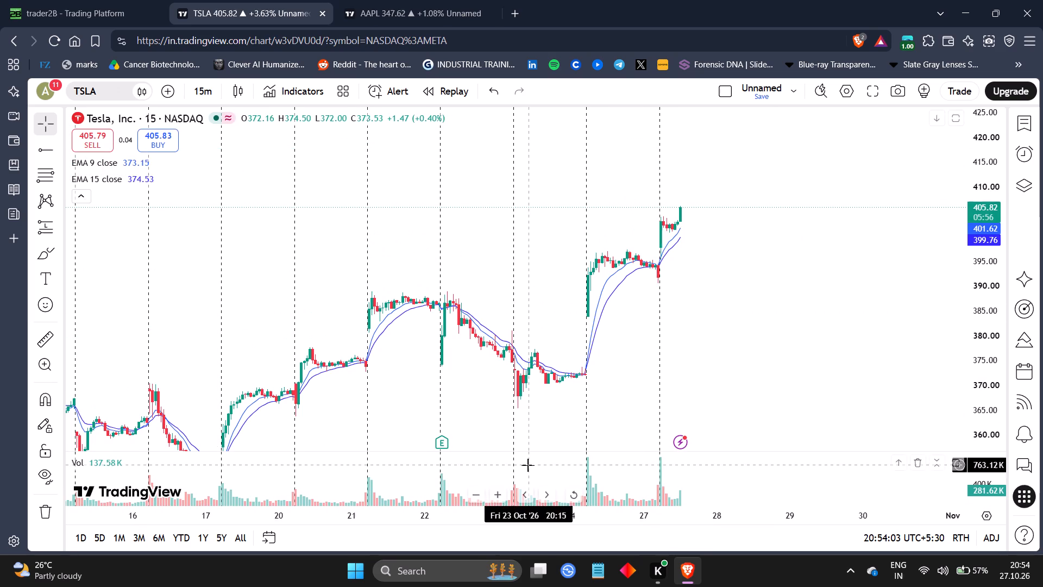
pyautogui.moveTo(562, 515); pyautogui.dragTo(786, 517)
pyautogui.moveTo(921, 296); pyautogui.dragTo(885, 196)
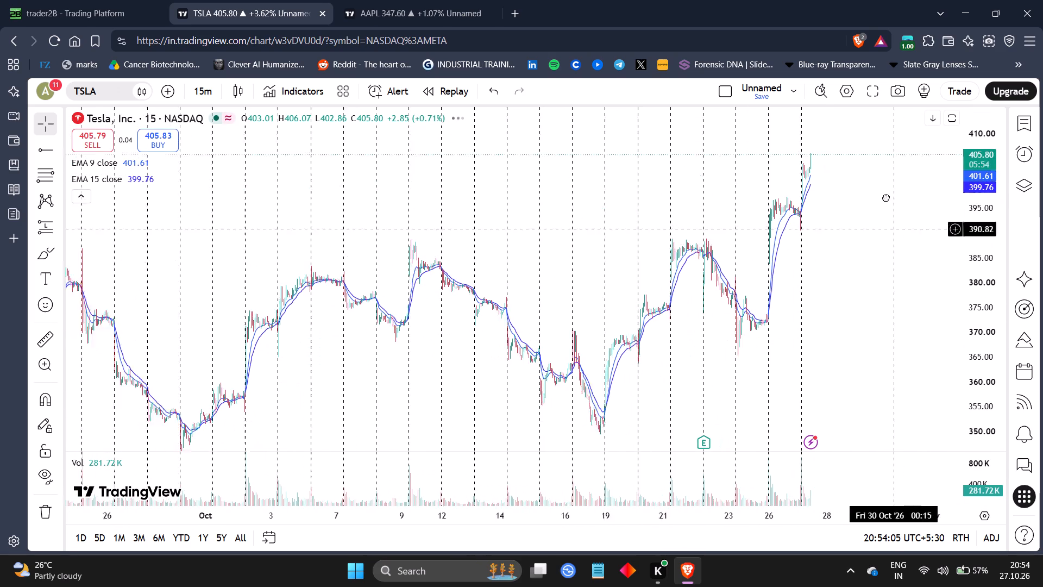
pyautogui.moveTo(885, 196); pyautogui.dragTo(884, 195)
pyautogui.moveTo(983, 183); pyautogui.dragTo(991, 319)
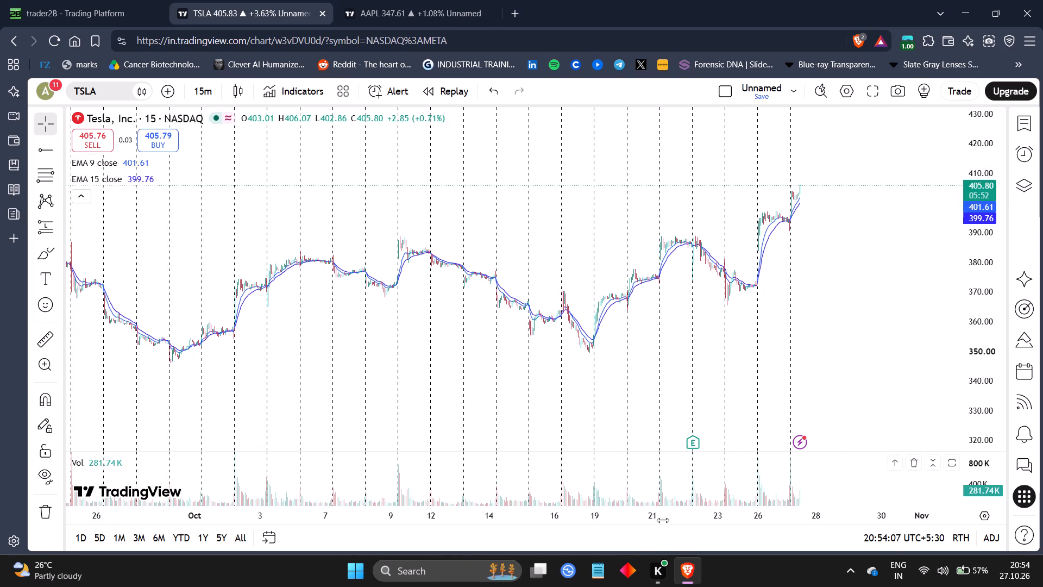
pyautogui.moveTo(666, 520); pyautogui.dragTo(962, 512)
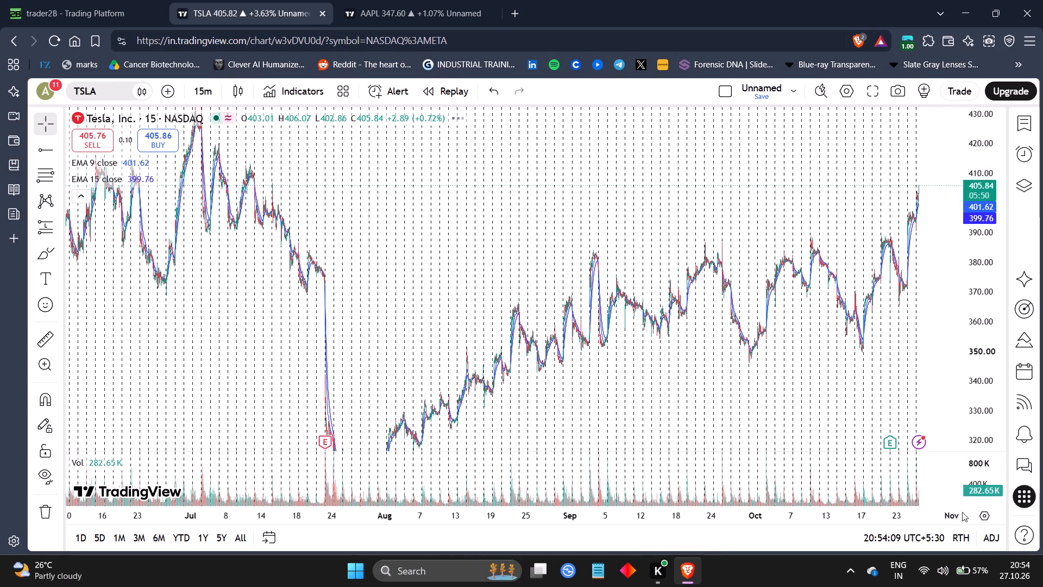
pyautogui.moveTo(896, 427); pyautogui.dragTo(840, 322)
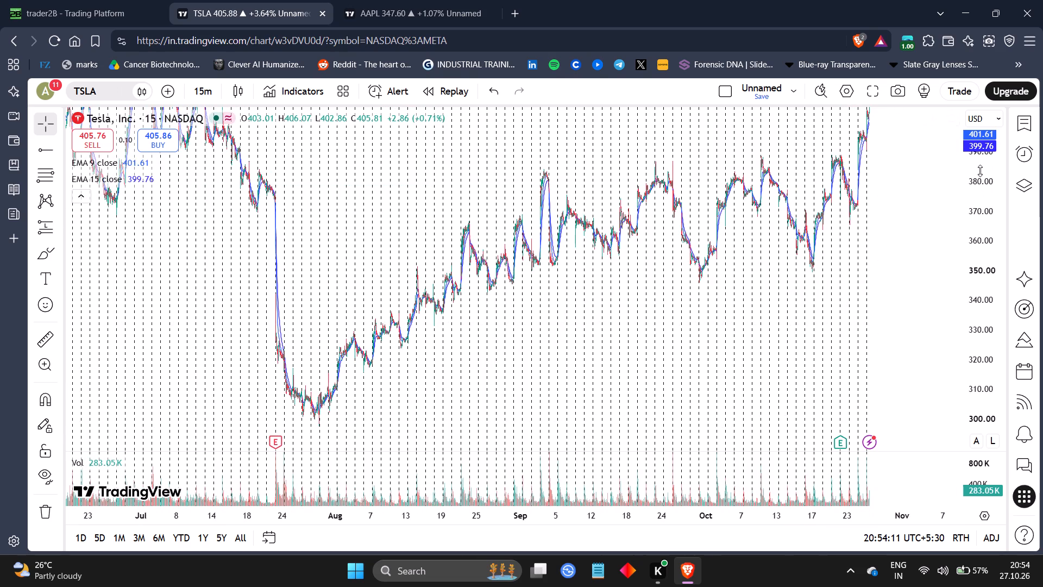
pyautogui.moveTo(980, 171); pyautogui.dragTo(989, 261)
pyautogui.moveTo(864, 251); pyautogui.dragTo(744, 277)
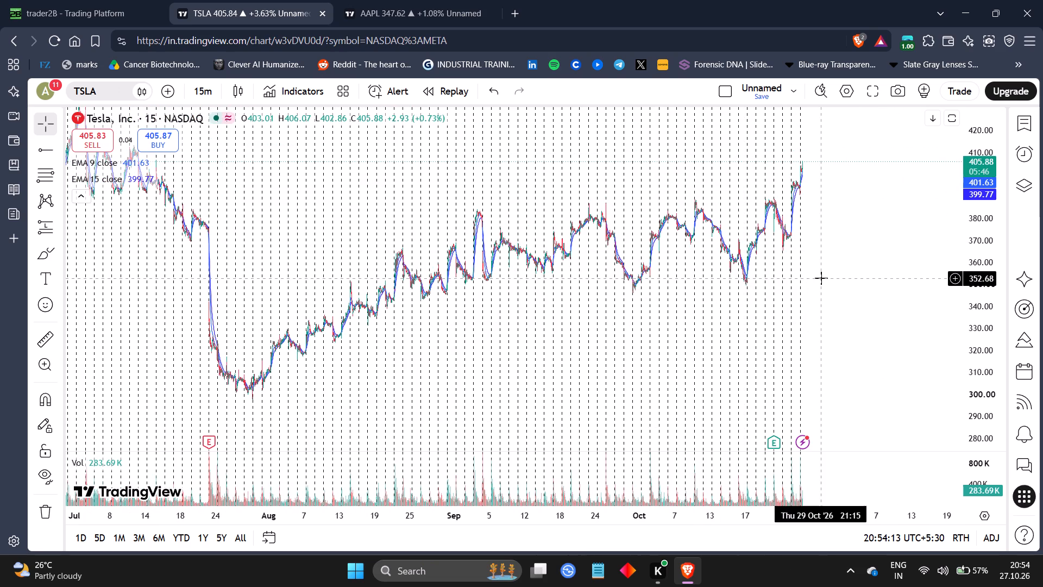
pyautogui.moveTo(821, 278); pyautogui.dragTo(782, 310)
pyautogui.moveTo(782, 310); pyautogui.dragTo(874, 392)
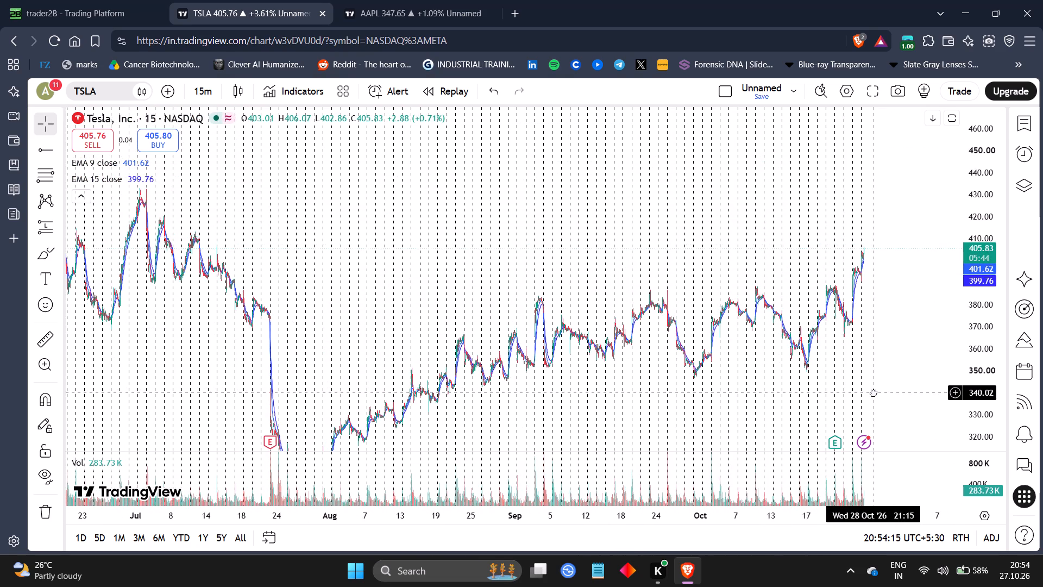
pyautogui.moveTo(874, 392); pyautogui.dragTo(857, 386)
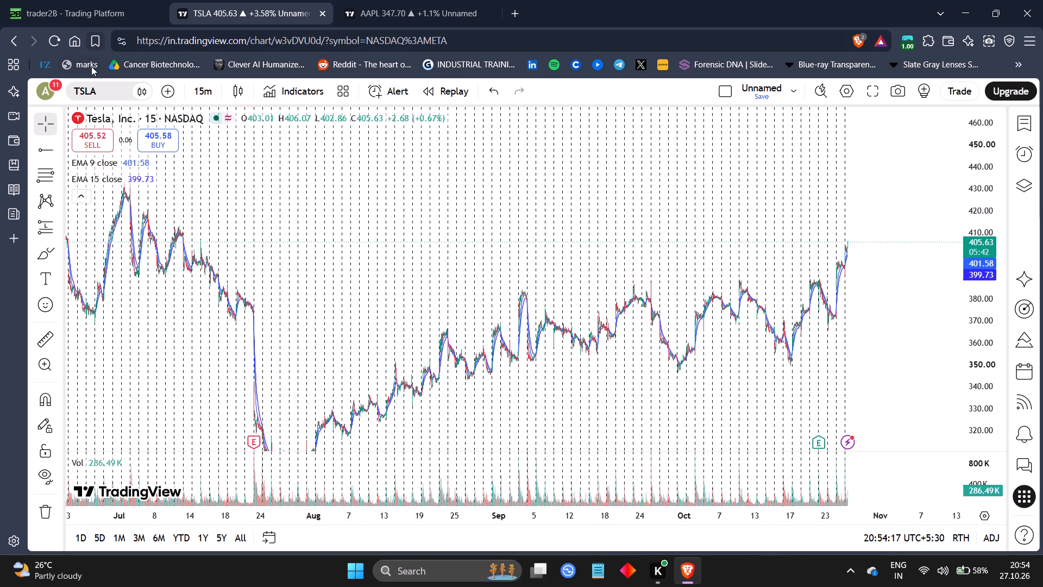
# Open the symbol search on the TSLA chart, check the separate AAPL 5-minute chart, and return to the search.
pyautogui.click(92, 80)
pyautogui.click(97, 87)
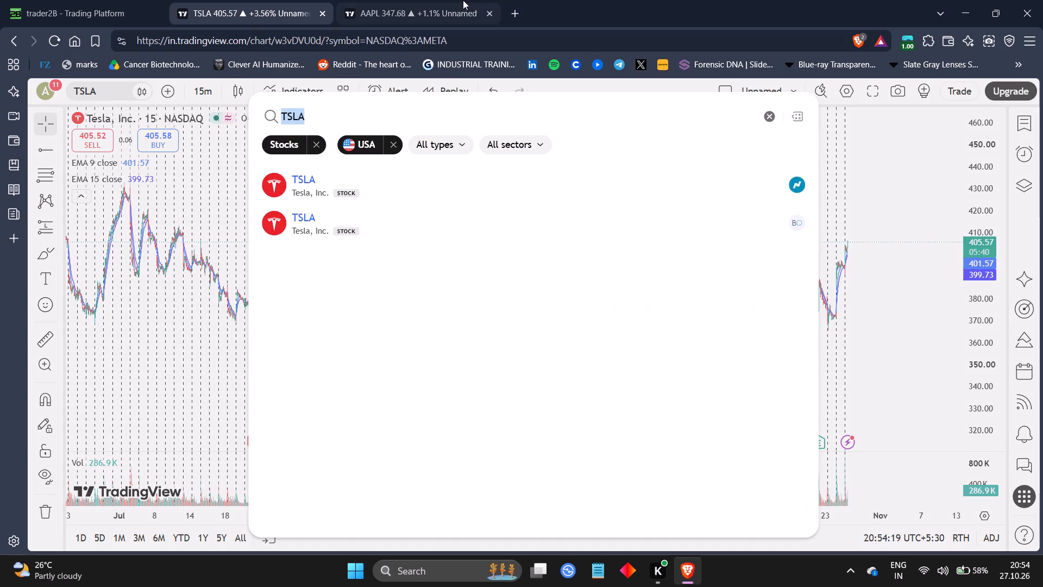
pyautogui.click(463, 0)
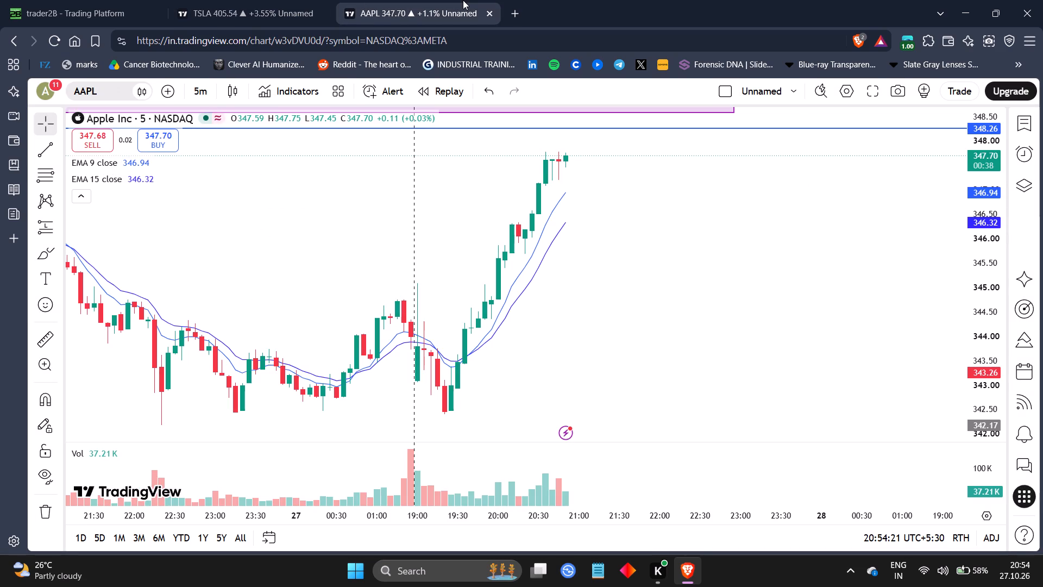
pyautogui.click(316, 0)
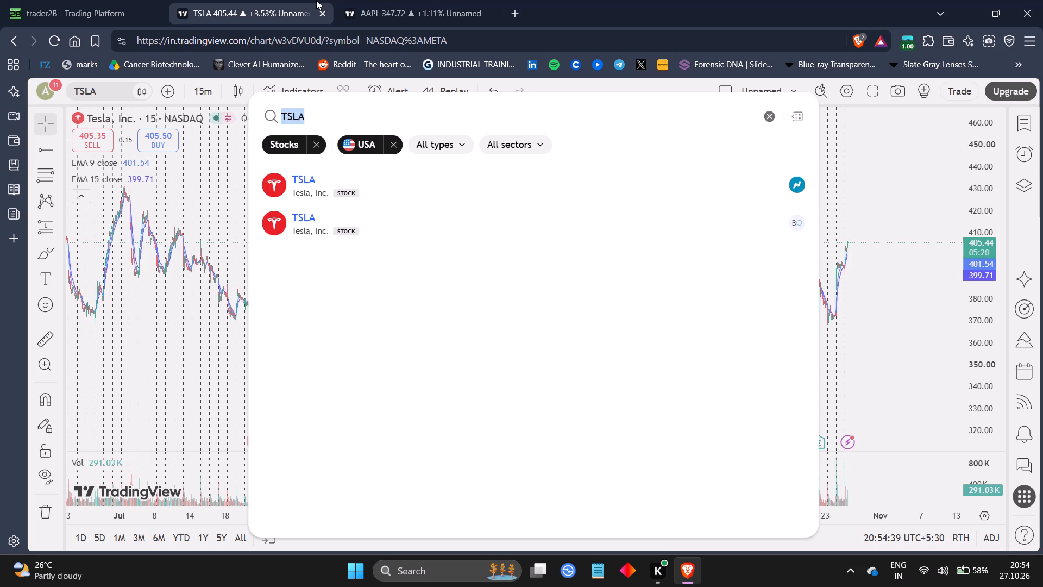
# Load MU from the US stock list to examine its October price action on the 15-minute chart.
pyautogui.press('BackSpace')
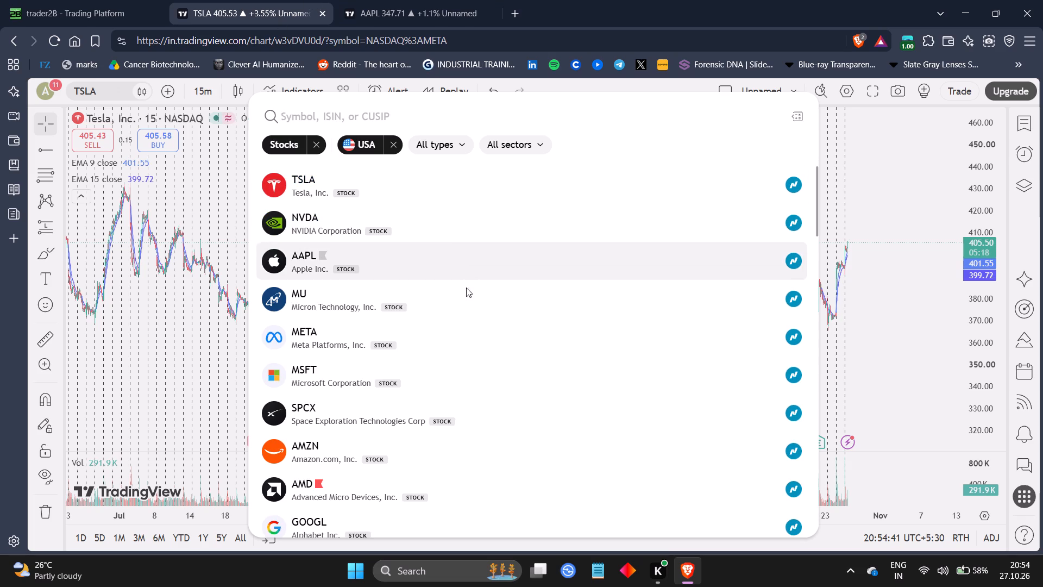
pyautogui.click(466, 288)
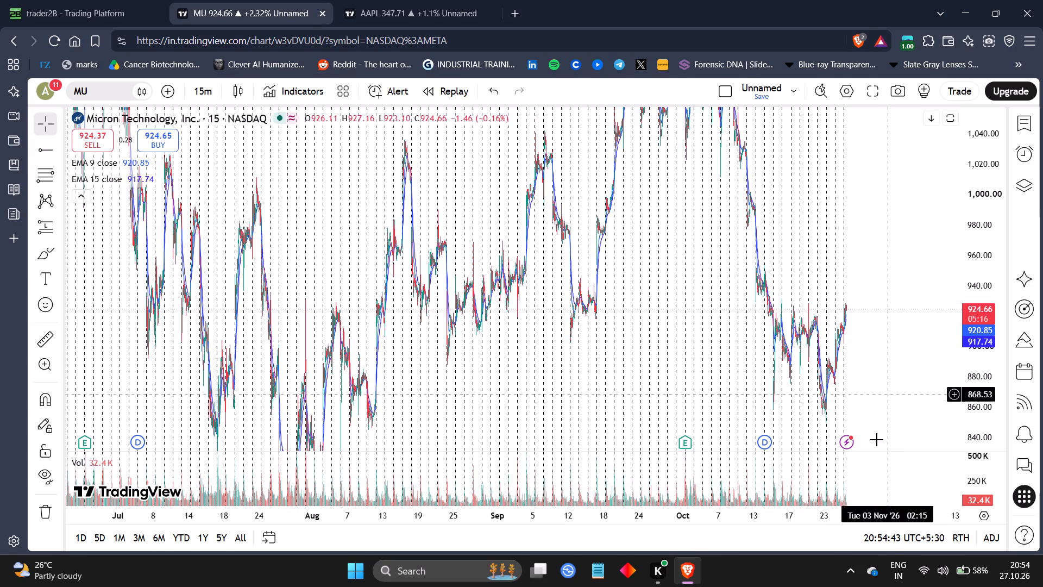
pyautogui.moveTo(881, 520); pyautogui.dragTo(715, 520)
pyautogui.moveTo(687, 371); pyautogui.dragTo(737, 363)
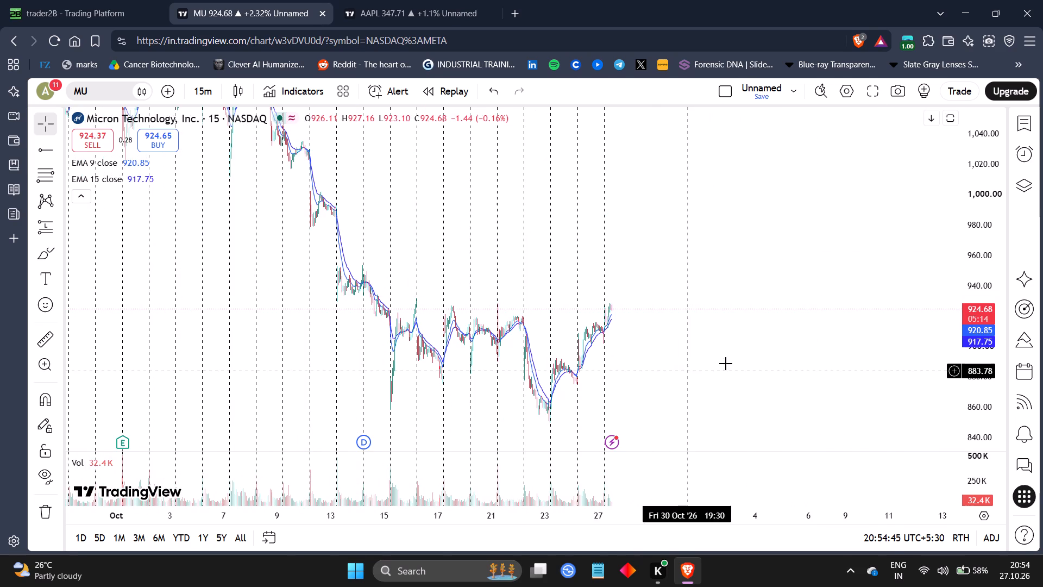
pyautogui.moveTo(737, 363); pyautogui.dragTo(775, 364)
pyautogui.hscroll(-3, 765, 344)
# Load SPCX from the US stock list and examine its sessions from 20 to 27 October on the 15-minute chart.
pyautogui.click(110, 89)
pyautogui.press('BackSpace')
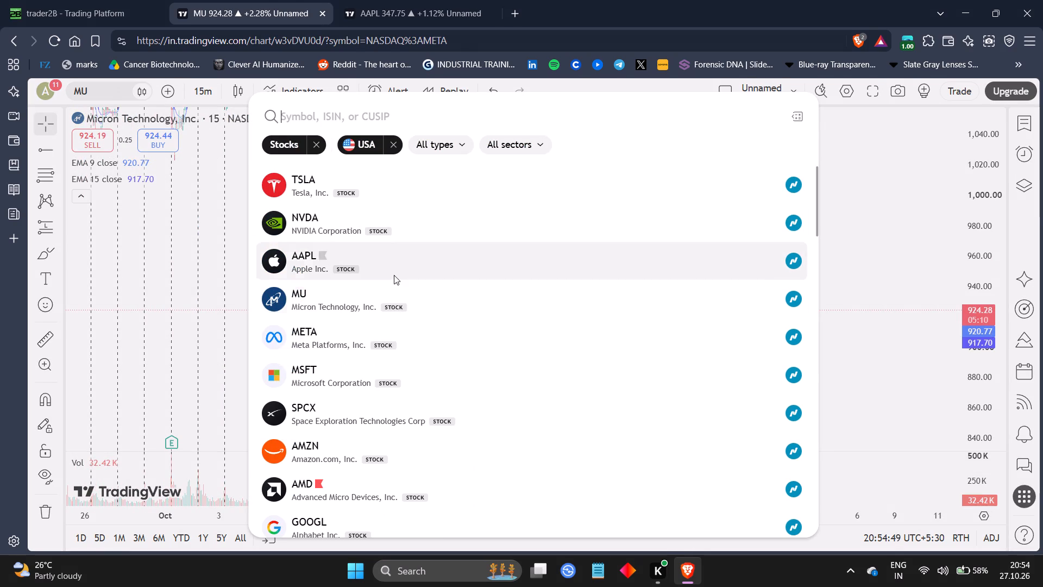
pyautogui.scroll(-1, 360, 311)
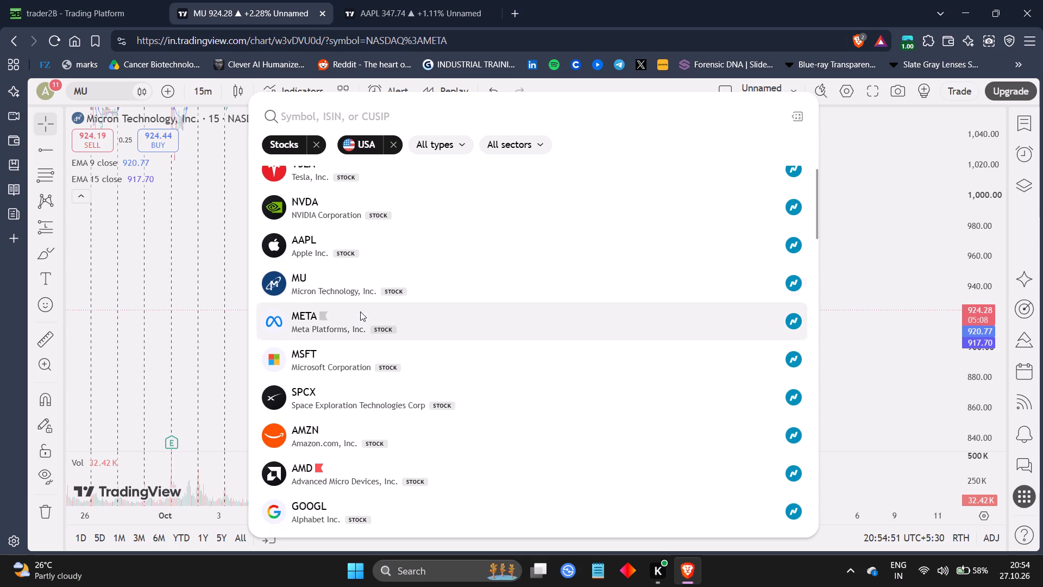
pyautogui.click(325, 402)
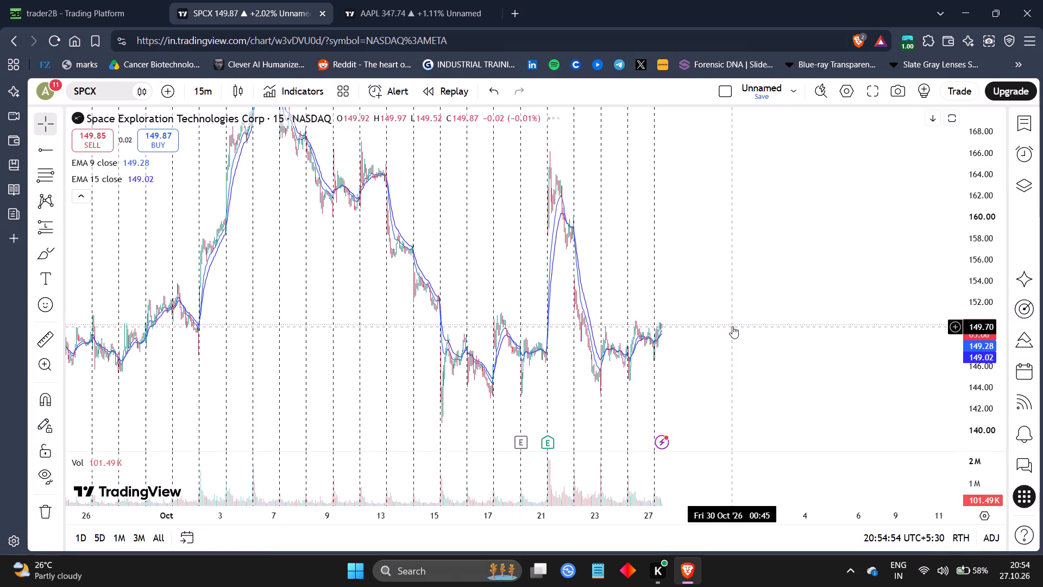
pyautogui.moveTo(784, 415); pyautogui.dragTo(809, 423)
pyautogui.scroll(1, 812, 435)
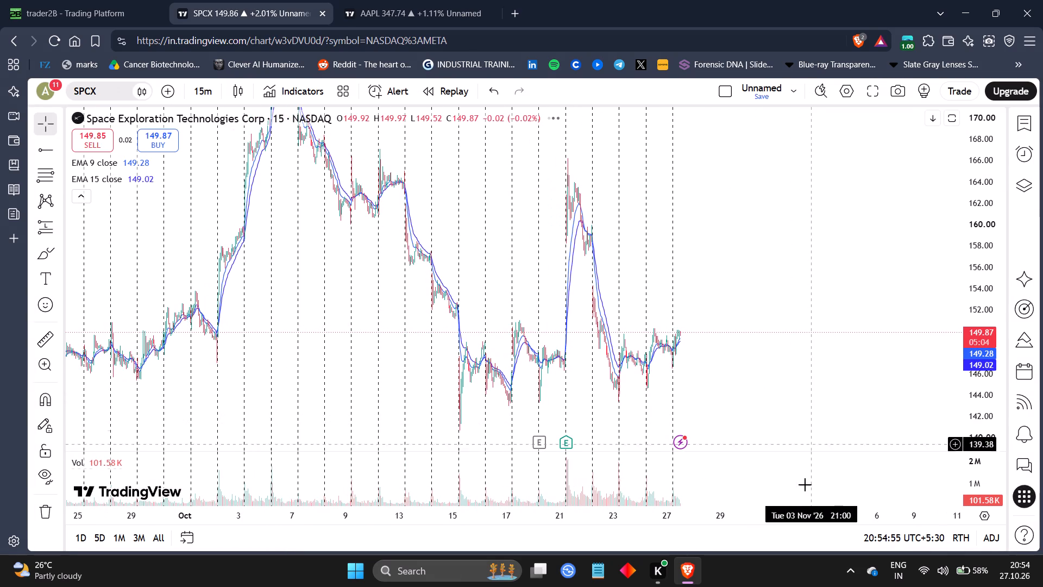
pyautogui.scroll(1, 804, 488)
pyautogui.moveTo(806, 516); pyautogui.dragTo(479, 515)
pyautogui.moveTo(321, 339); pyautogui.dragTo(844, 314)
pyautogui.hscroll(1, 759, 307)
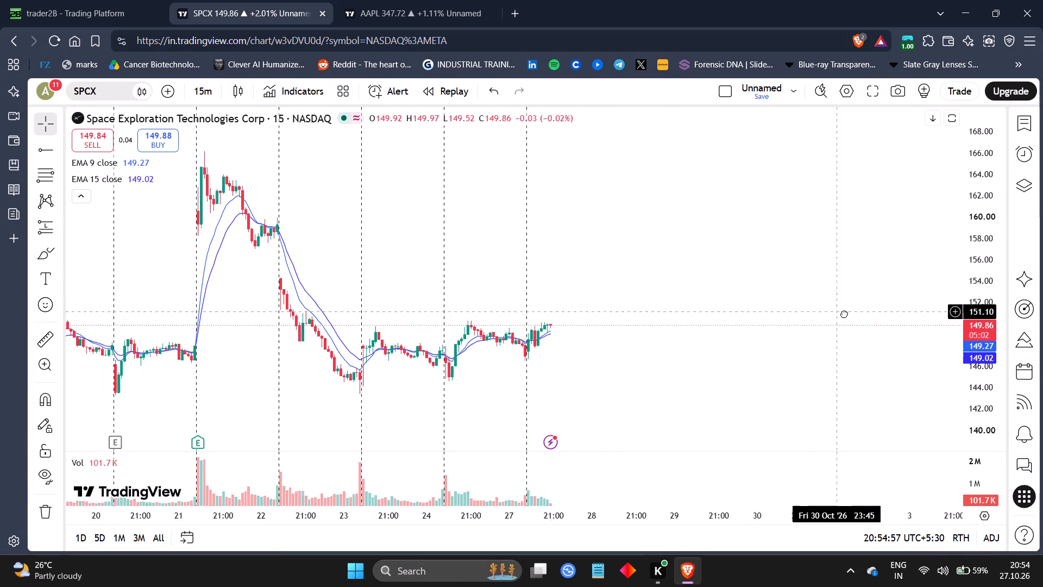
pyautogui.hscroll(1, 844, 314)
pyautogui.moveTo(844, 314); pyautogui.dragTo(859, 276)
pyautogui.click(859, 276)
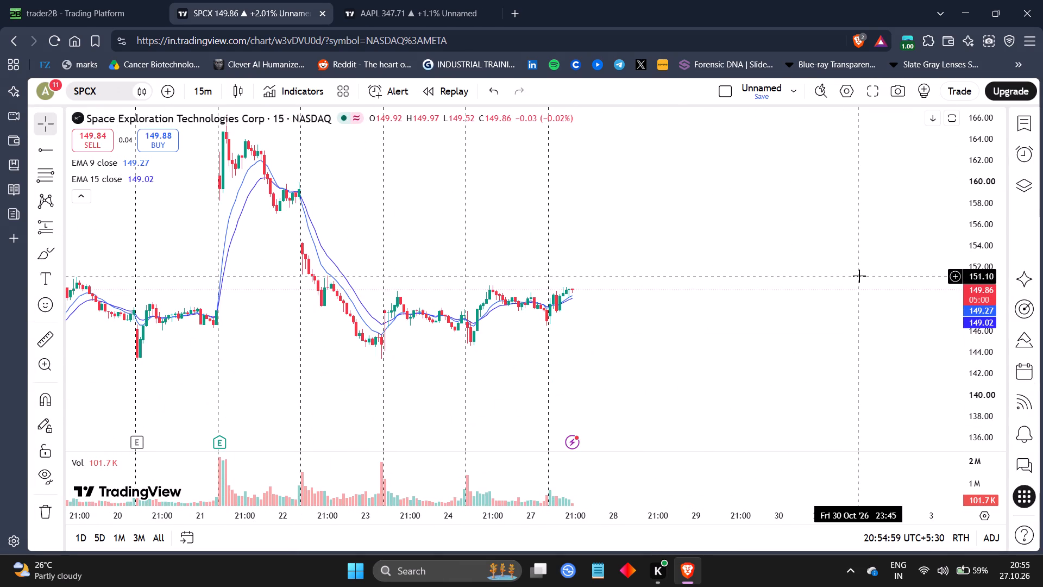
# On the AAPL 5-minute chart, draw a Fibonacci retracement from the 27 October 19:20 low at about 342.43 up to about 347.80.
pyautogui.click(409, 0)
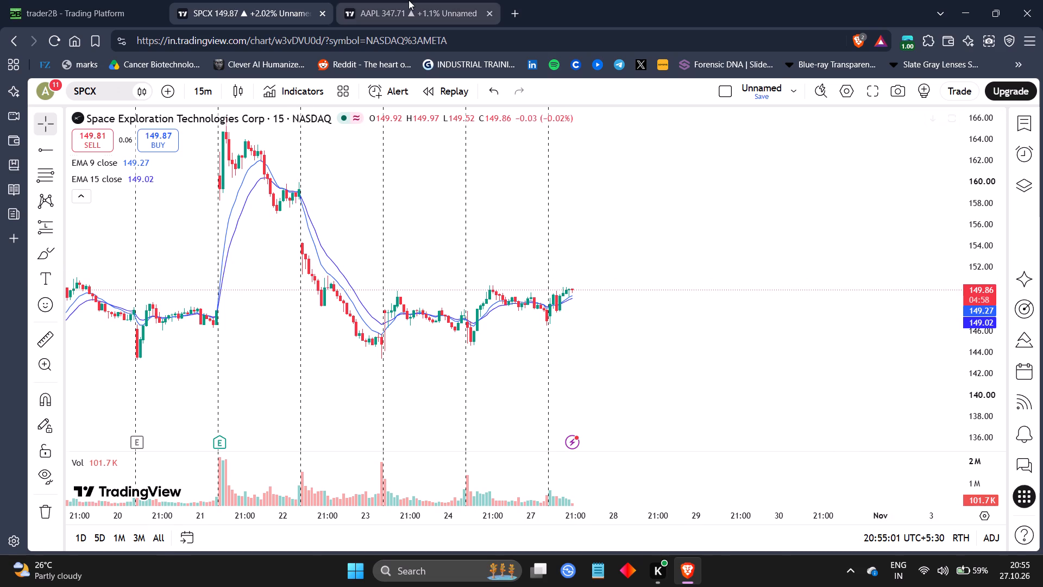
pyautogui.moveTo(688, 216); pyautogui.dragTo(787, 271)
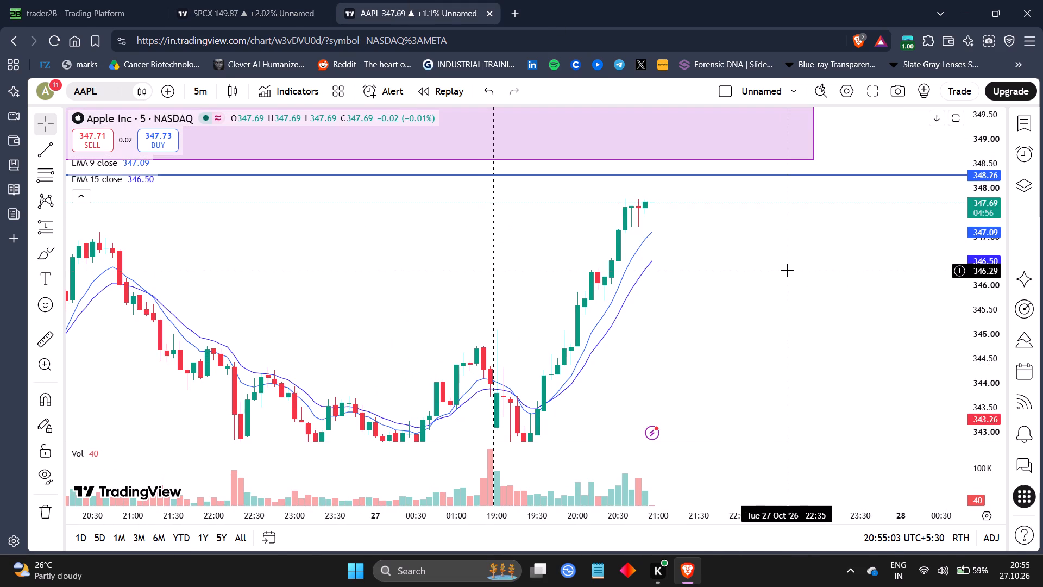
pyautogui.moveTo(624, 516); pyautogui.dragTo(750, 524)
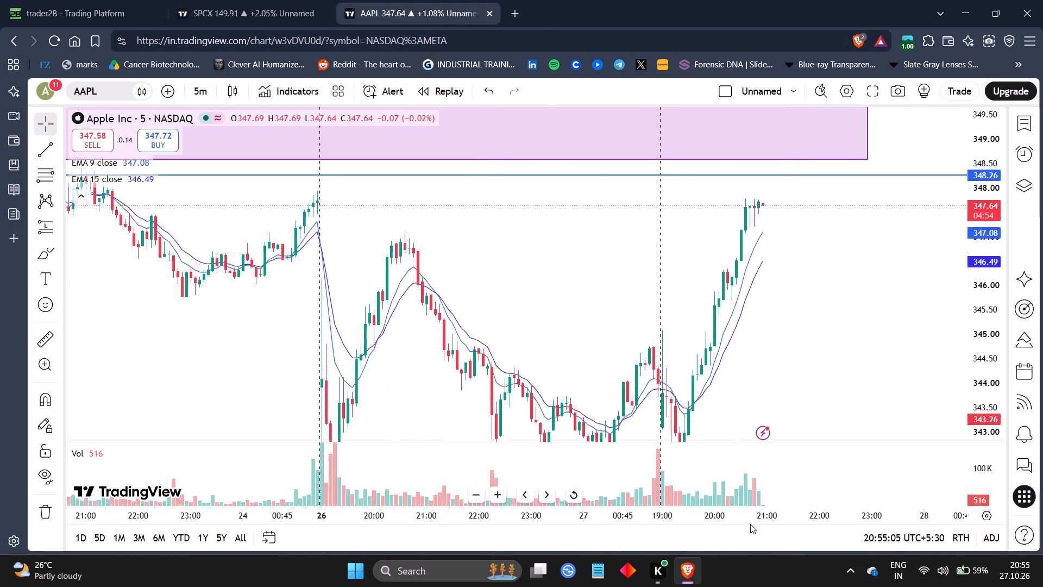
pyautogui.moveTo(750, 524); pyautogui.dragTo(655, 499)
pyautogui.moveTo(698, 409); pyautogui.dragTo(603, 360)
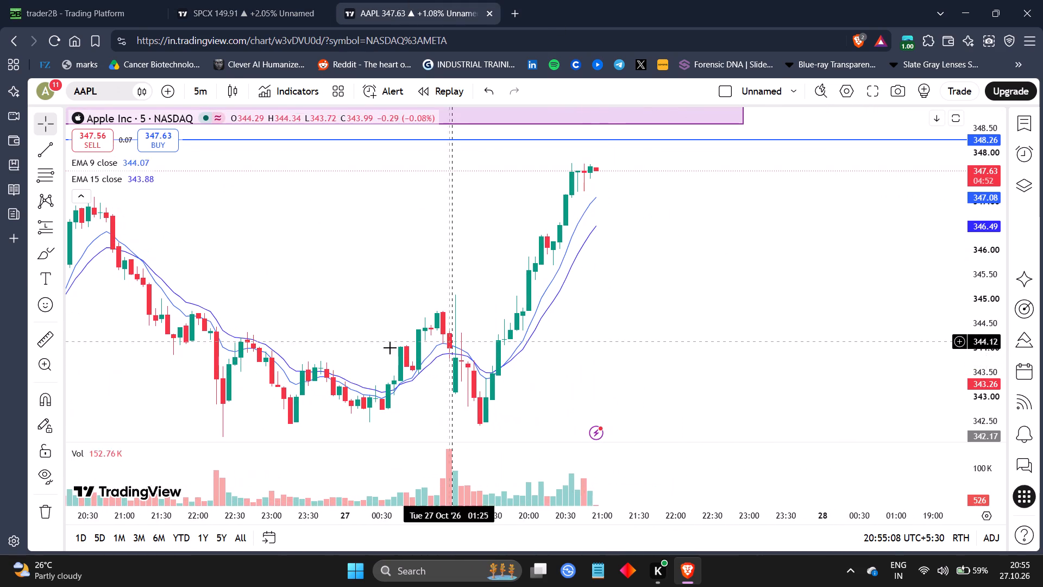
pyautogui.hscroll(-1, 153, 212)
pyautogui.click(41, 182)
pyautogui.hscroll(1, 41, 182)
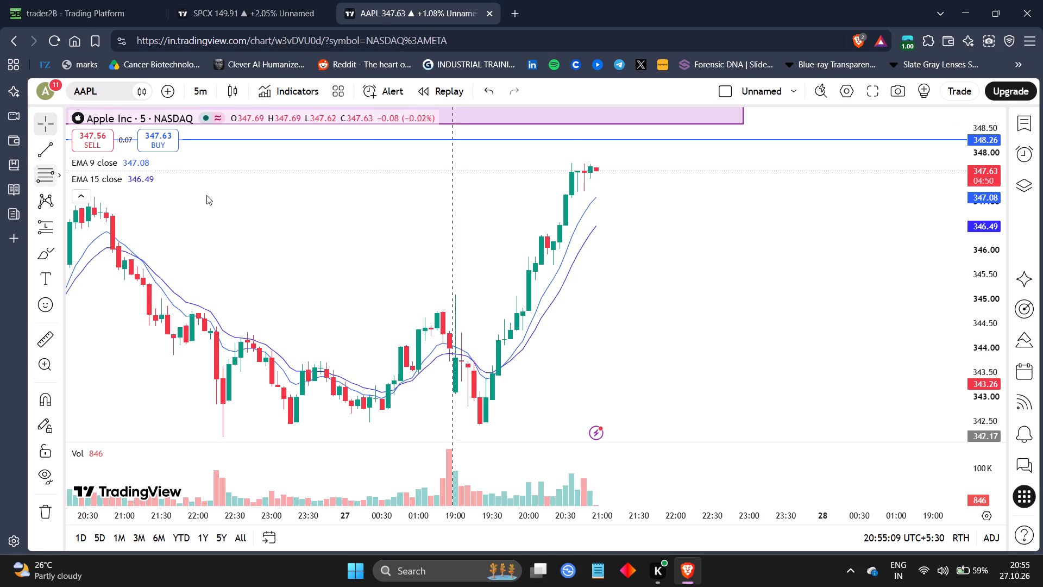
pyautogui.hscroll(1, 206, 195)
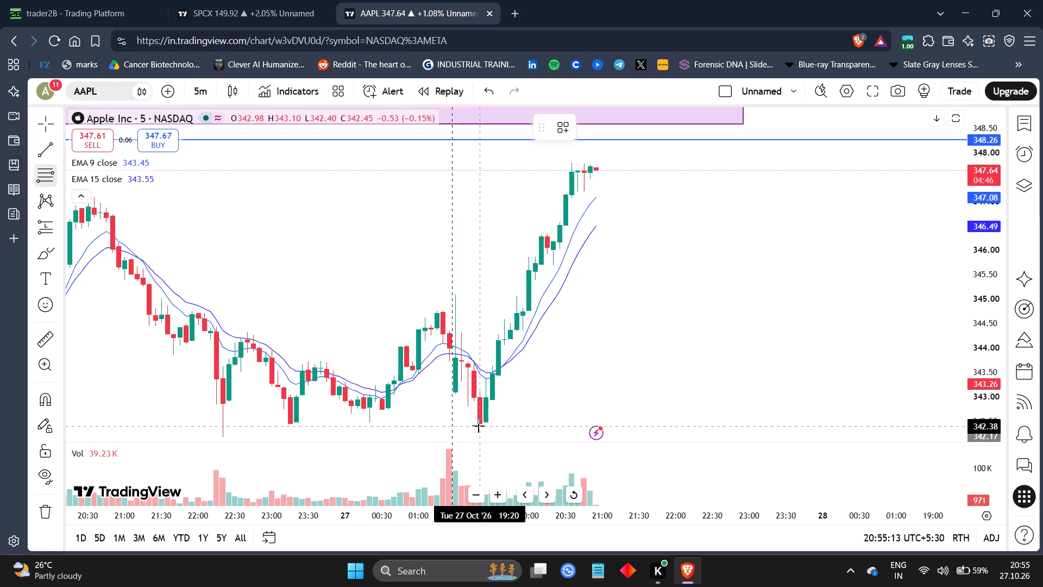
pyautogui.click(479, 424)
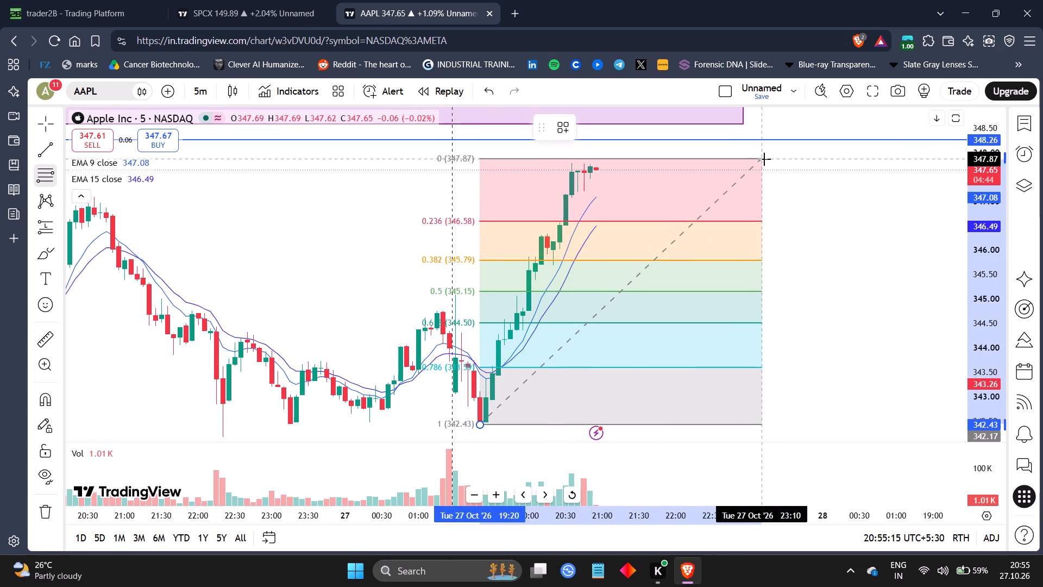
pyautogui.click(771, 162)
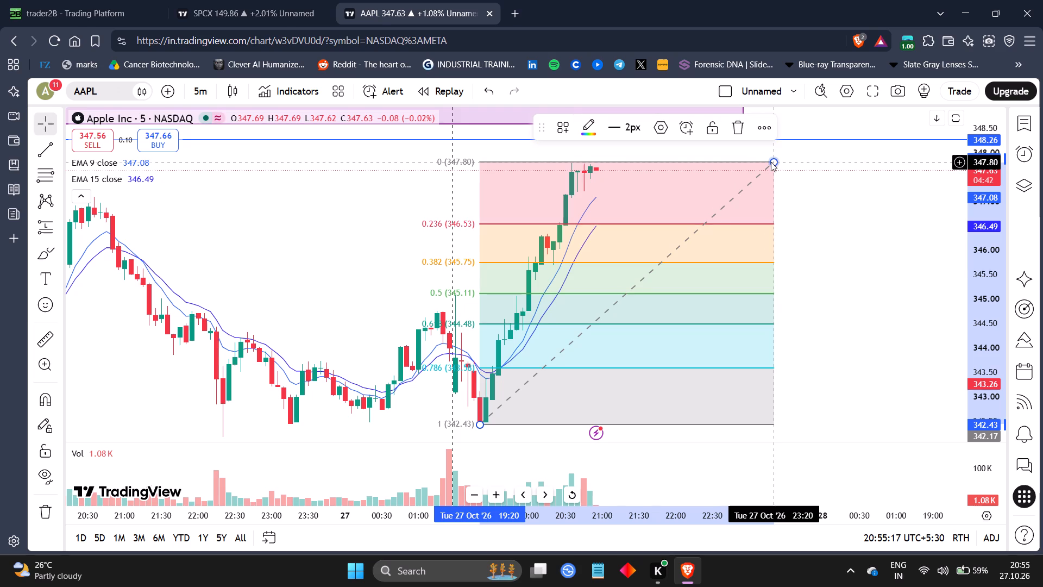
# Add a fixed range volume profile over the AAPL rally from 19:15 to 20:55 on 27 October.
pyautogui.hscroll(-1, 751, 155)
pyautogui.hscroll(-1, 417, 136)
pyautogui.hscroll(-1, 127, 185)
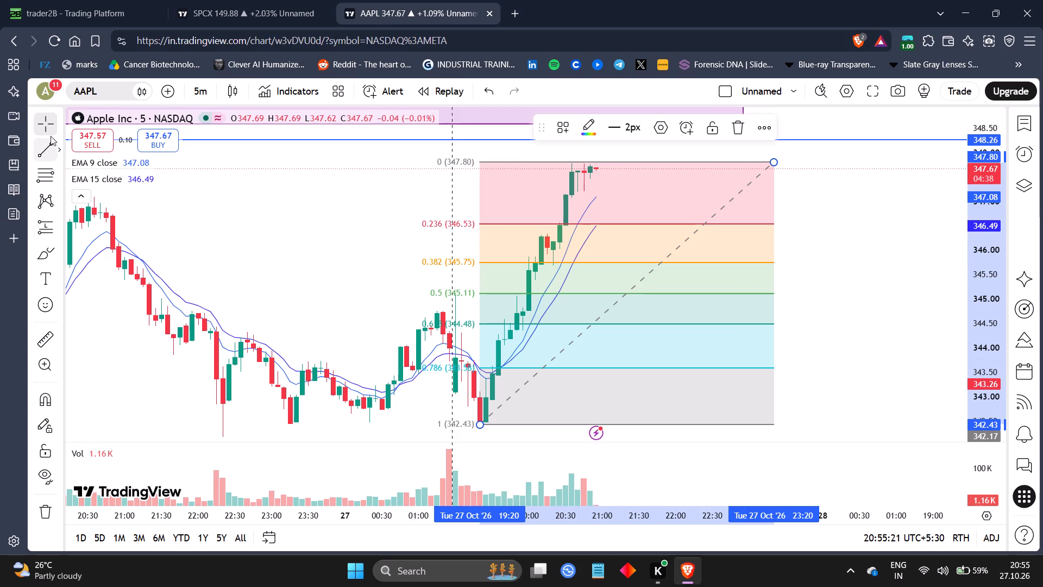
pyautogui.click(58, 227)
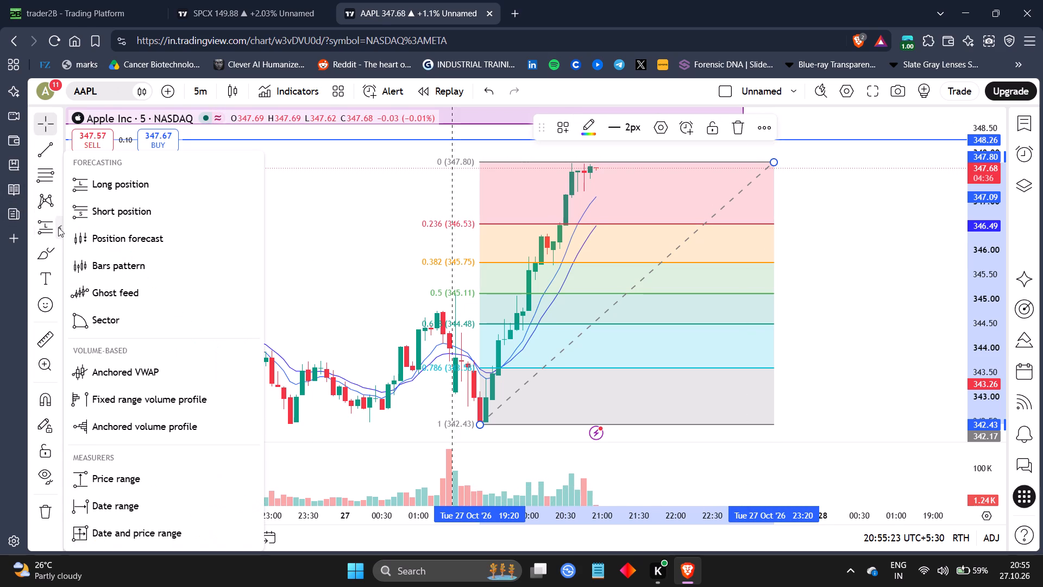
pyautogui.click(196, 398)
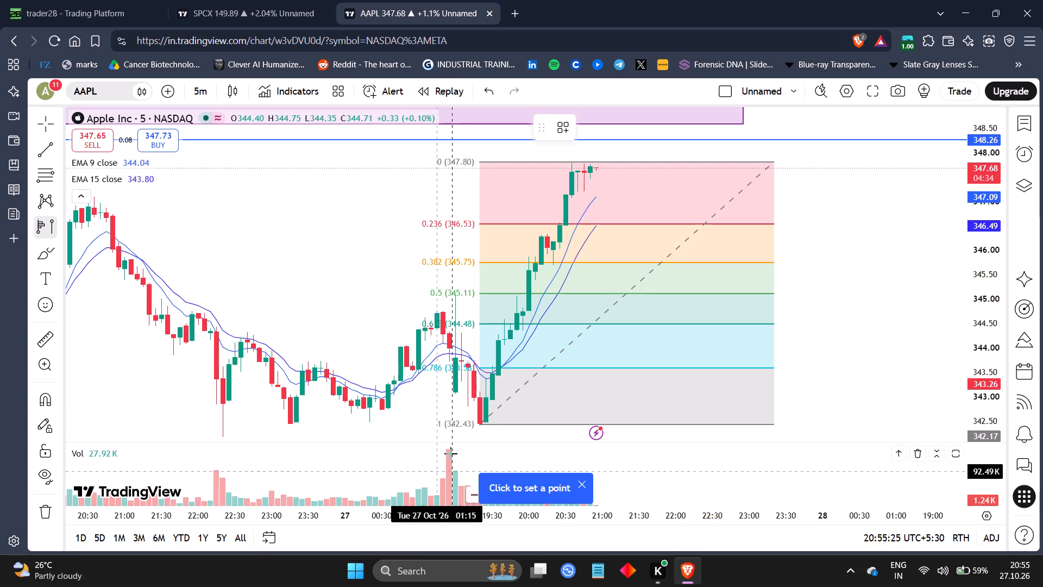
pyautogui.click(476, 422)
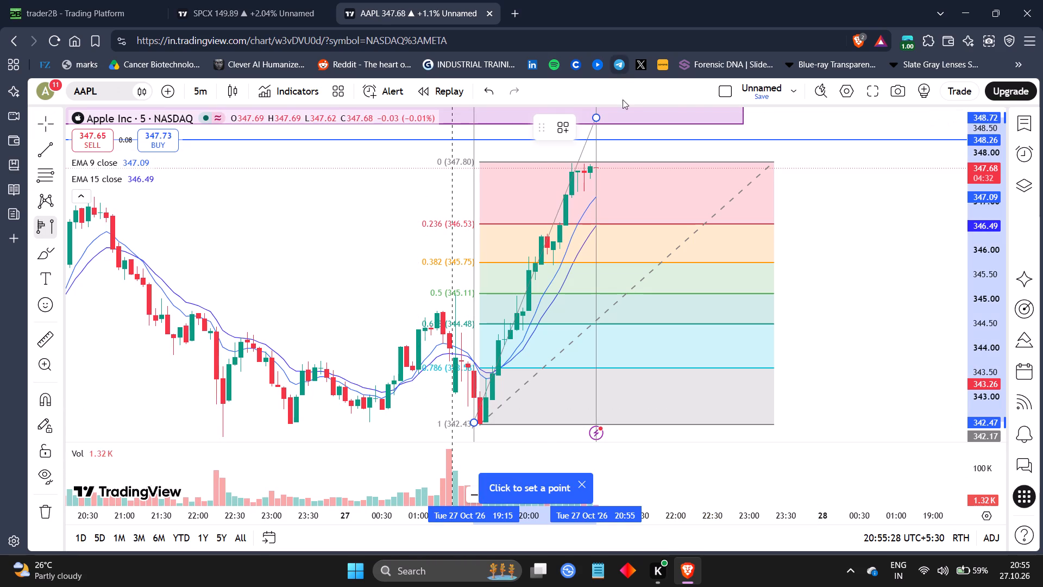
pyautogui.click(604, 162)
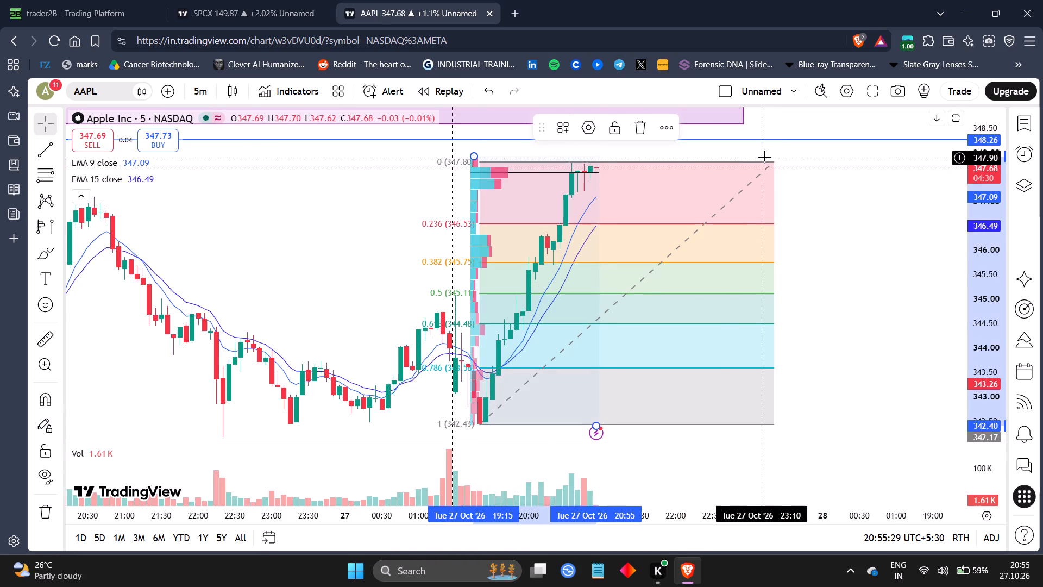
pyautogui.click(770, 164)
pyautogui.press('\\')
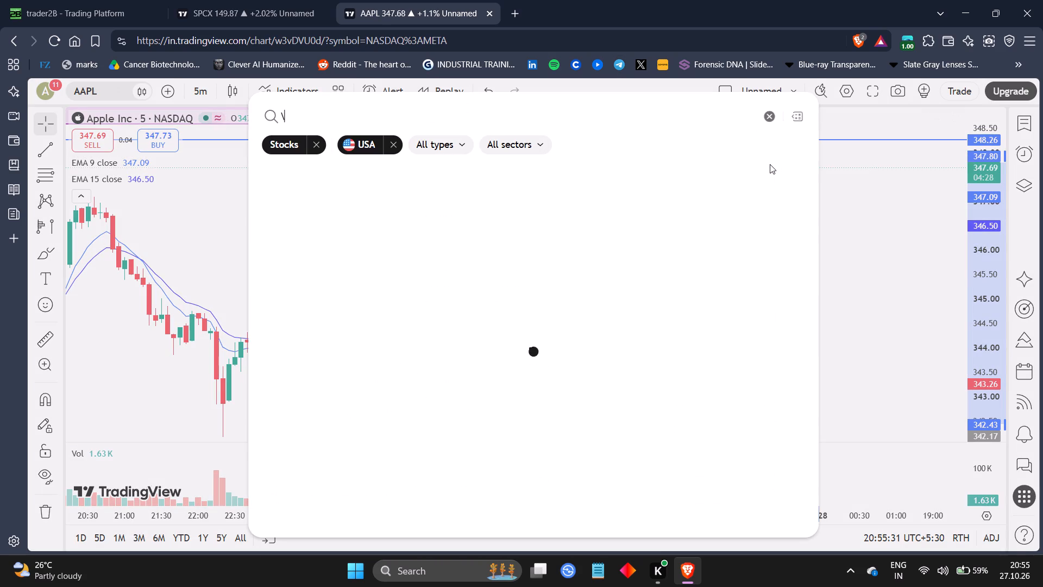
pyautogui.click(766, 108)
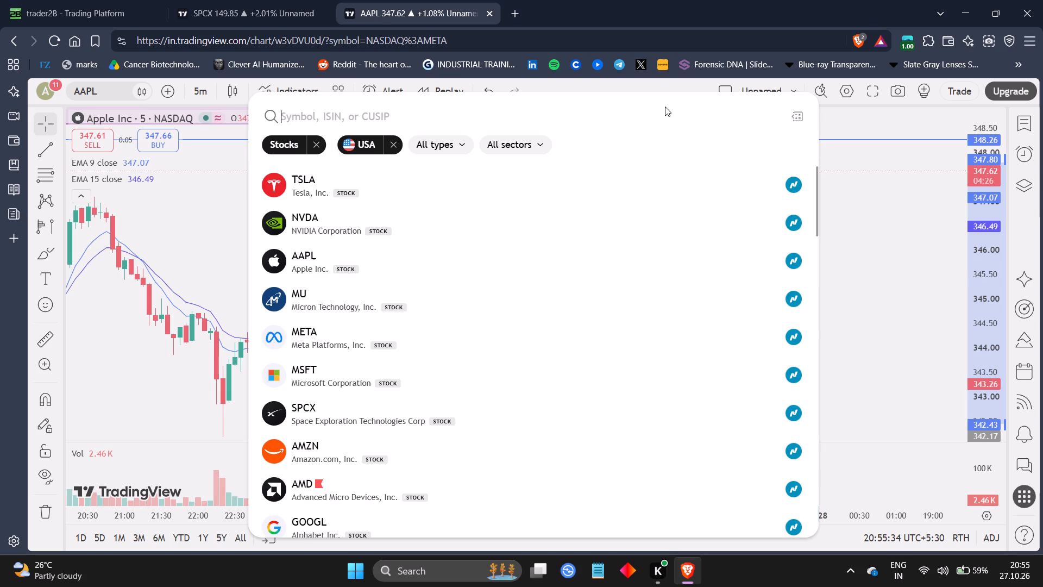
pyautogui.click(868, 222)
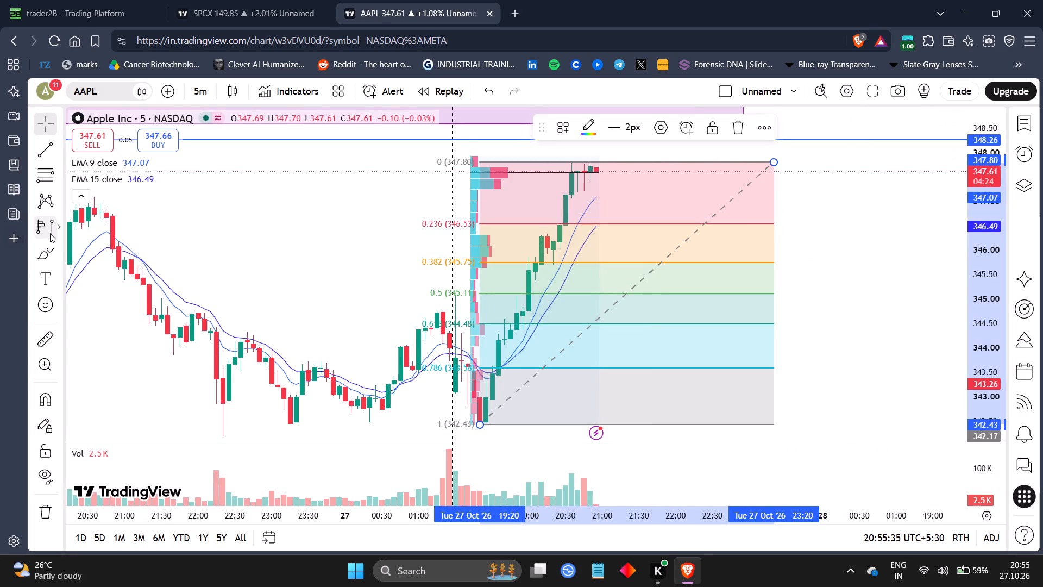
# Draw a rectangle zone between the 0.382 and 0.5 Fibonacci levels, about 345.71 to 345.08, from 20:10 to 22:45.
pyautogui.click(58, 257)
pyautogui.click(115, 313)
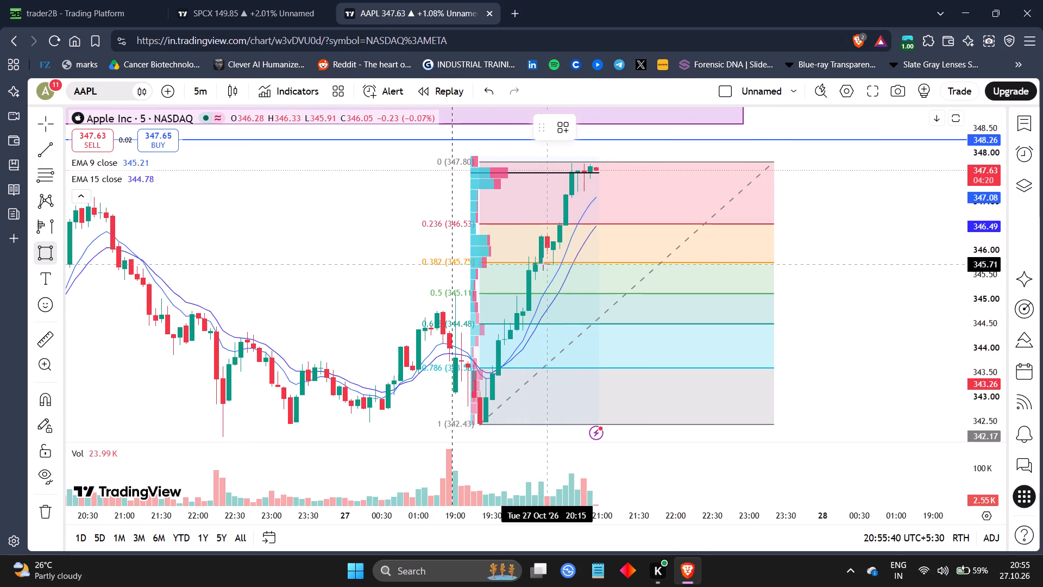
pyautogui.moveTo(543, 264); pyautogui.dragTo(667, 292)
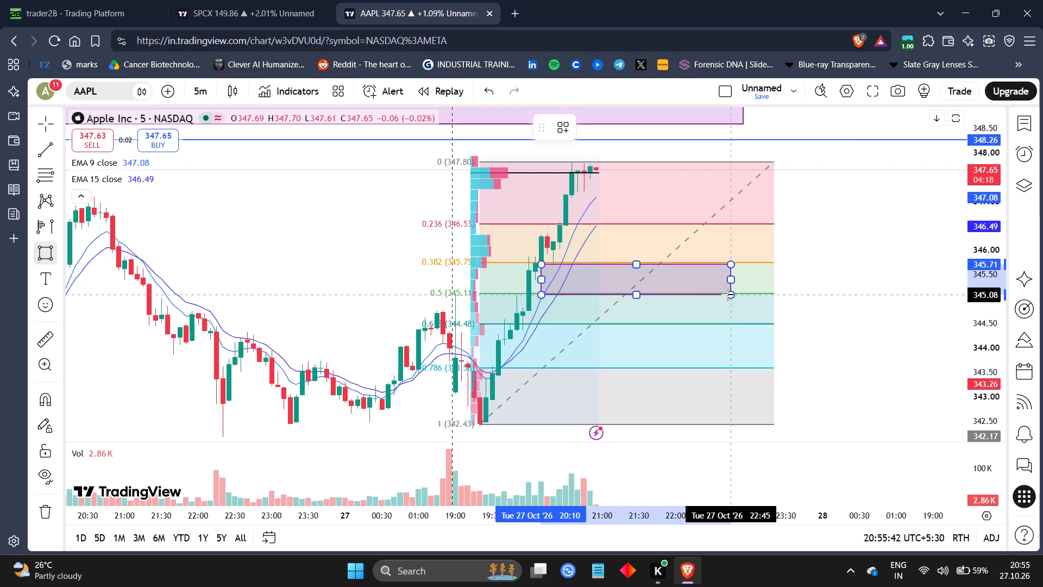
pyautogui.click(728, 295)
# Delete the Fibonacci retracement from the AAPL chart.
pyautogui.click(772, 164)
pyautogui.press('BackSpace')
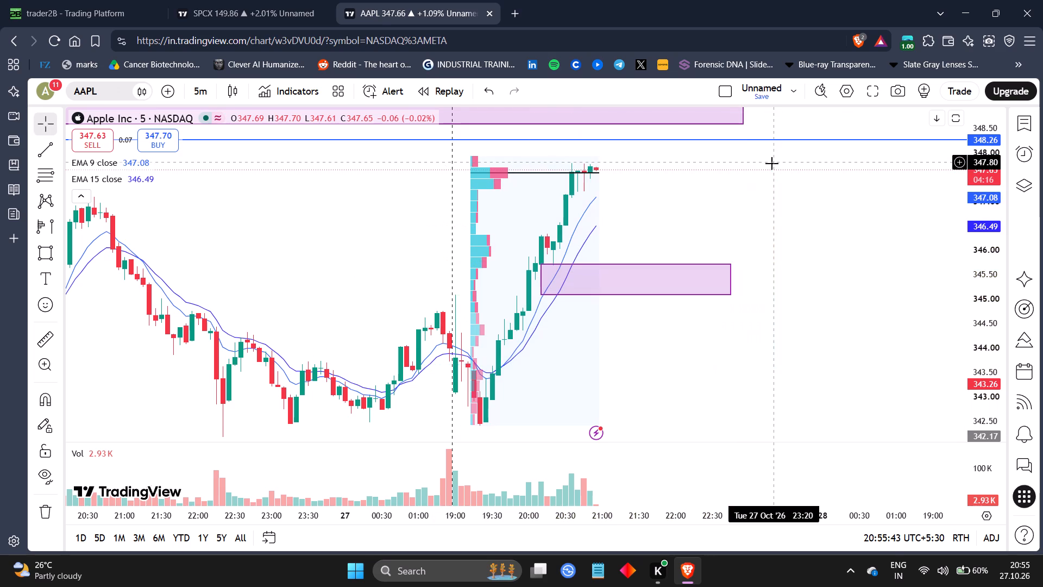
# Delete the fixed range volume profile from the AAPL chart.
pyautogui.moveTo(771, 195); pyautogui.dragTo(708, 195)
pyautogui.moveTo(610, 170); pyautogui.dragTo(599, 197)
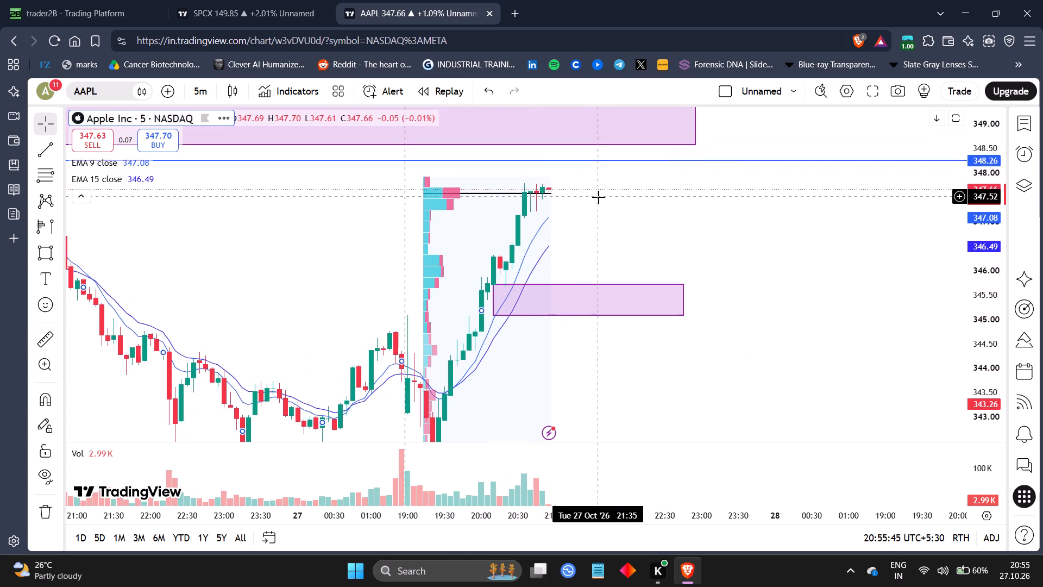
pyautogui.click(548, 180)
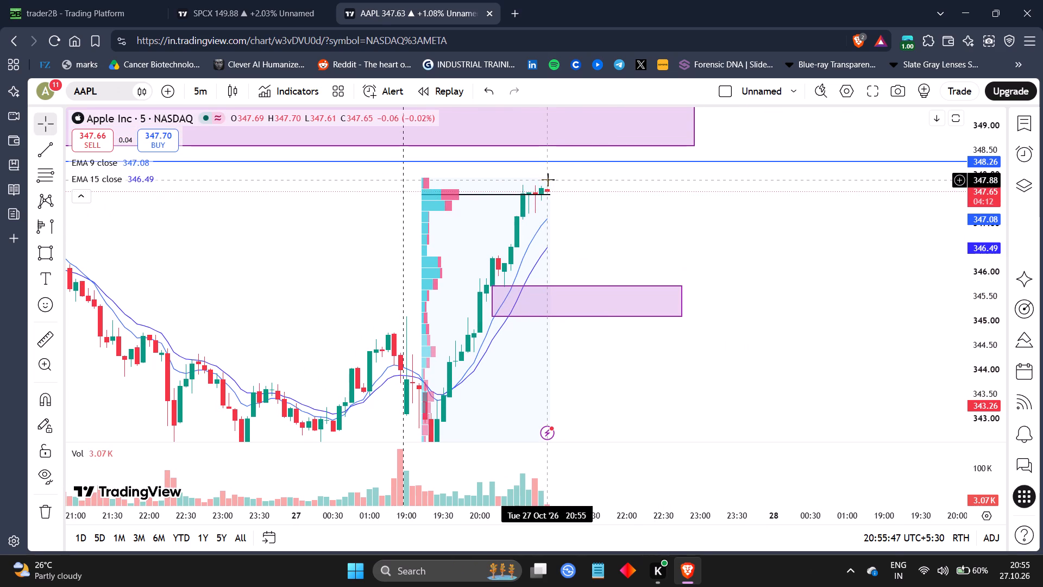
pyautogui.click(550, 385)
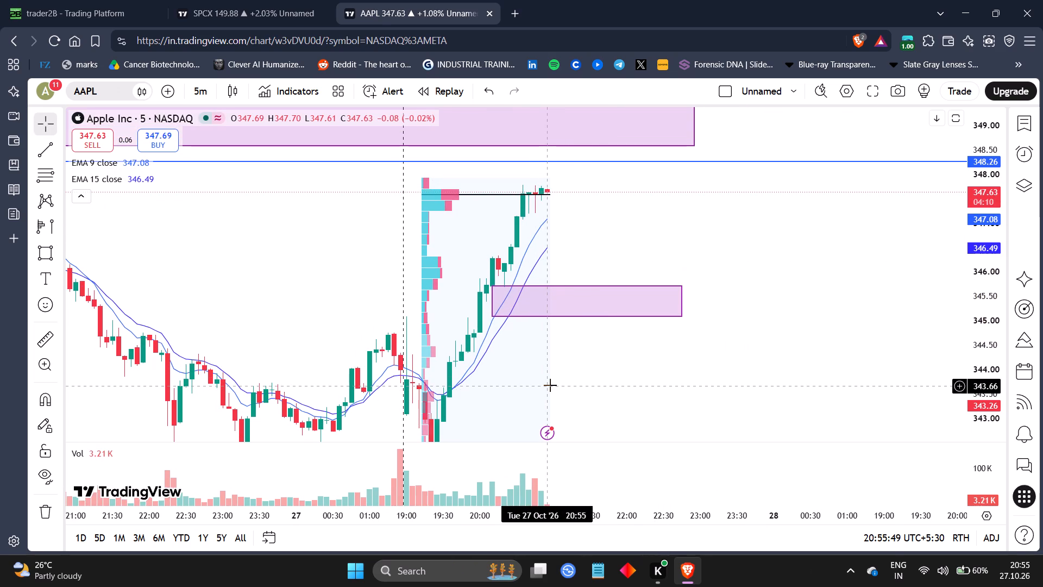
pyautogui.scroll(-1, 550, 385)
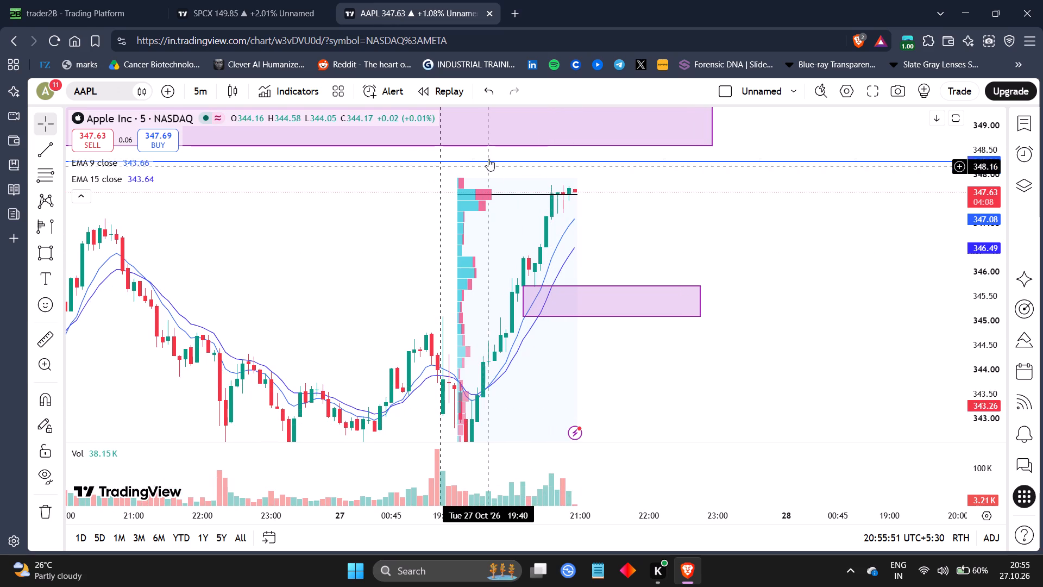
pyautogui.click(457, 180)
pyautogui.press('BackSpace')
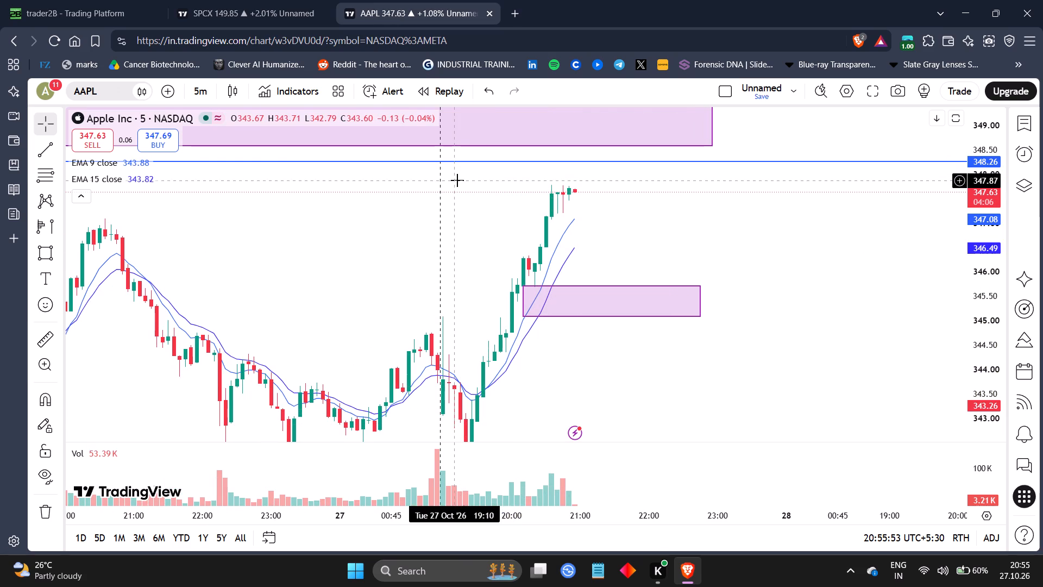
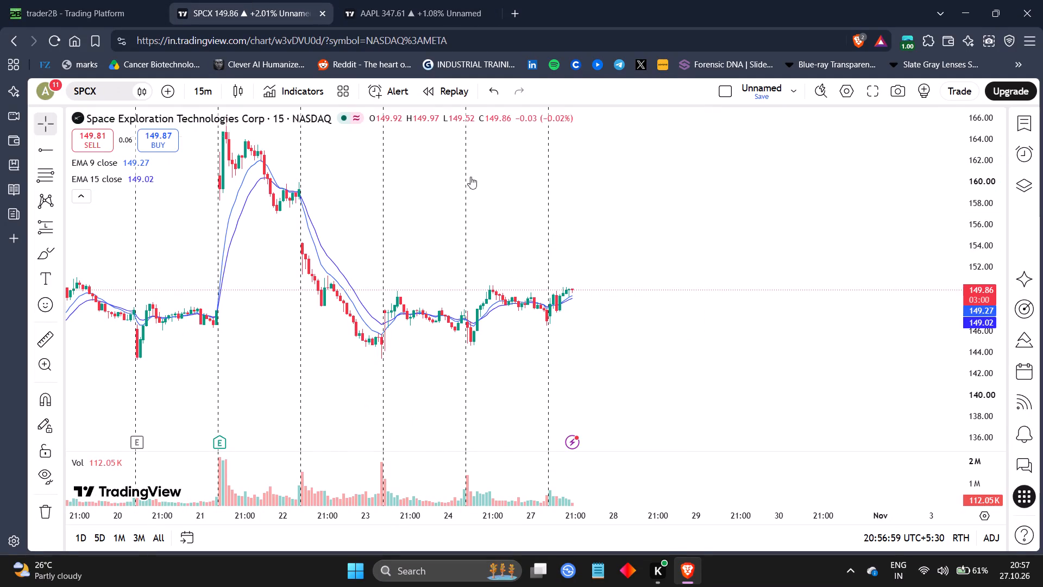
# In trader2B, set the AAPL chart to the 5-minute interval and bring the latest candles and short position line into view.
pyautogui.click(450, 199)
pyautogui.click(205, 48)
pyautogui.click(153, 0)
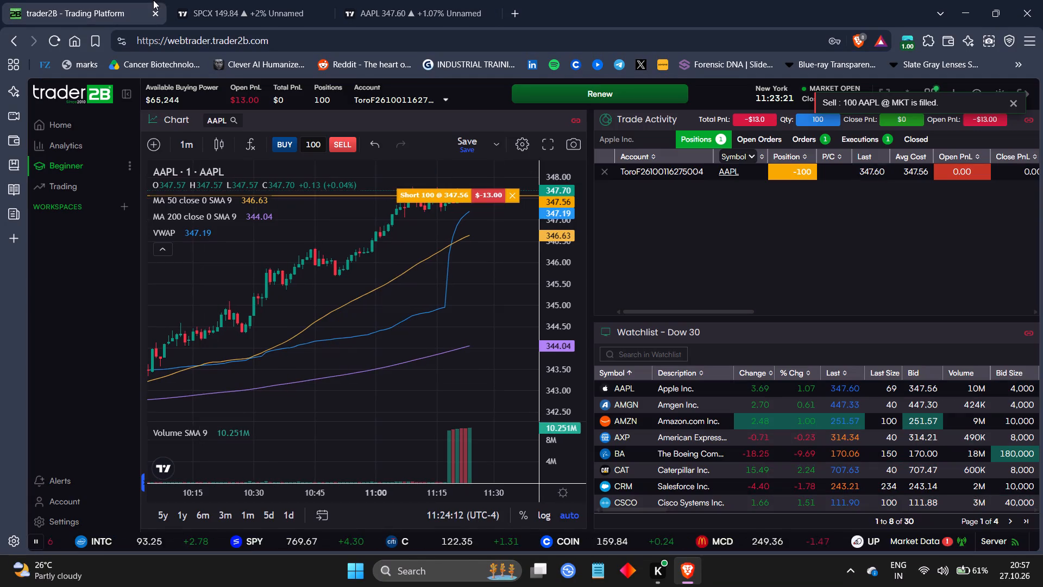
pyautogui.moveTo(397, 233); pyautogui.dragTo(439, 310)
pyautogui.moveTo(439, 310); pyautogui.dragTo(432, 387)
pyautogui.moveTo(562, 257); pyautogui.dragTo(556, 327)
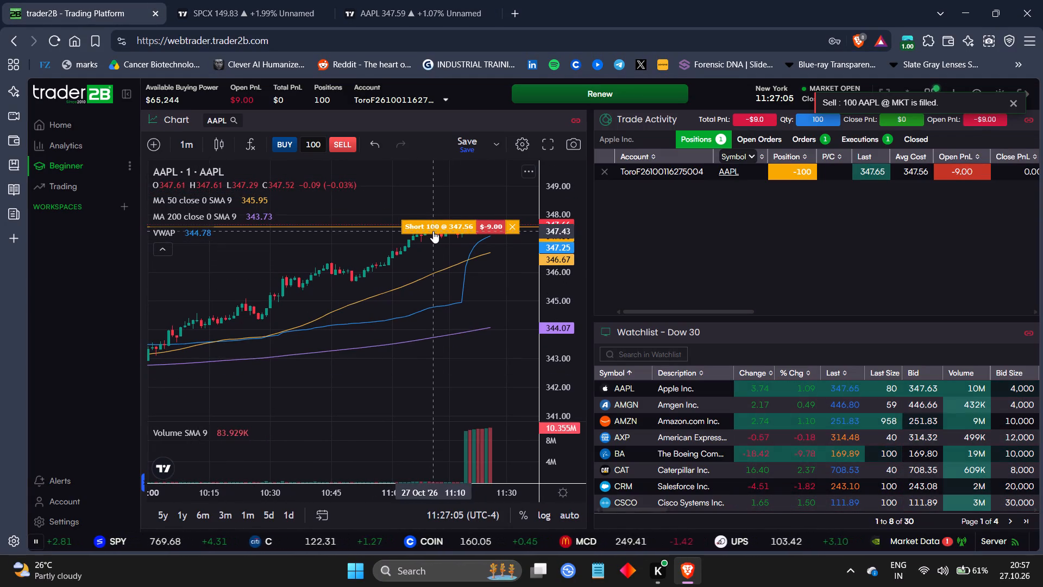
pyautogui.moveTo(433, 231); pyautogui.dragTo(386, 267)
pyautogui.press('5')
pyautogui.press('Return')
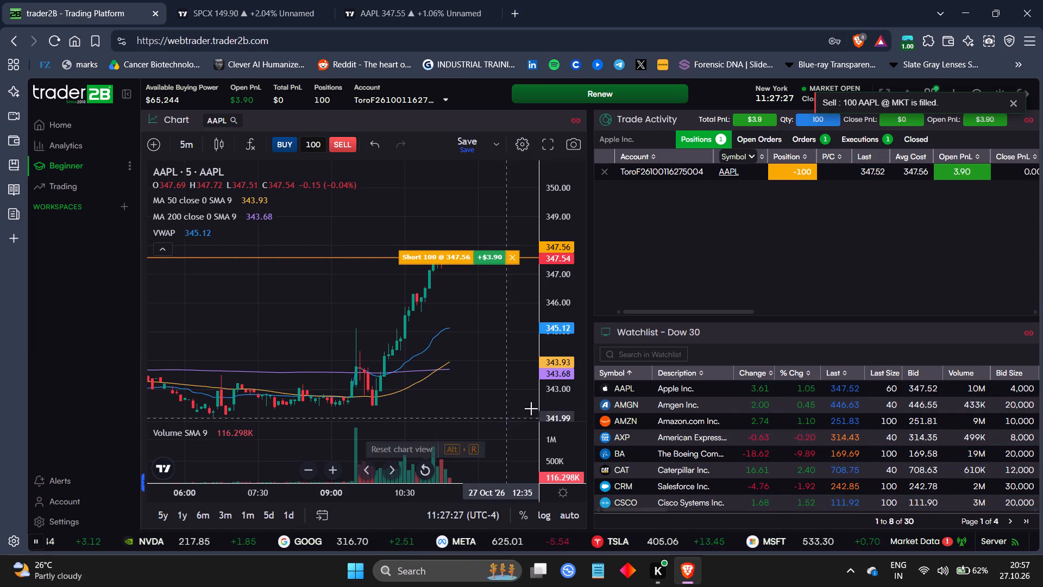
pyautogui.moveTo(481, 318); pyautogui.dragTo(416, 361)
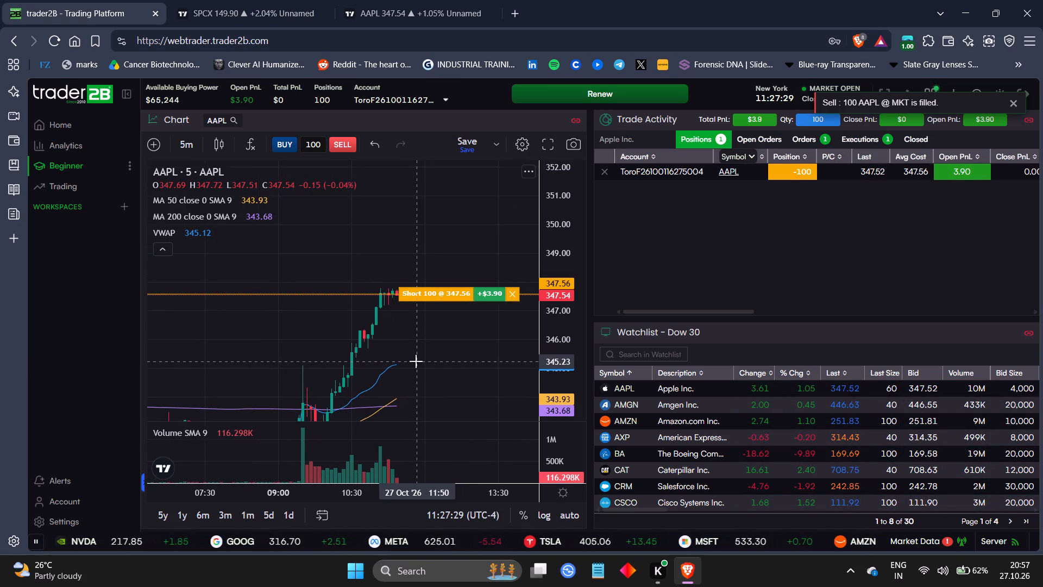
pyautogui.moveTo(420, 239); pyautogui.dragTo(325, 212)
pyautogui.moveTo(397, 229); pyautogui.dragTo(388, 196)
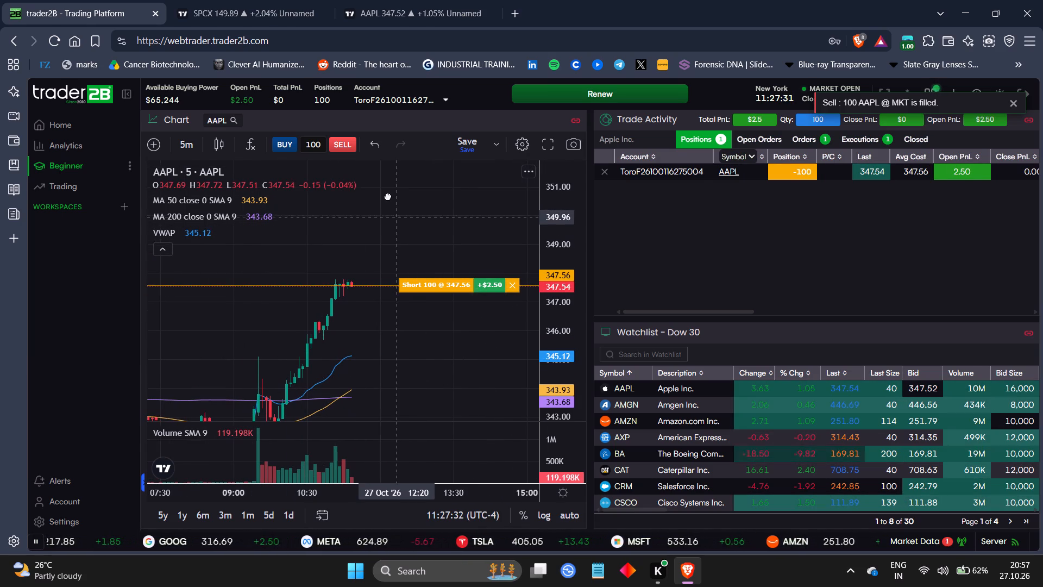
pyautogui.moveTo(388, 196); pyautogui.dragTo(381, 189)
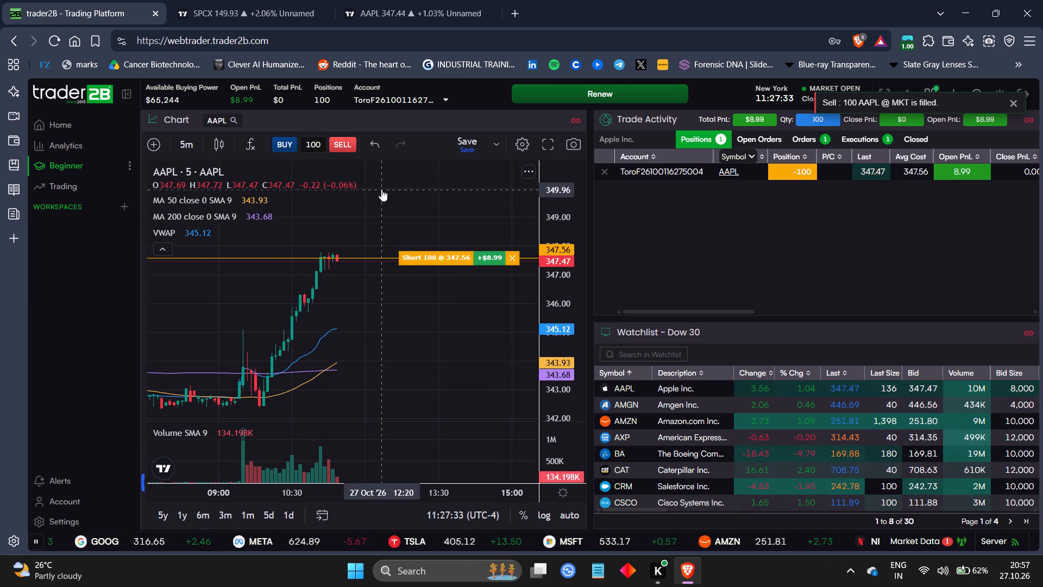
# Check AAPL's 5-minute chart in TradingView, and prepare a market sell order for 85 AAPL shares in trader2B.
pyautogui.click(369, 0)
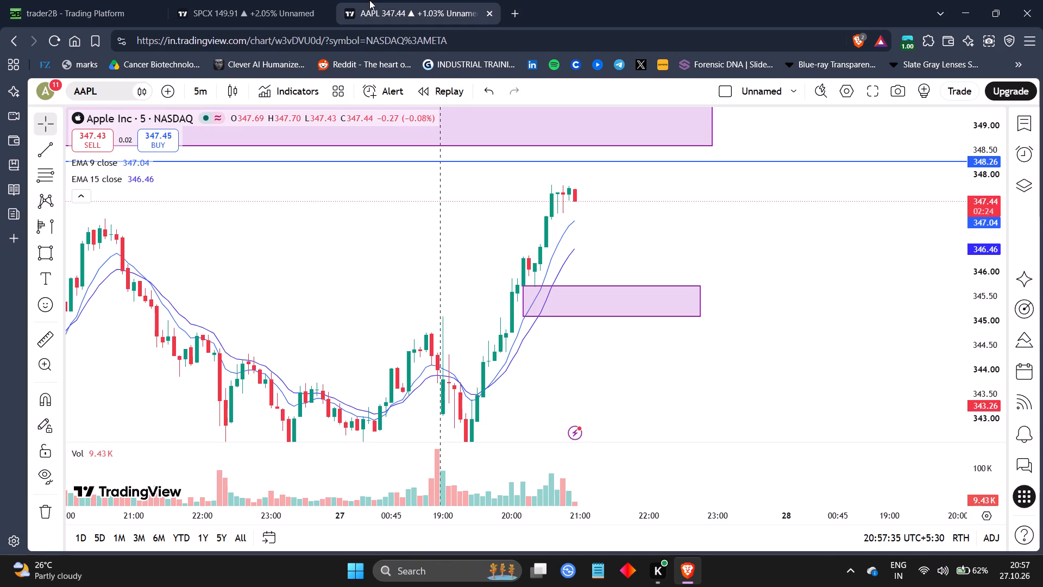
pyautogui.moveTo(631, 238); pyautogui.dragTo(552, 224)
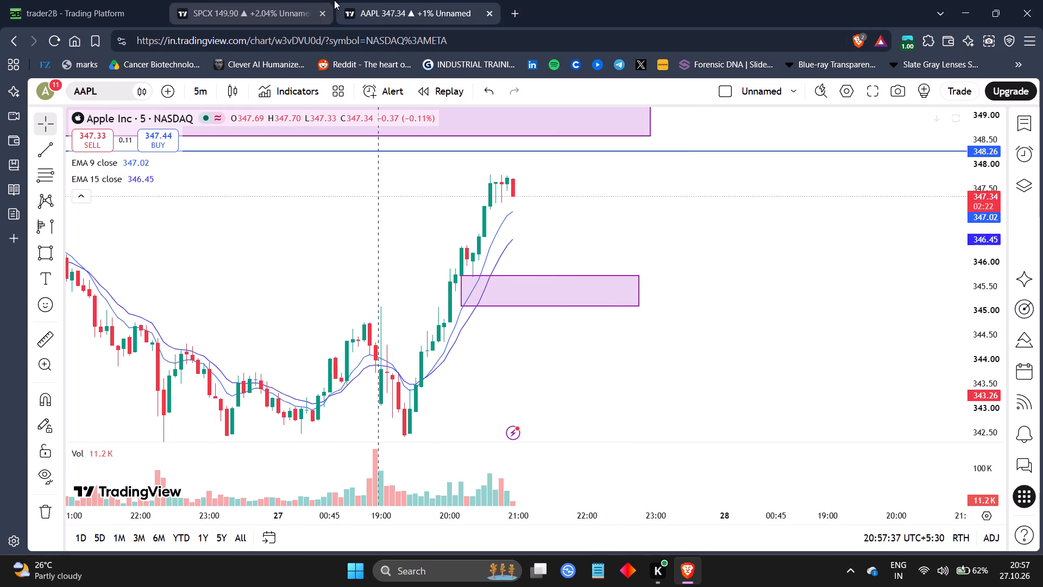
pyautogui.click(135, 0)
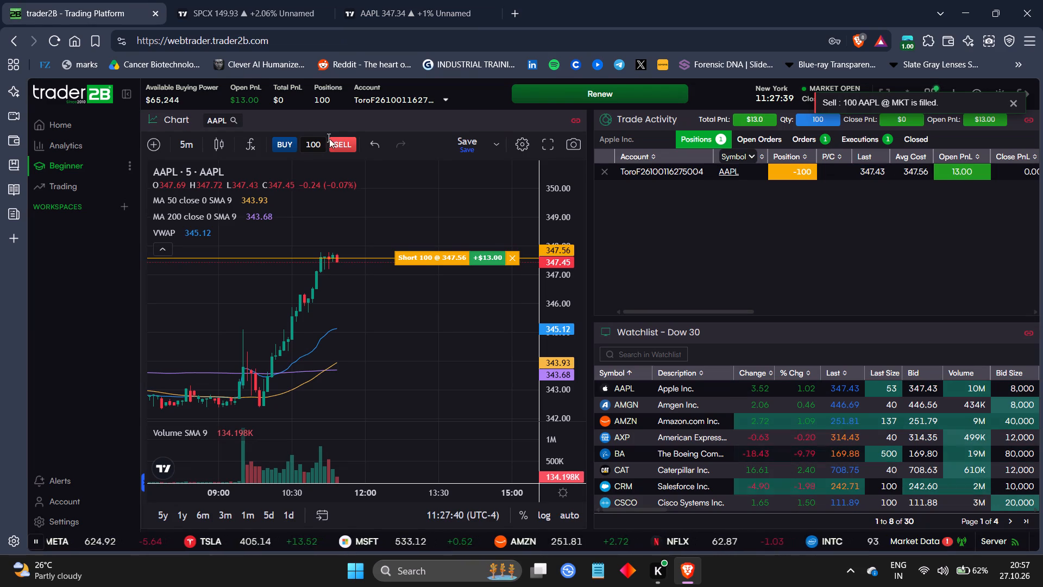
pyautogui.click(318, 141)
pyautogui.press('BackSpace')
pyautogui.press('BackSpace')
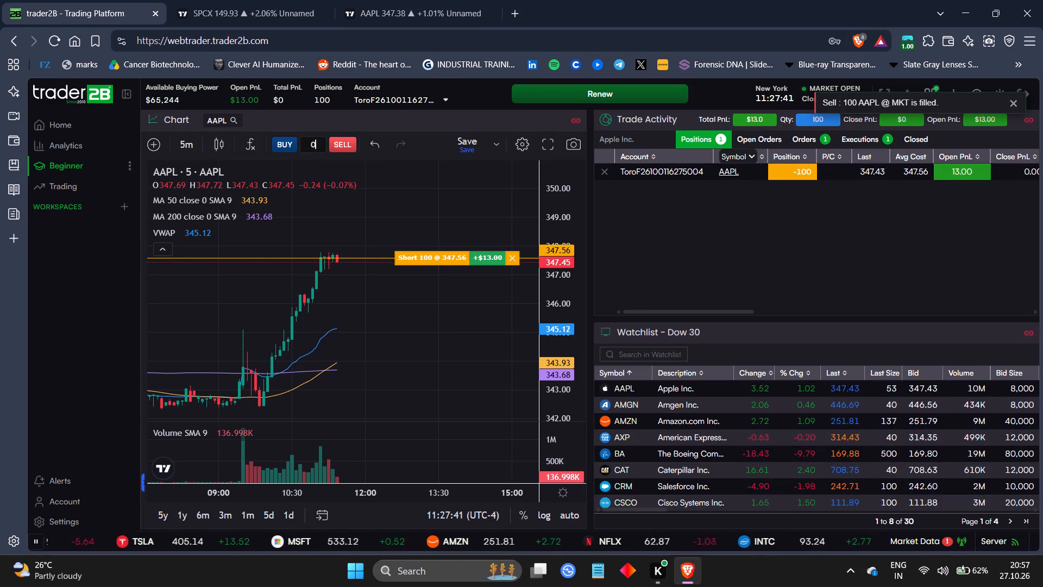
pyautogui.press('5')
pyautogui.press('BackSpace')
pyautogui.write('85')
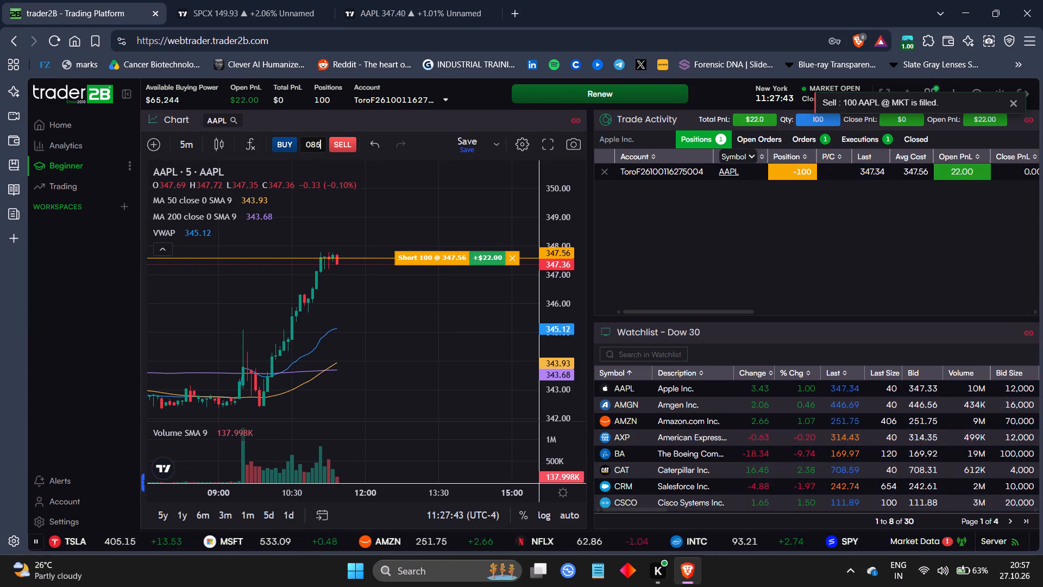
pyautogui.click(341, 145)
pyautogui.click(216, 230)
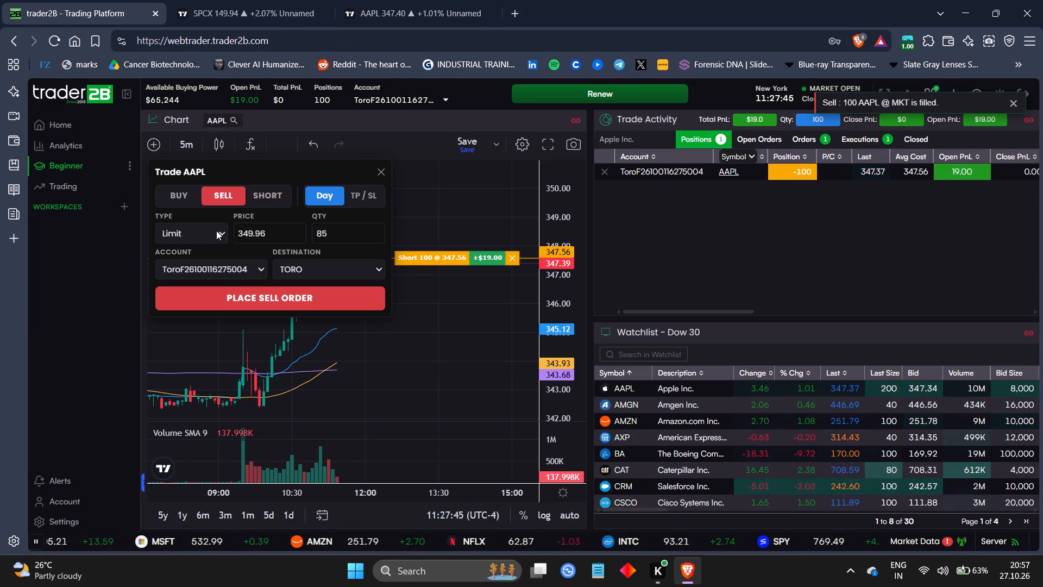
pyautogui.click(212, 243)
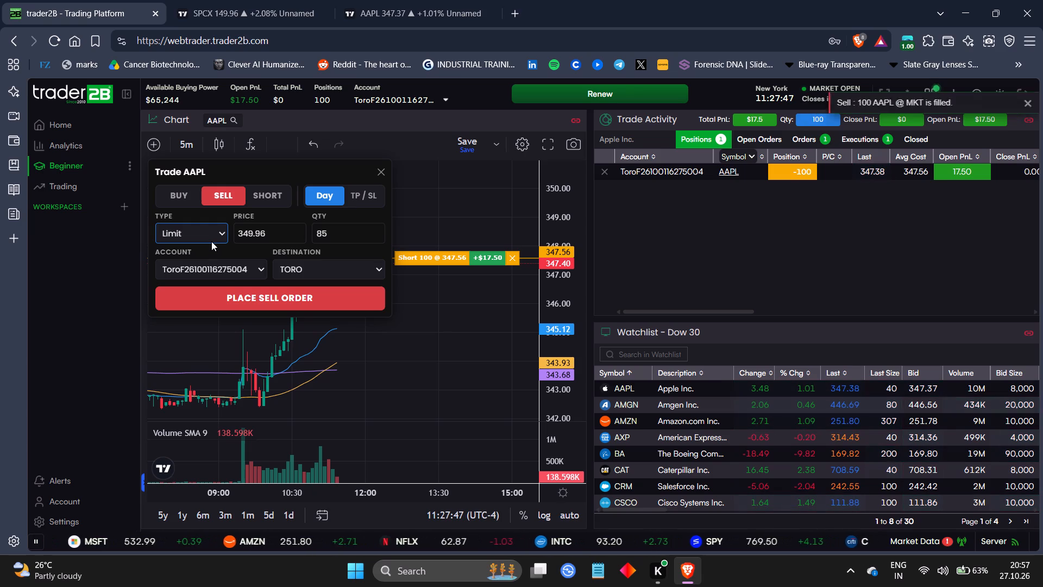
pyautogui.click(211, 241)
pyautogui.click(202, 261)
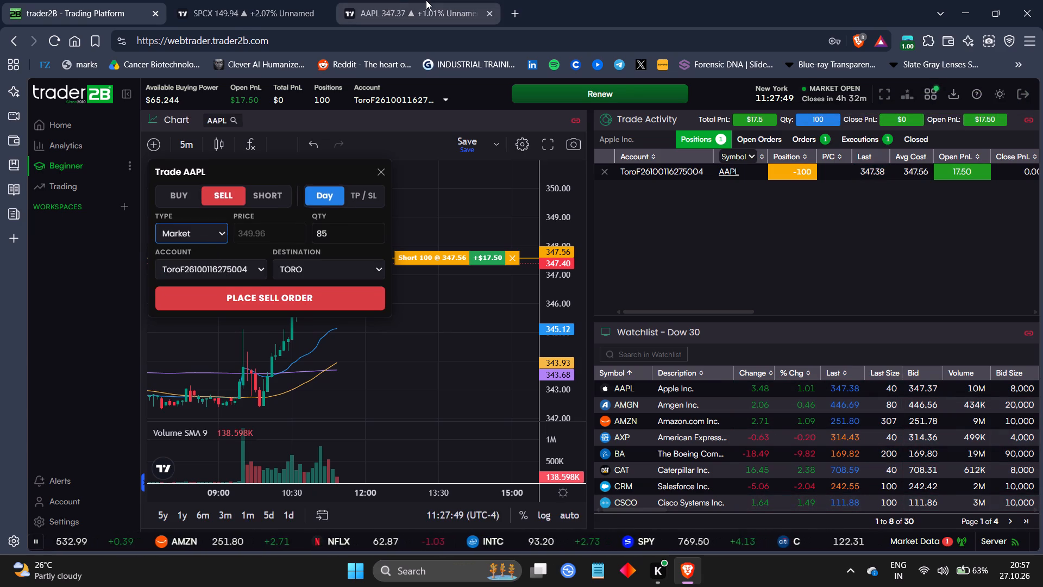
# In TradingView, move the AAPL tab ahead of SPCX and set its chart to the 1-minute interval to inspect recent candles.
pyautogui.click(426, 0)
pyautogui.moveTo(426, 0); pyautogui.dragTo(287, 0)
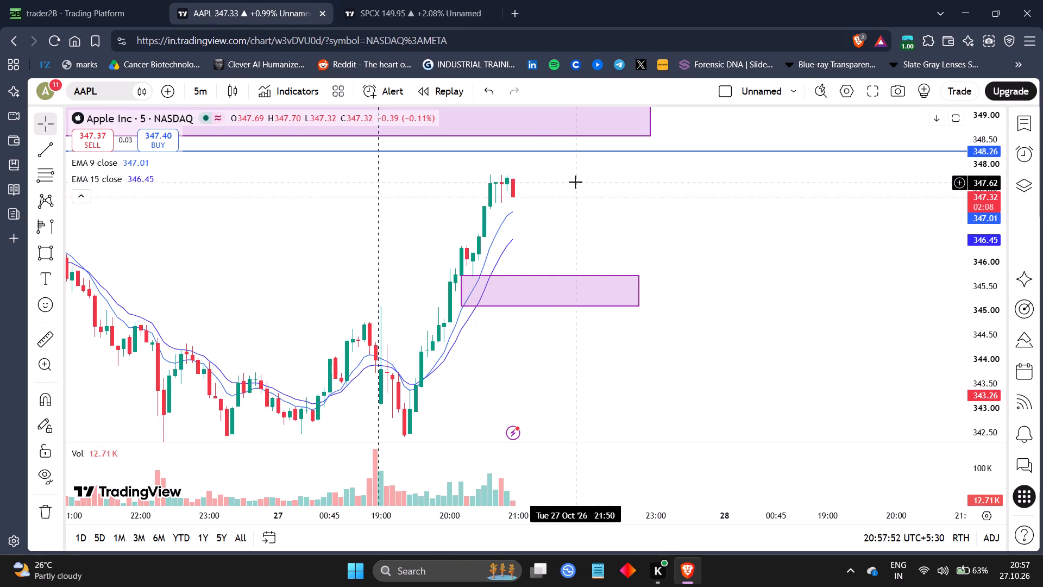
pyautogui.press('1')
pyautogui.press('Return')
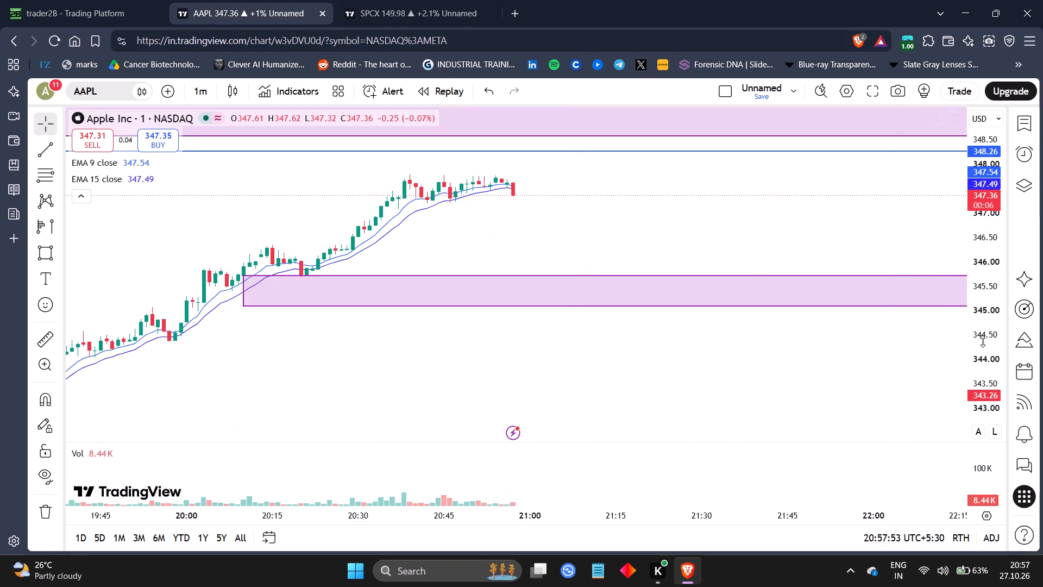
pyautogui.moveTo(981, 363); pyautogui.dragTo(959, 163)
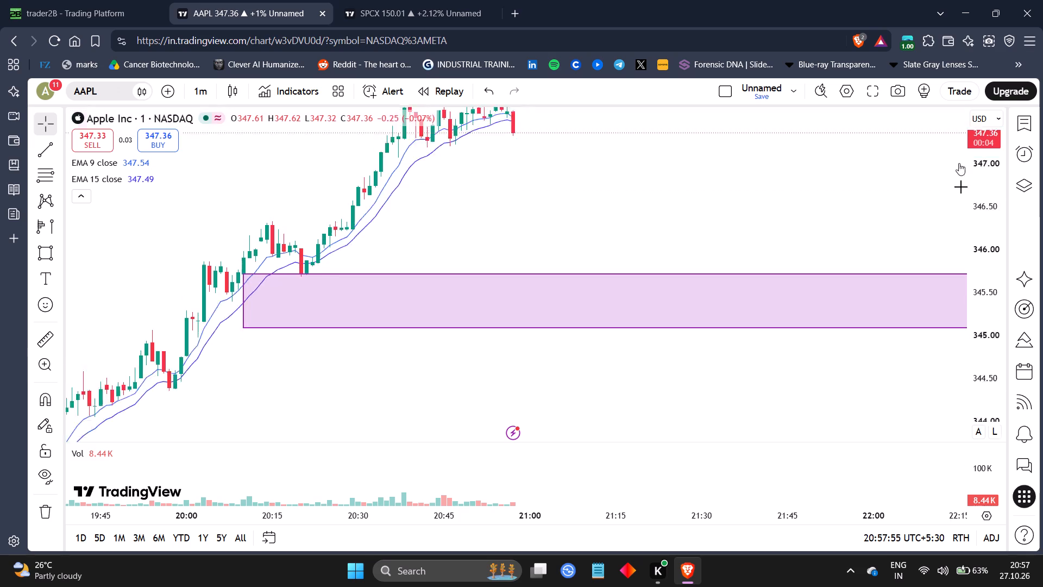
pyautogui.moveTo(959, 163); pyautogui.dragTo(959, 138)
pyautogui.moveTo(771, 187); pyautogui.dragTo(764, 383)
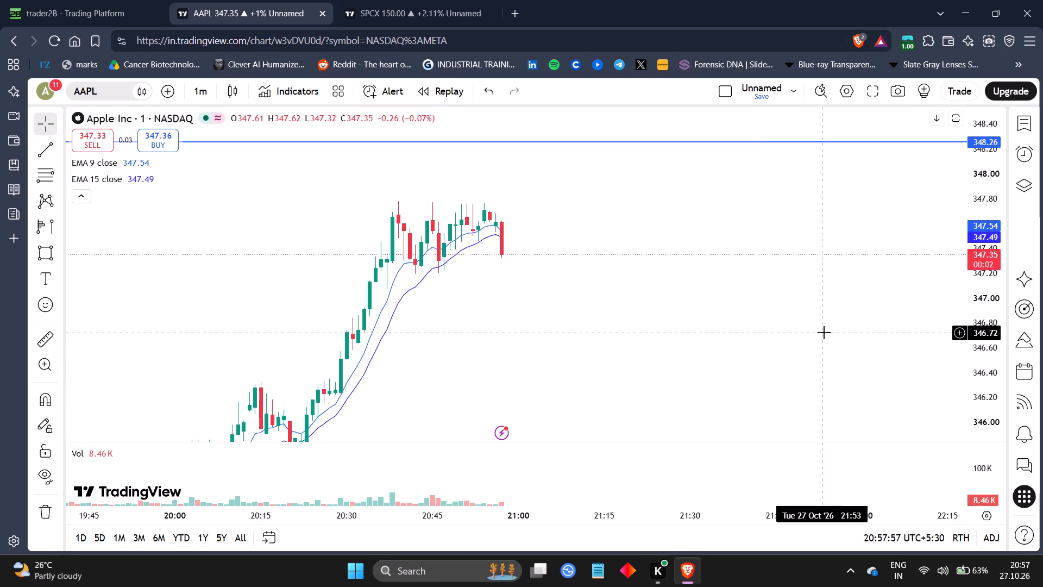
pyautogui.moveTo(824, 333); pyautogui.dragTo(805, 284)
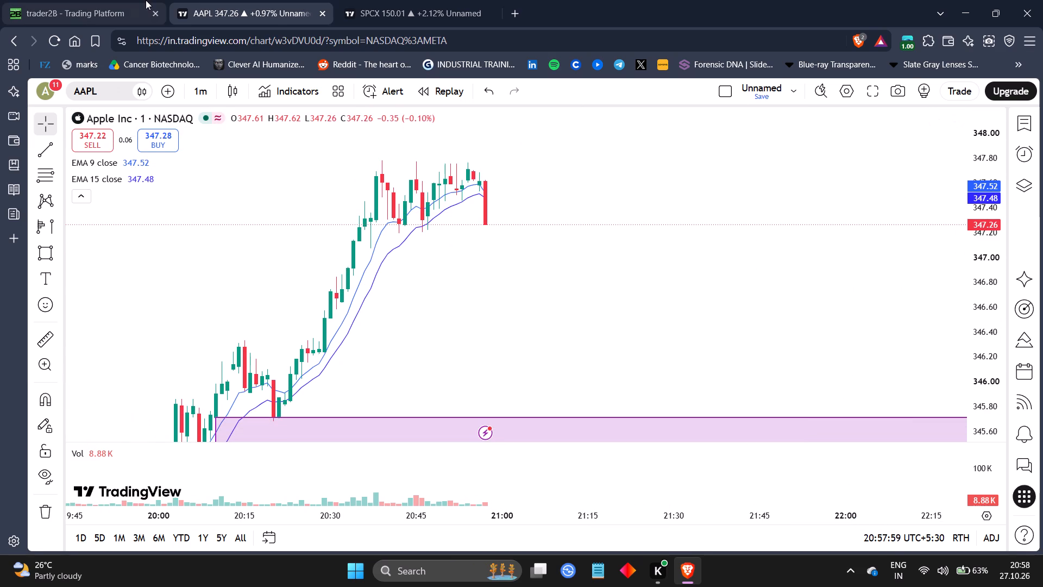
# In trader2B, place and send the prepared market sell order for 85 AAPL shares.
pyautogui.click(146, 0)
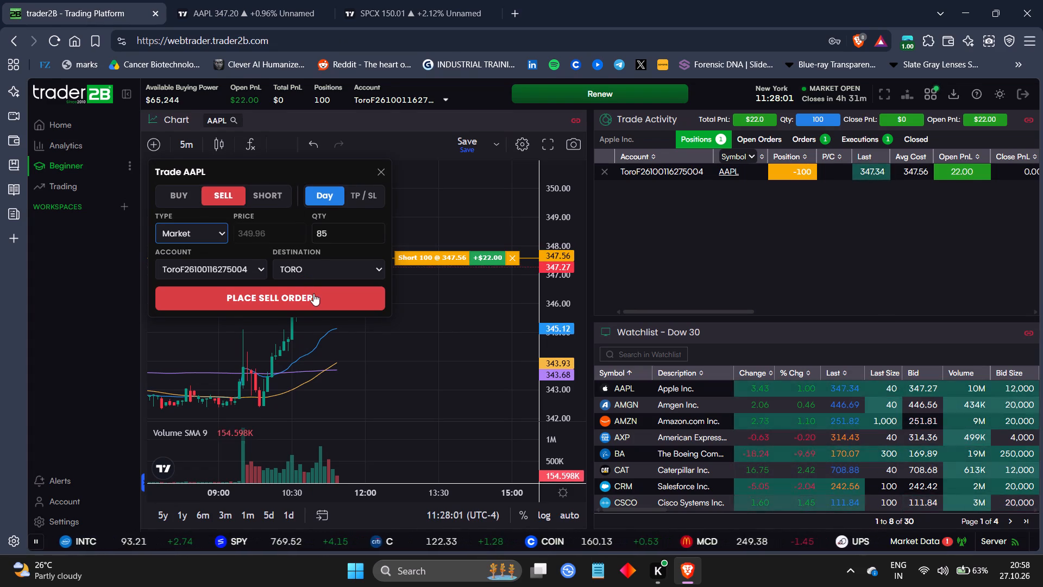
pyautogui.click(313, 294)
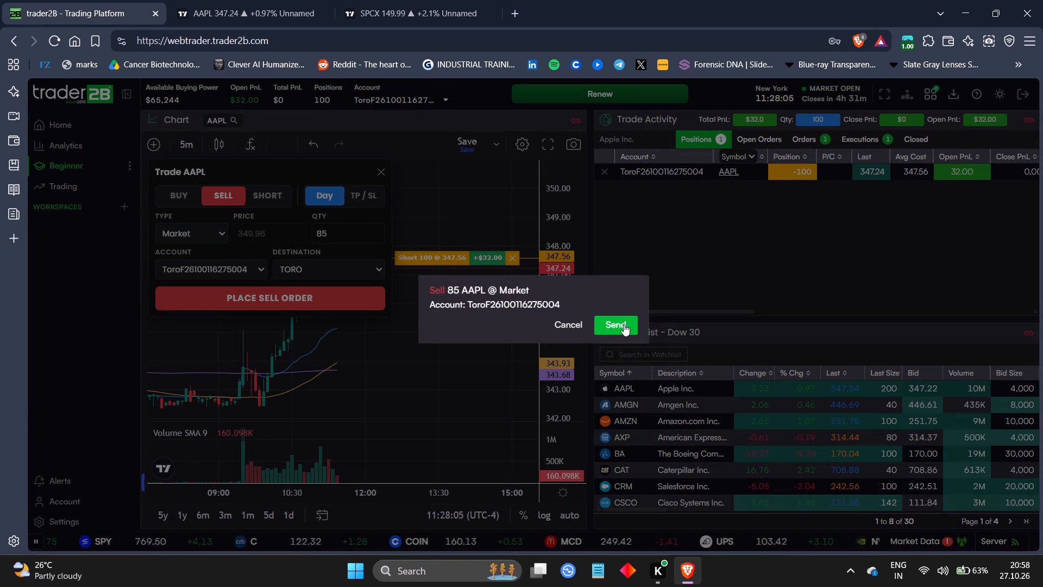
pyautogui.doubleClick(614, 323)
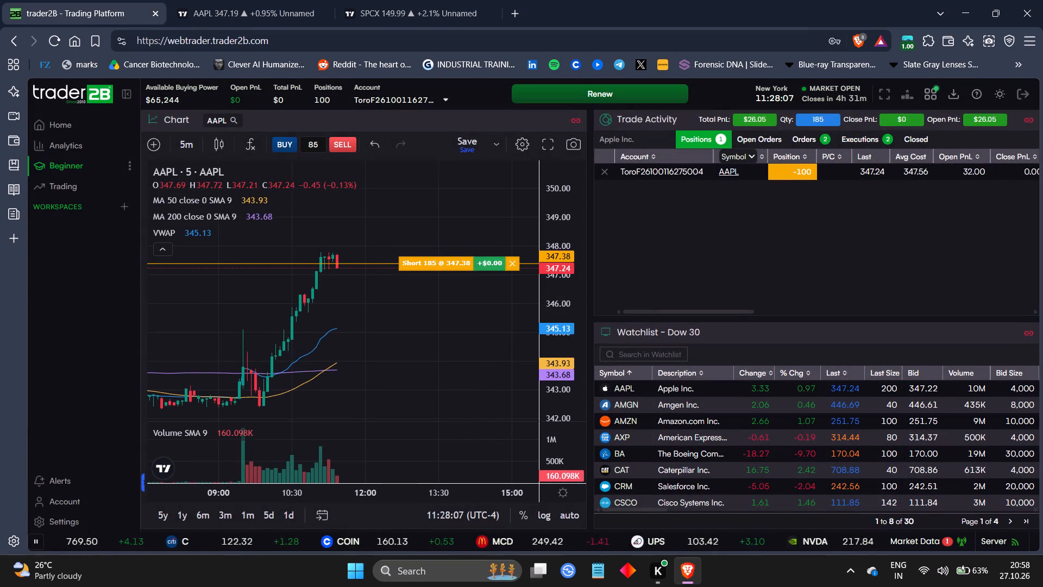
# Recheck AAPL in TradingView, and place and send a market sell order for 100 more AAPL shares in trader2B.
pyautogui.moveTo(471, 306); pyautogui.dragTo(422, 305)
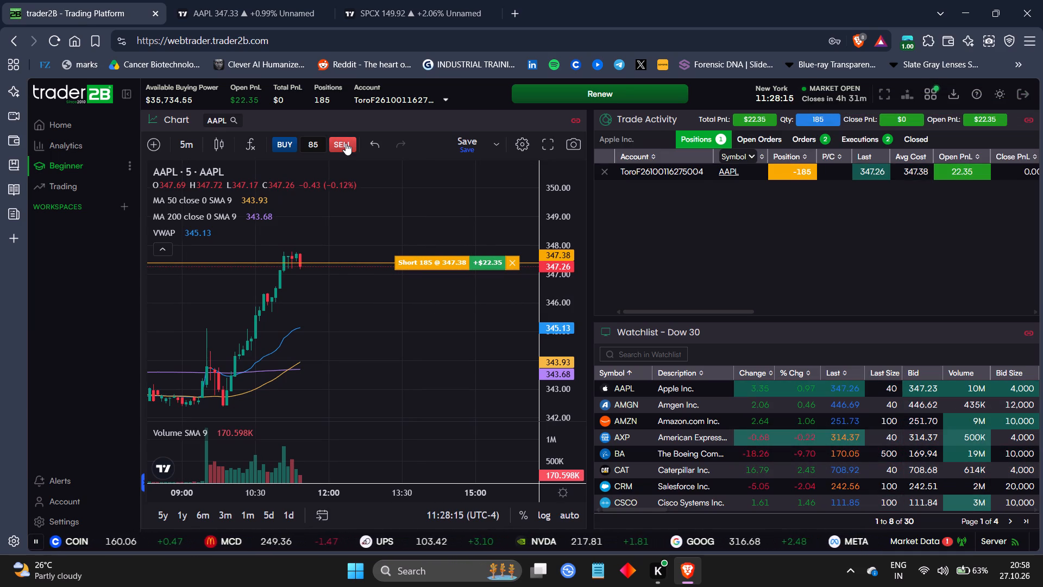
pyautogui.click(300, 0)
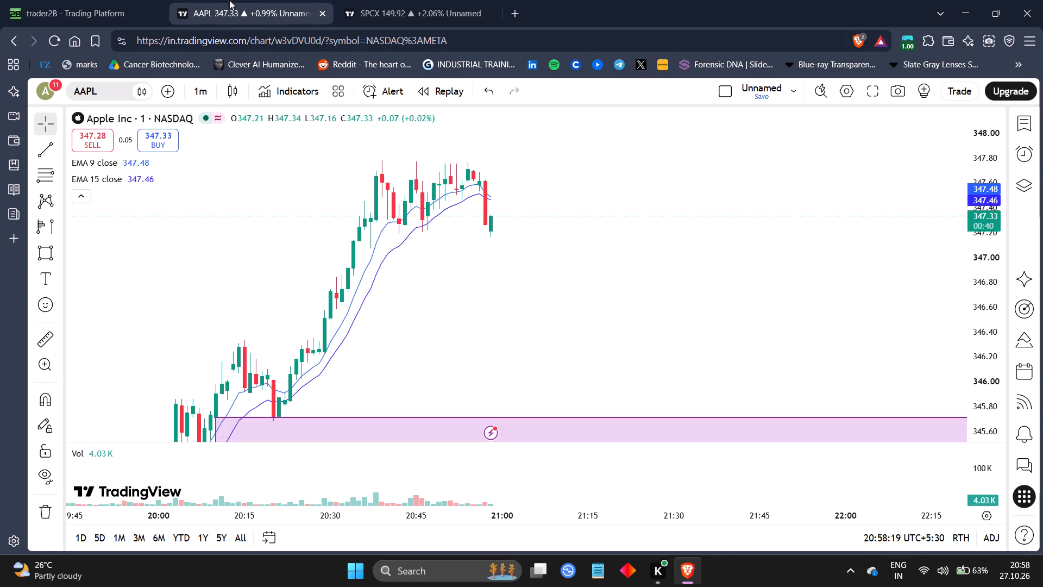
pyautogui.click(72, 0)
pyautogui.click(338, 145)
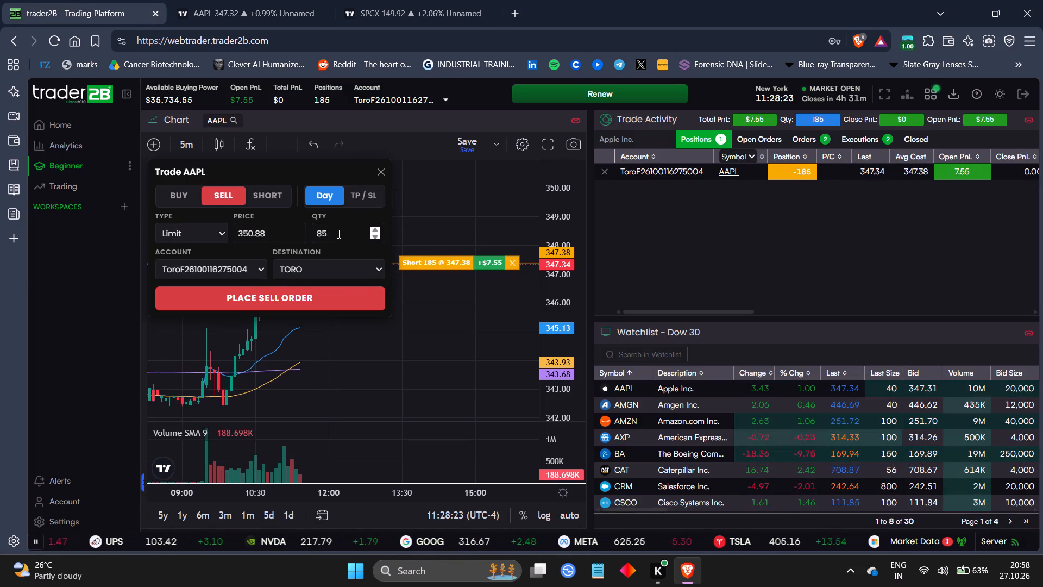
pyautogui.click(338, 234)
pyautogui.press('BackSpace')
pyautogui.press('BackSpace')
pyautogui.press('BackSpace')
pyautogui.write('100')
pyautogui.click(192, 234)
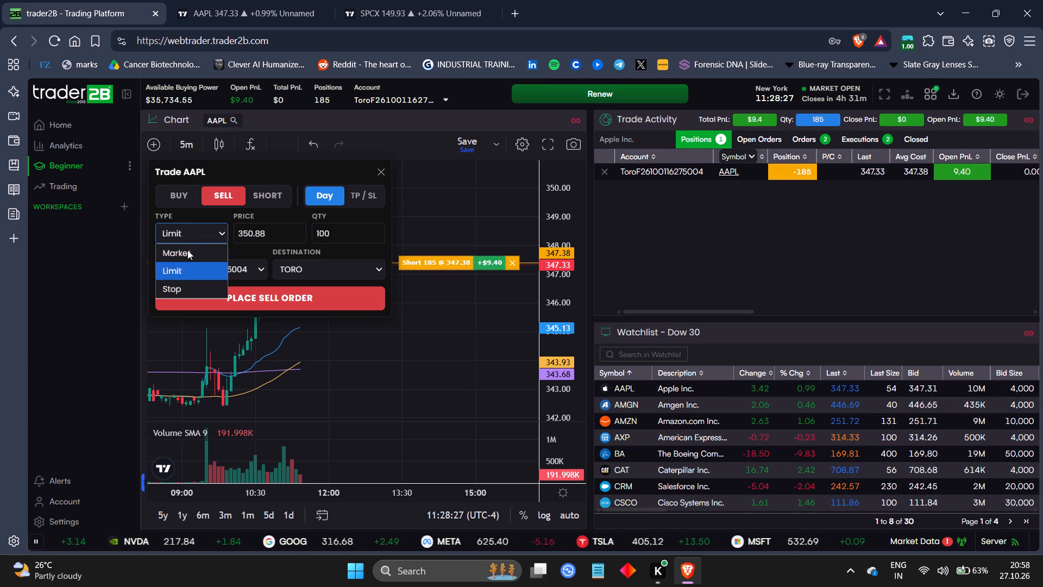
pyautogui.click(186, 253)
pyautogui.click(325, 300)
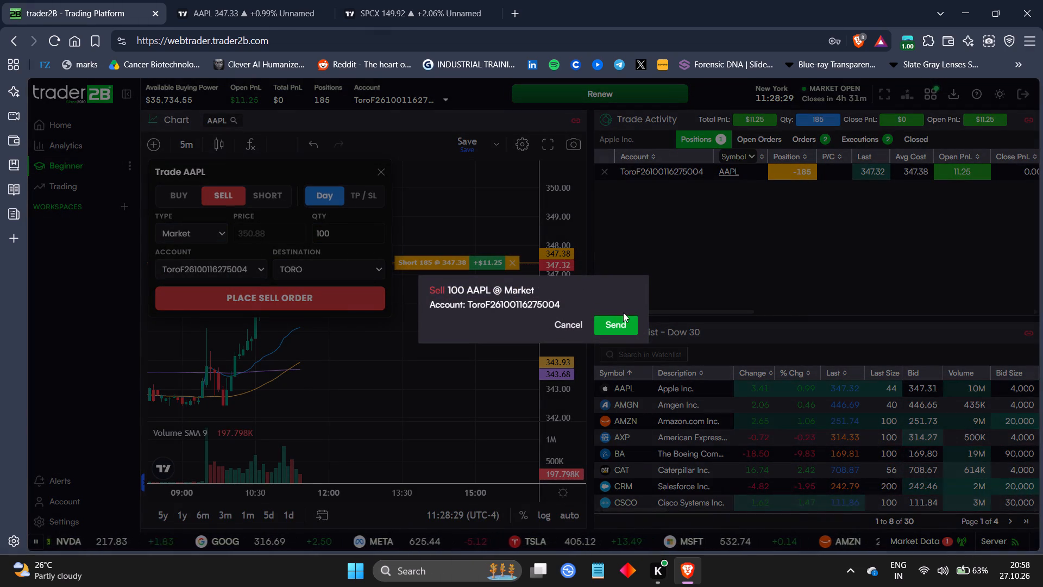
pyautogui.click(623, 320)
# Review the AAPL short in trader2B, and examine AAPL's 1-minute price action against the marked rectangle zones in TradingView.
pyautogui.moveTo(508, 302); pyautogui.dragTo(476, 307)
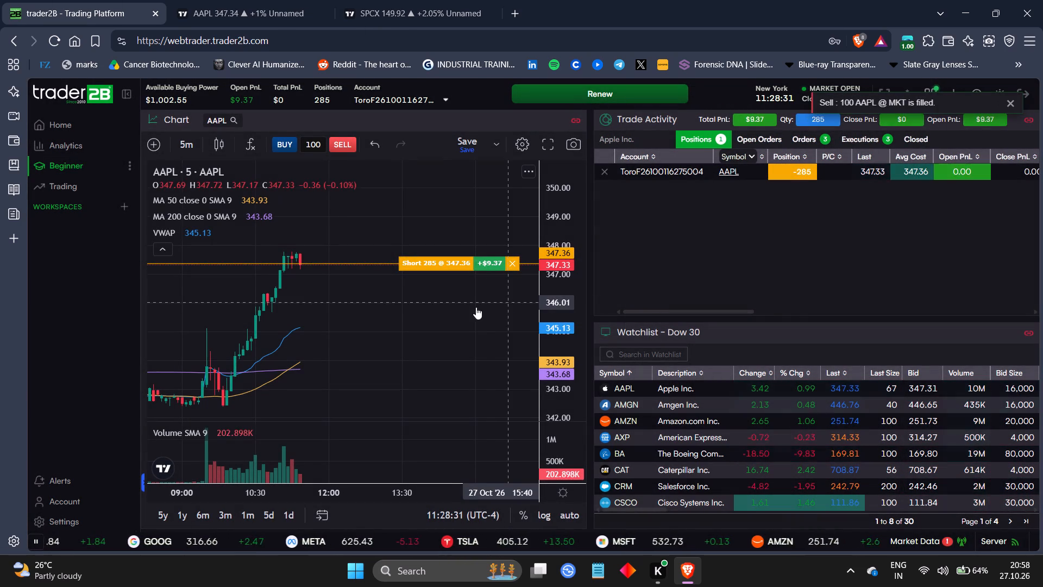
pyautogui.moveTo(476, 307); pyautogui.dragTo(470, 308)
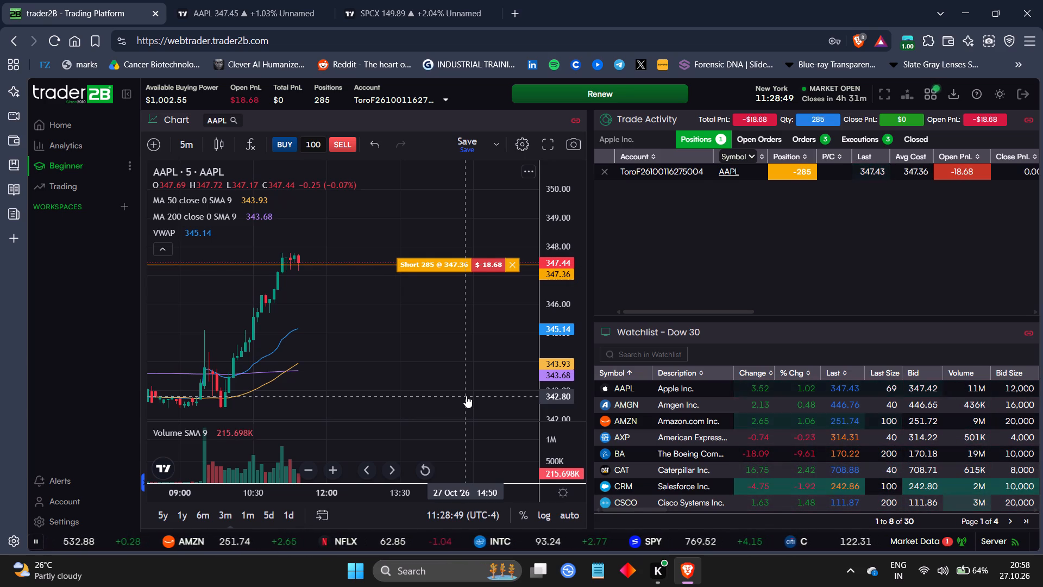
pyautogui.click(240, 0)
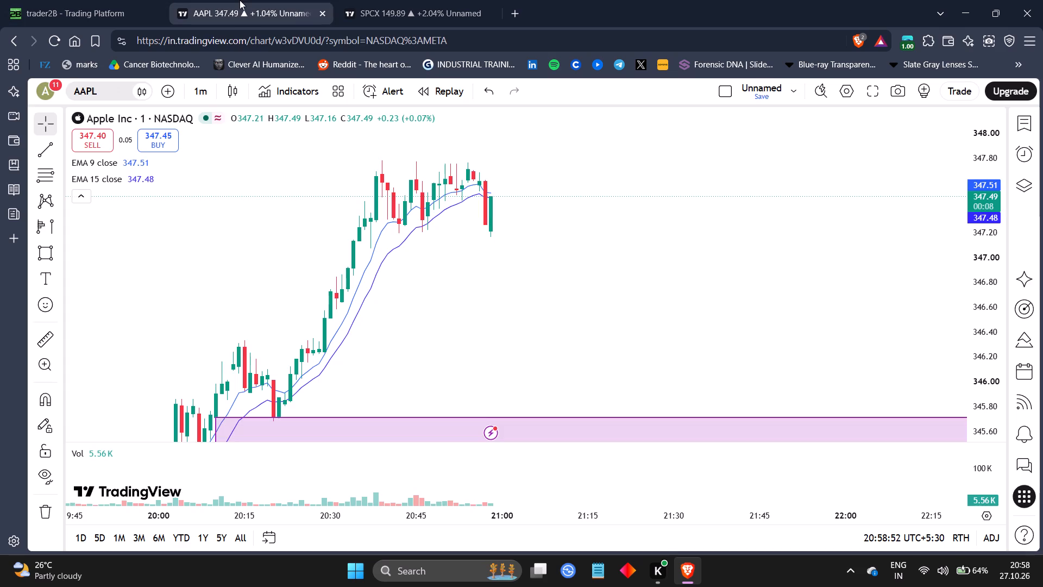
pyautogui.moveTo(579, 254); pyautogui.dragTo(572, 260)
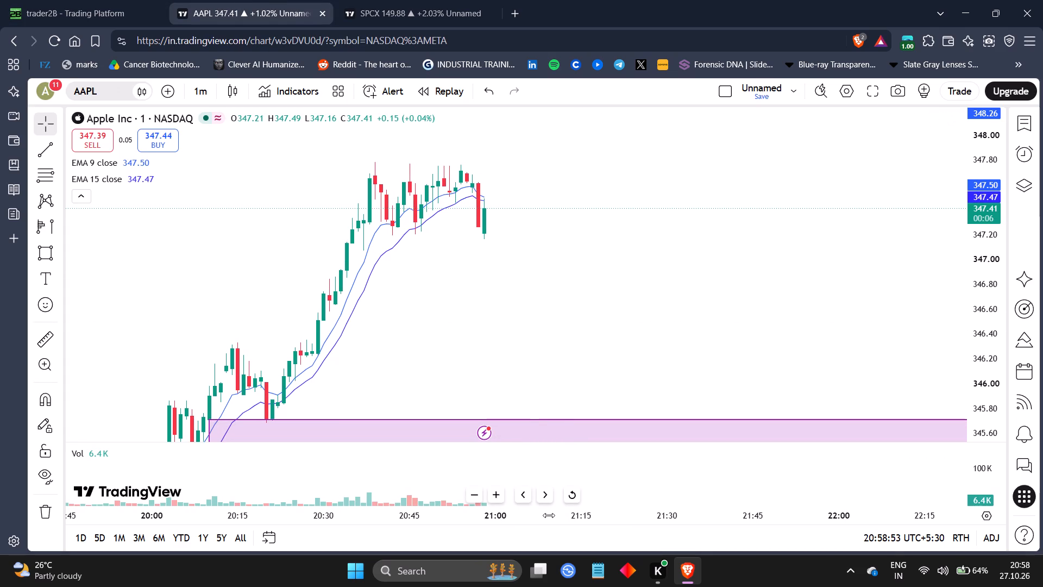
pyautogui.moveTo(549, 515); pyautogui.dragTo(722, 508)
pyautogui.moveTo(974, 203); pyautogui.dragTo(977, 355)
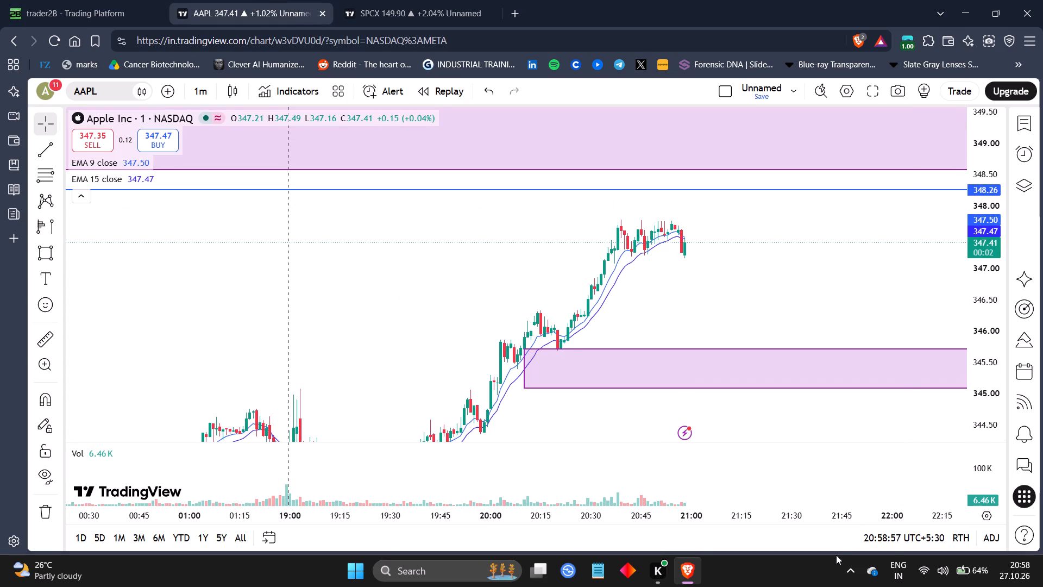
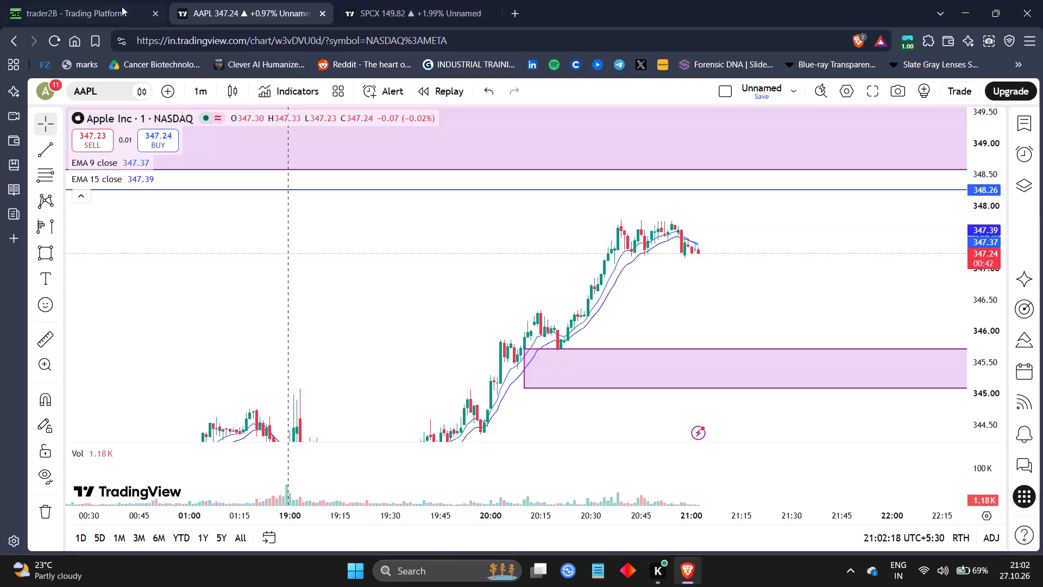
# Switch to trader2B and examine the AAPL short's entry line and open profit against recent candles on the 5-minute chart.
pyautogui.click(121, 7)
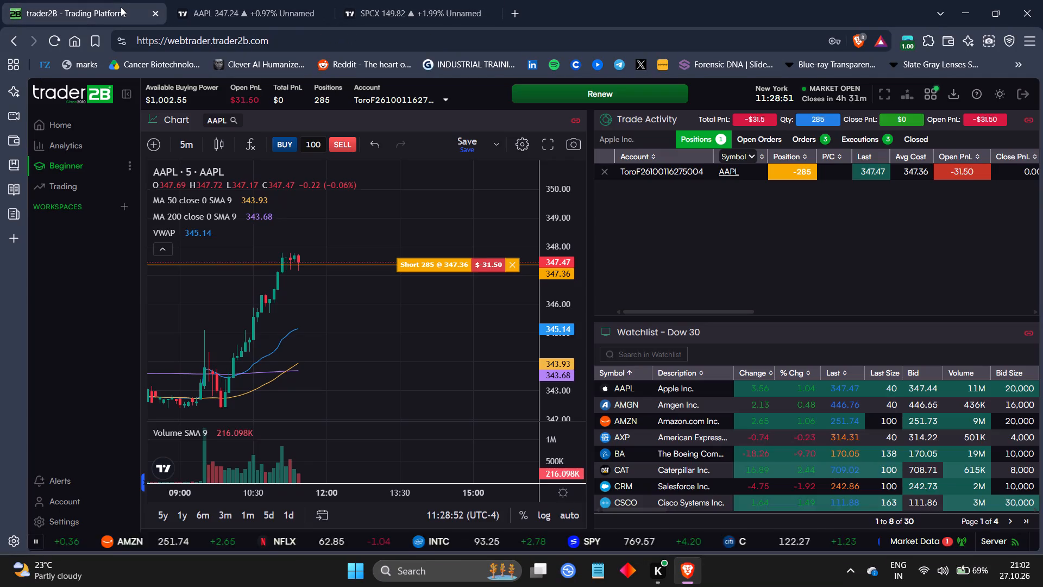
pyautogui.moveTo(413, 211); pyautogui.dragTo(447, 210)
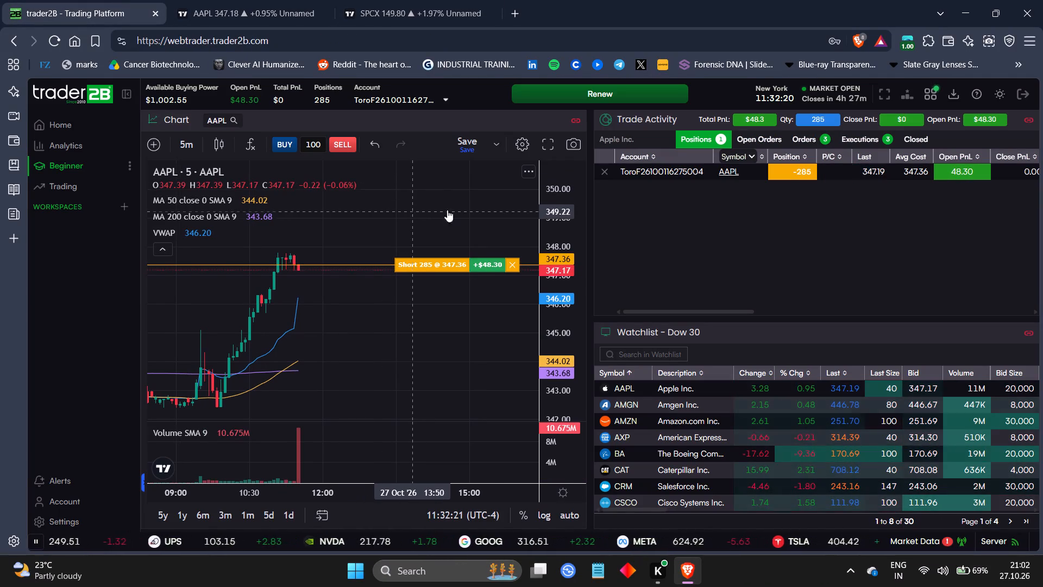
pyautogui.moveTo(447, 210); pyautogui.dragTo(459, 209)
pyautogui.moveTo(459, 209); pyautogui.dragTo(511, 196)
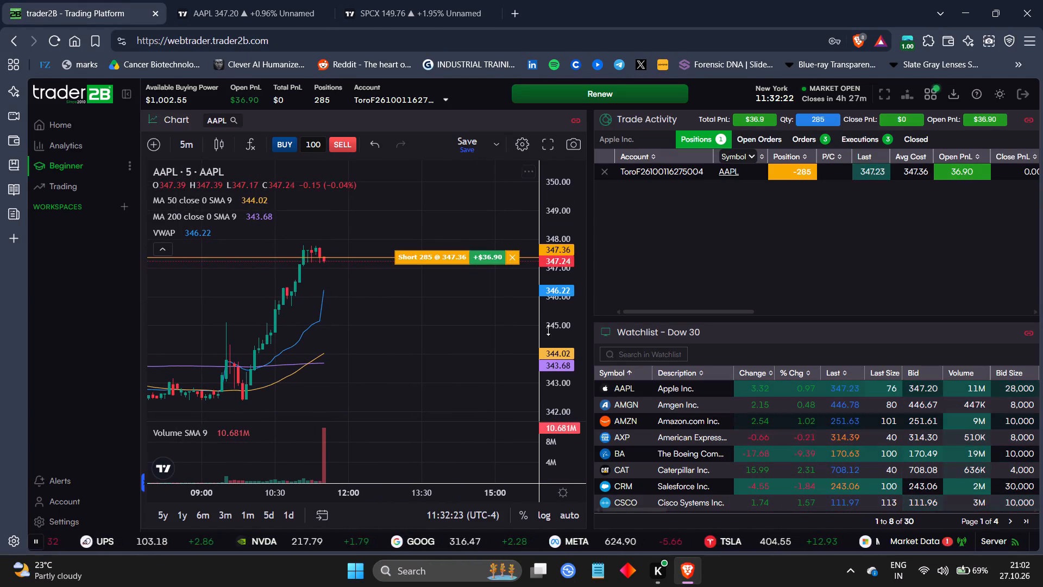
pyautogui.moveTo(545, 339); pyautogui.dragTo(551, 212)
pyautogui.moveTo(477, 270); pyautogui.dragTo(497, 309)
pyautogui.moveTo(560, 255); pyautogui.dragTo(566, 297)
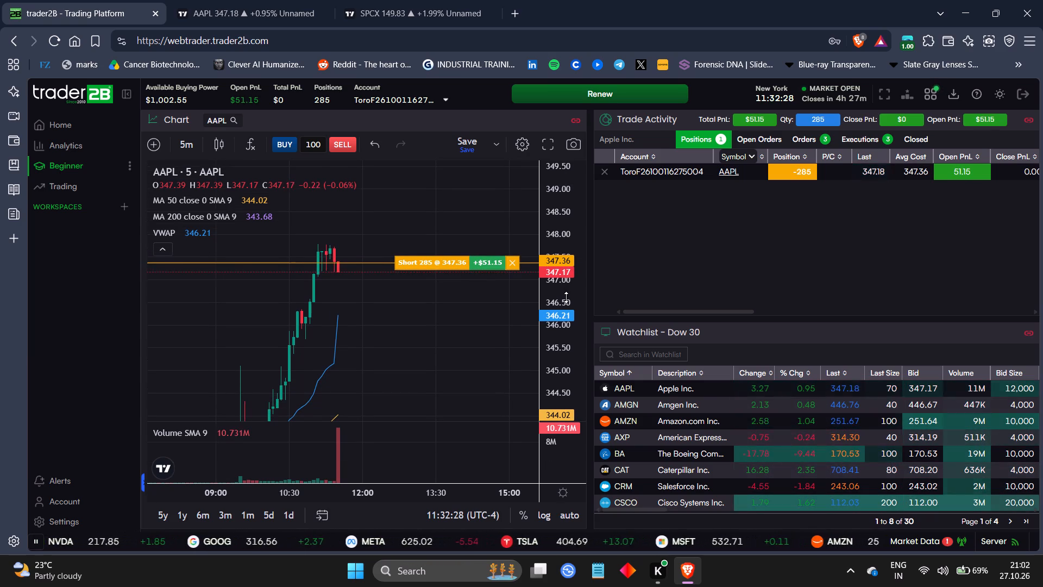
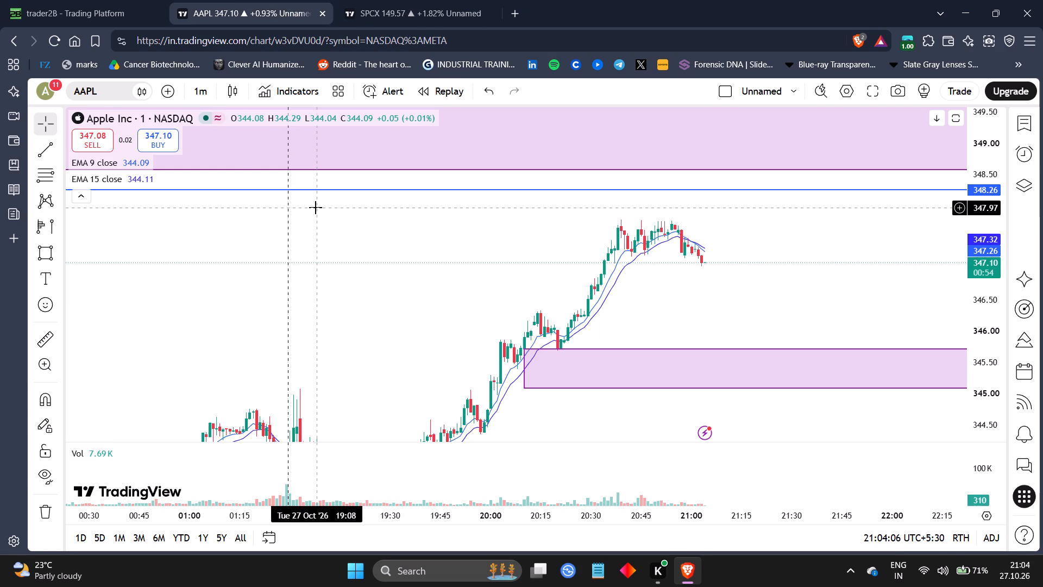
# Compare the AAPL short's open profit in trader2B with the AAPL 1-minute and SPCX 15-minute charts in TradingView.
pyautogui.click(74, 0)
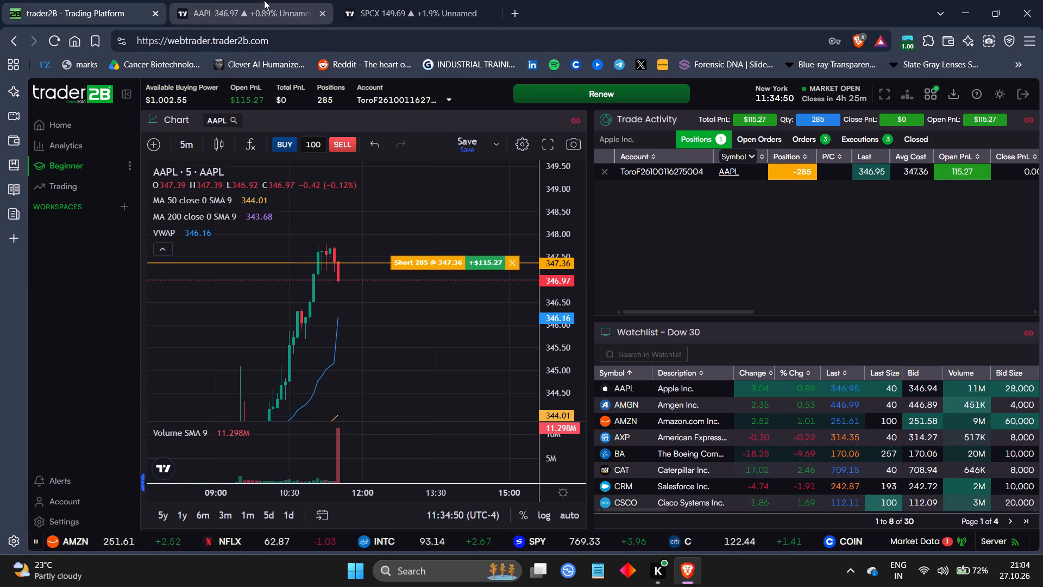
pyautogui.click(381, 0)
pyautogui.click(296, 0)
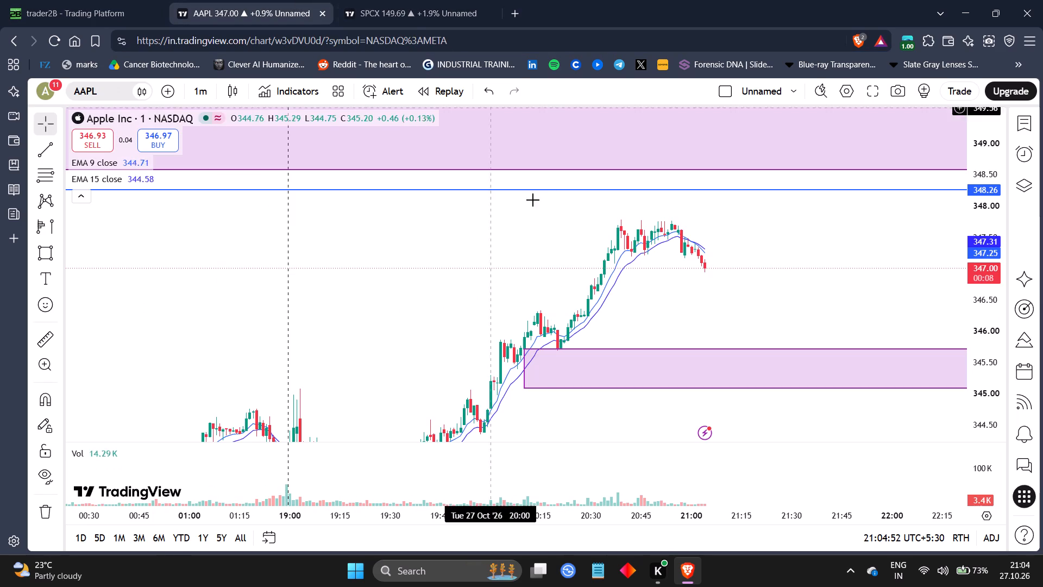
pyautogui.click(426, 0)
pyautogui.click(558, 251)
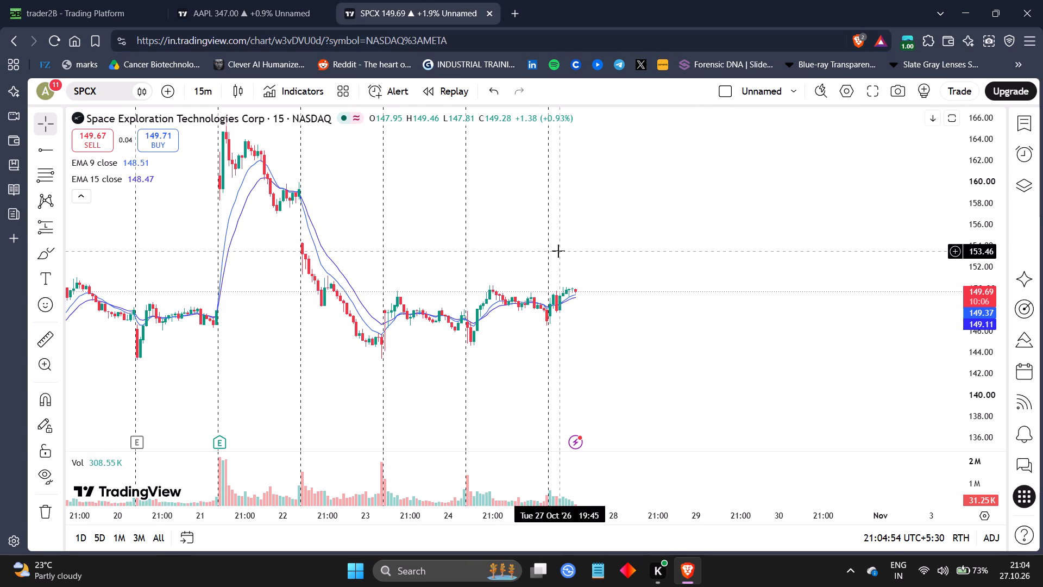
pyautogui.click(259, 0)
pyautogui.moveTo(548, 293); pyautogui.dragTo(435, 235)
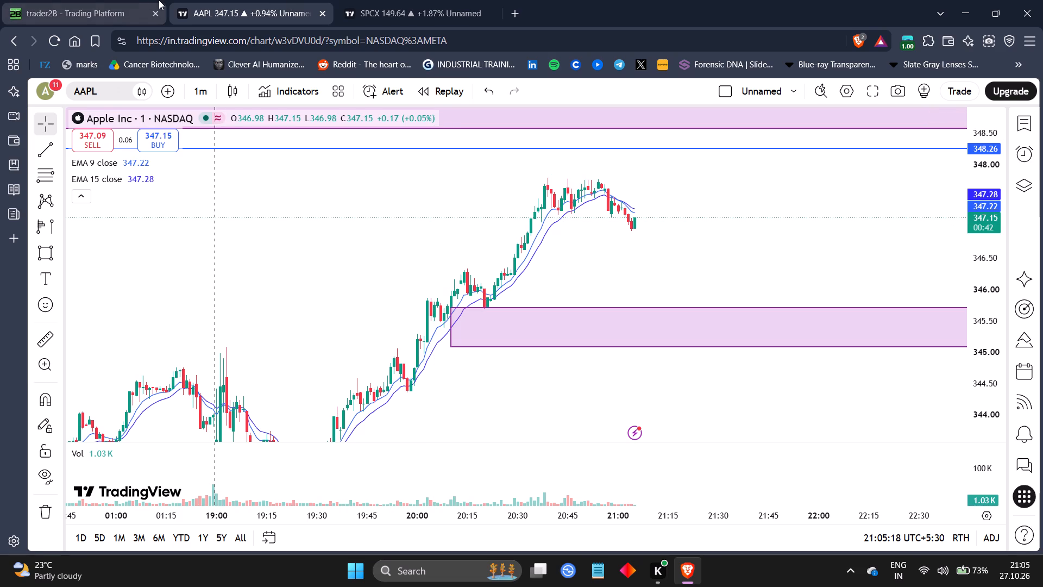
pyautogui.click(143, 0)
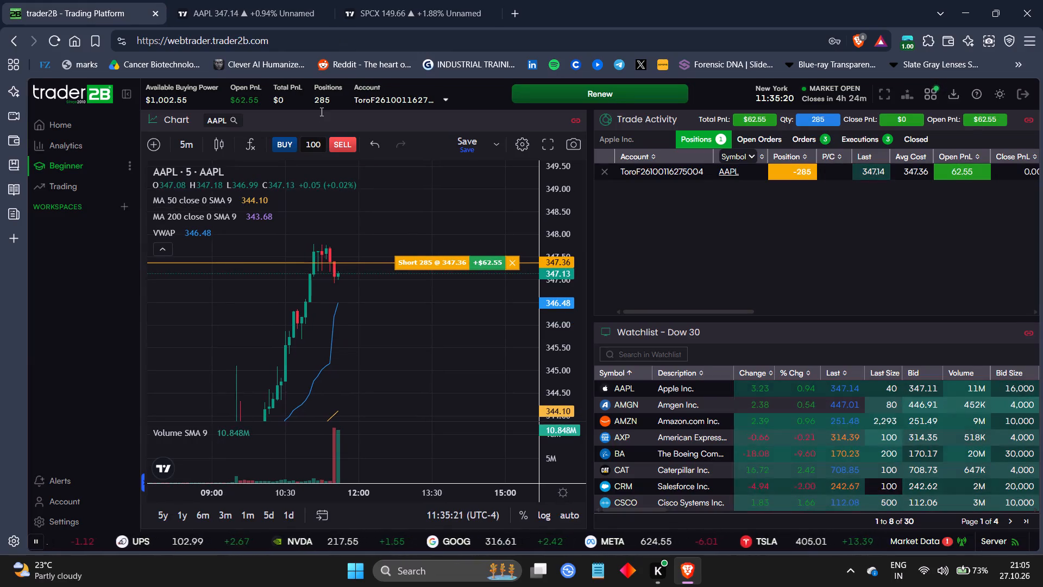
pyautogui.moveTo(554, 277); pyautogui.dragTo(553, 198)
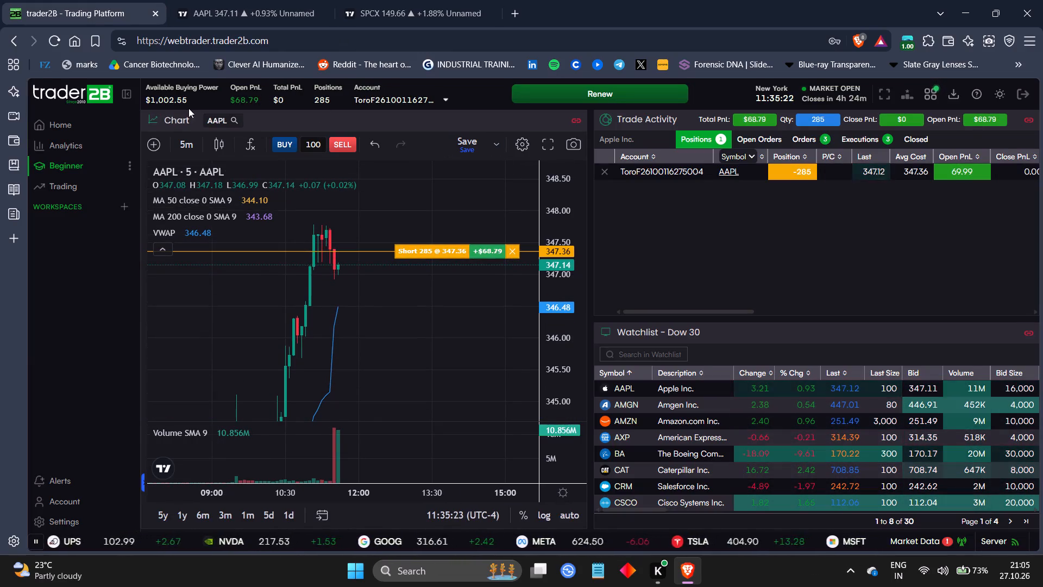
pyautogui.click(53, 132)
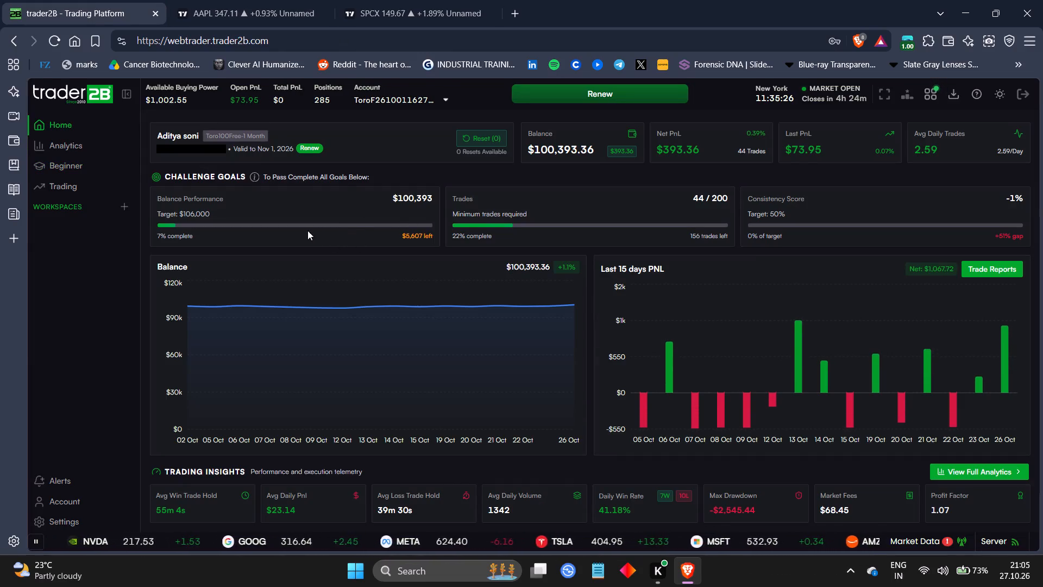
pyautogui.click(56, 147)
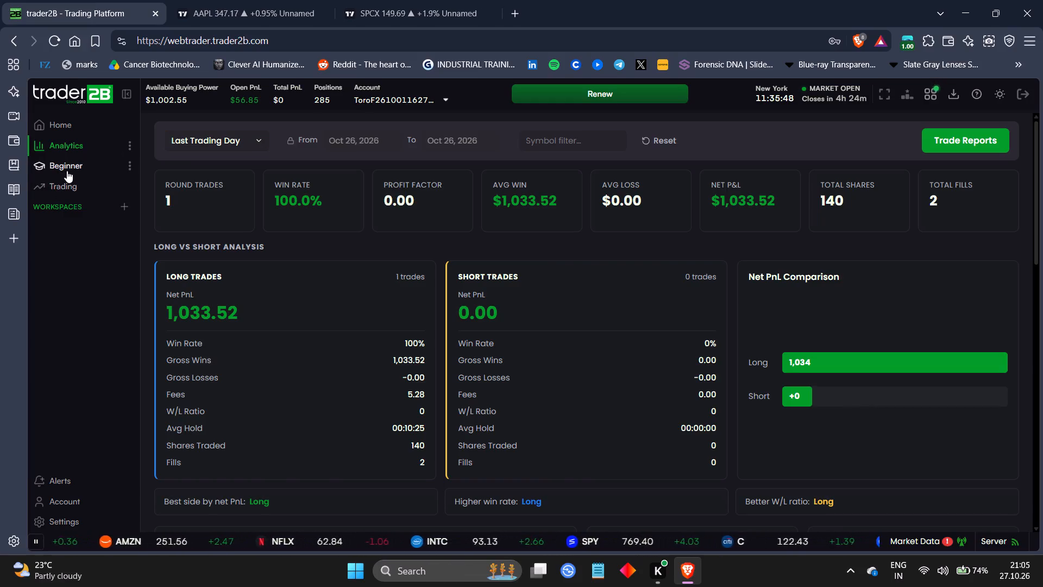
pyautogui.click(59, 127)
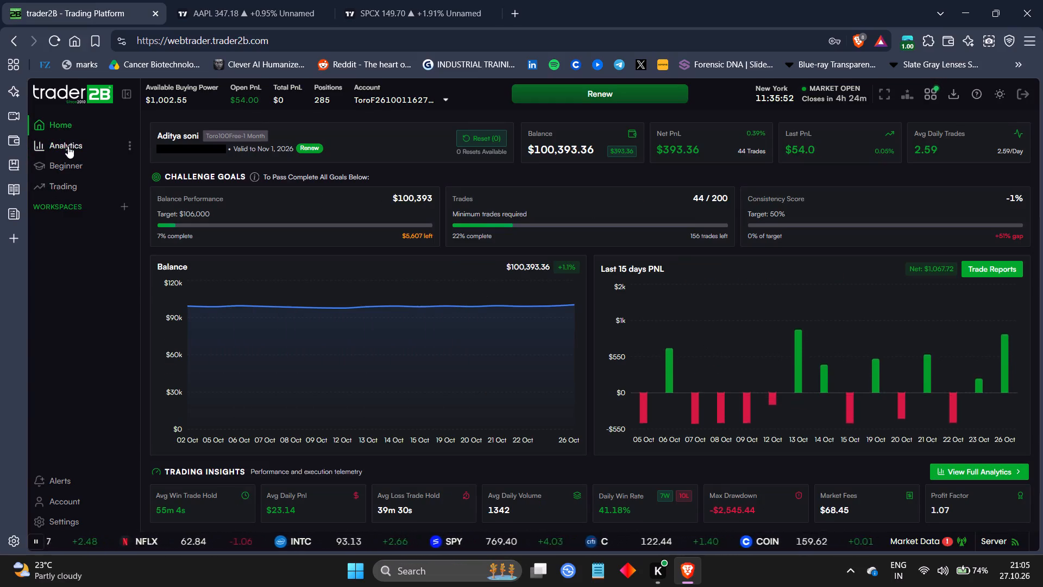
pyautogui.click(68, 146)
# Switch to TradingView and examine AAPL's latest 1-minute candles against the EMAs and the marked zone below price.
pyautogui.click(230, 0)
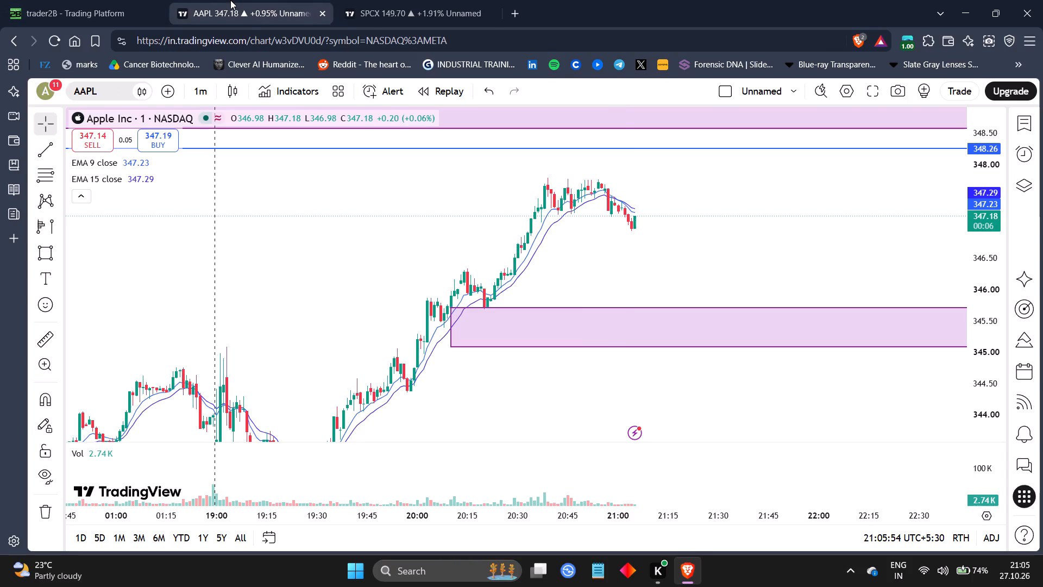
pyautogui.moveTo(725, 212); pyautogui.dragTo(675, 228)
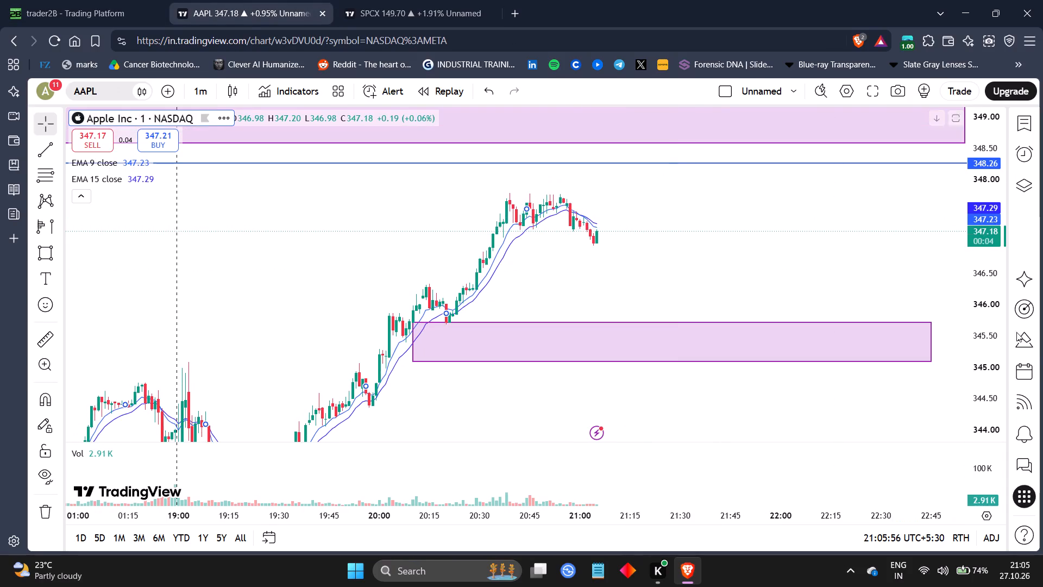
pyautogui.moveTo(991, 373); pyautogui.dragTo(912, 192)
pyautogui.scroll(-1, 982, 348)
pyautogui.hscroll(-1, 884, 206)
pyautogui.moveTo(795, 254); pyautogui.dragTo(780, 299)
pyautogui.hscroll(-1, 780, 299)
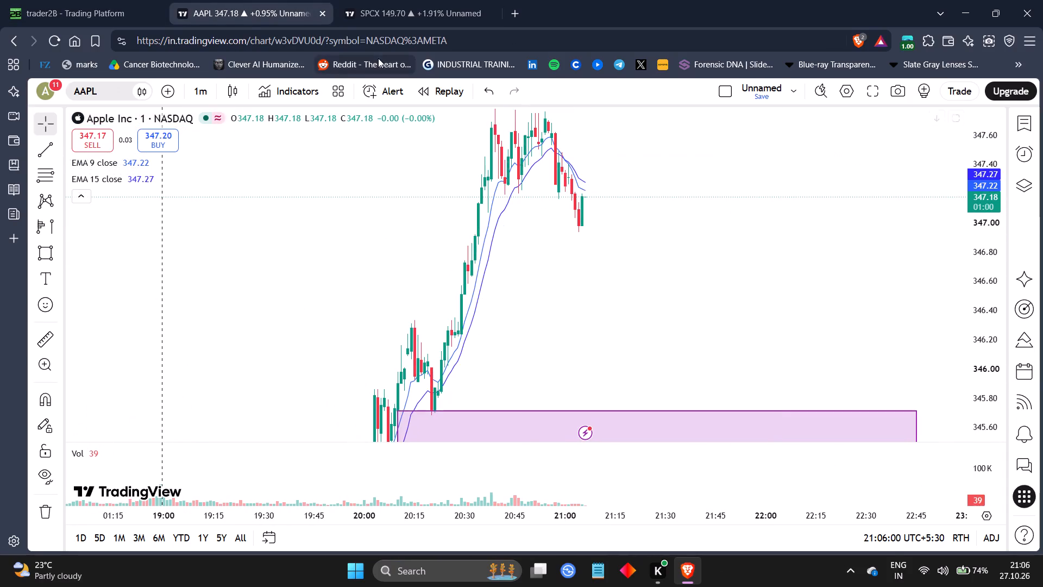
pyautogui.scroll(-1, 361, 33)
pyautogui.hscroll(-1, 219, 0)
# Switch back to trader2B and check the challenge goals, balance and daily PnL on the home dashboard.
pyautogui.click(71, 0)
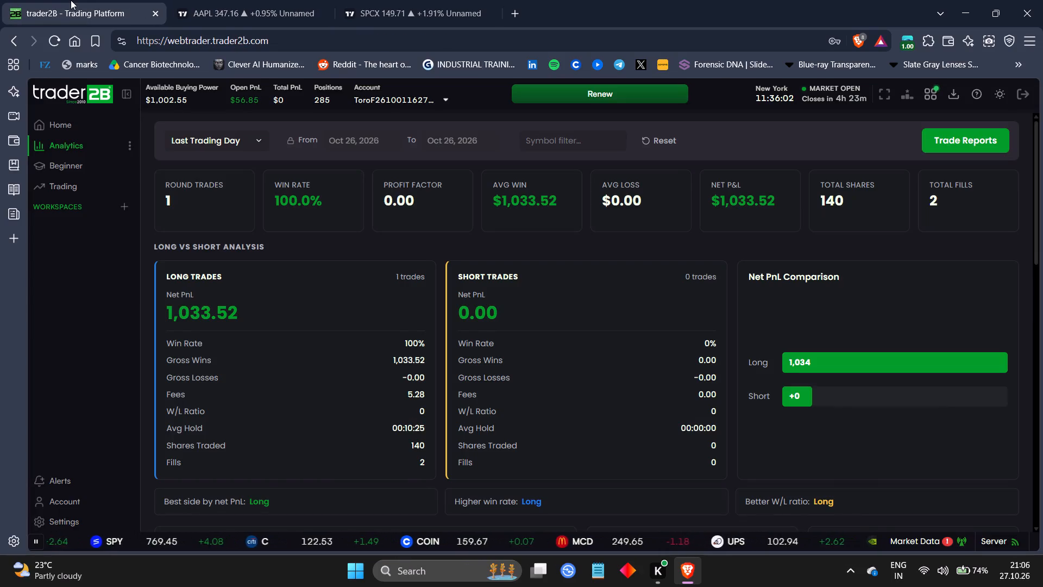
pyautogui.scroll(1, 52, 51)
pyautogui.click(43, 125)
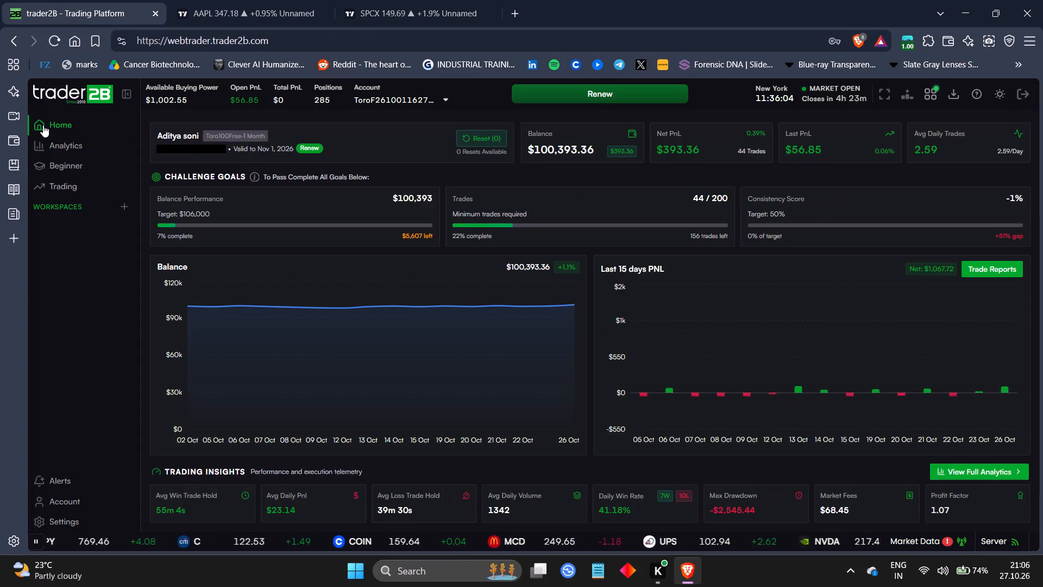
pyautogui.click(43, 125)
pyautogui.hscroll(1, 43, 125)
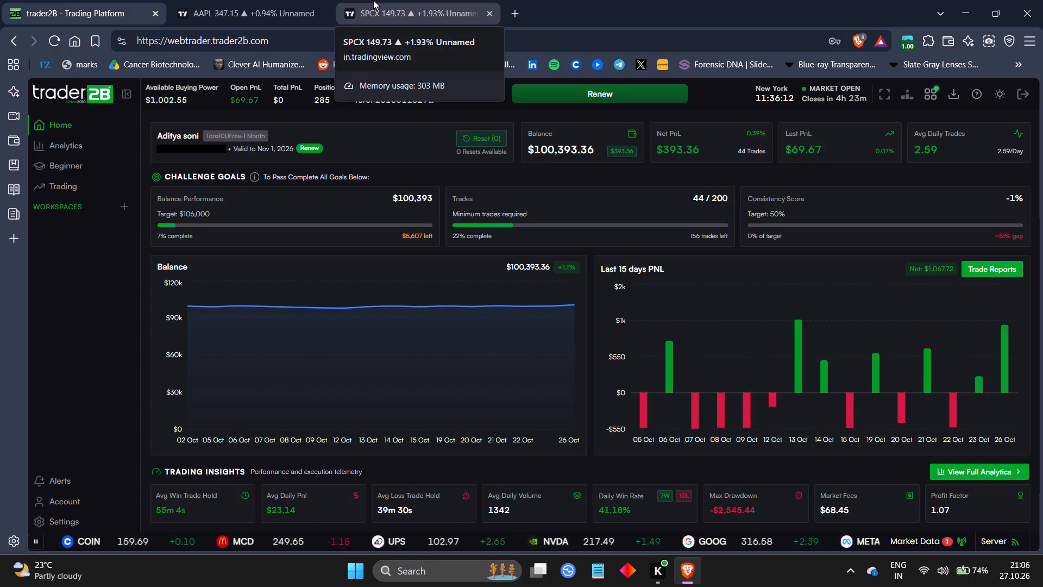
pyautogui.scroll(-1, 375, 0)
# Change the SPCX chart in TradingView to META and examine its 15-minute price action against the marked levels.
pyautogui.click(312, 0)
pyautogui.hscroll(1, 319, 0)
pyautogui.click(376, 0)
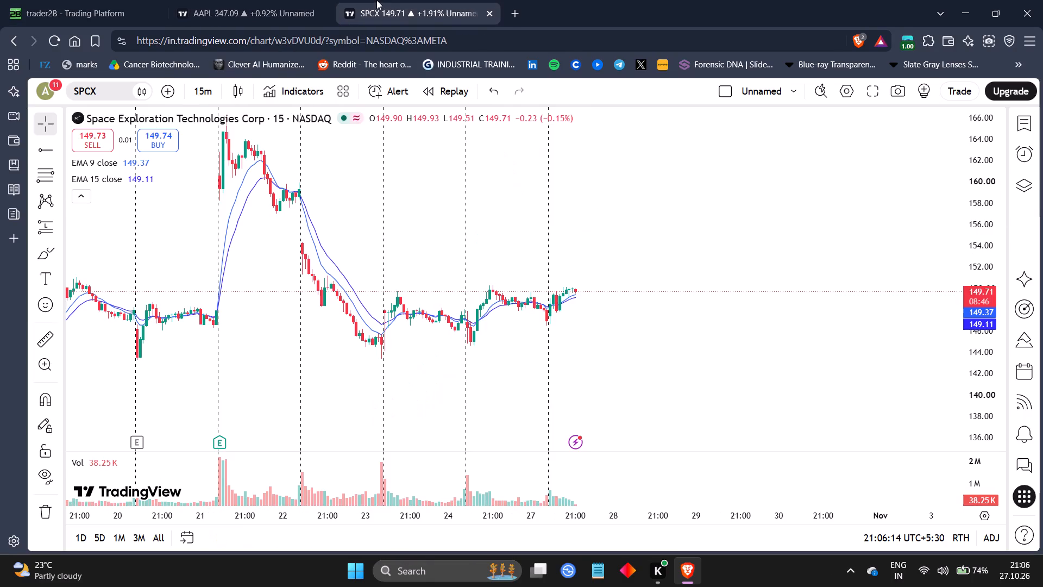
pyautogui.hscroll(-1, 328, 25)
pyautogui.click(106, 95)
pyautogui.press('BackSpace')
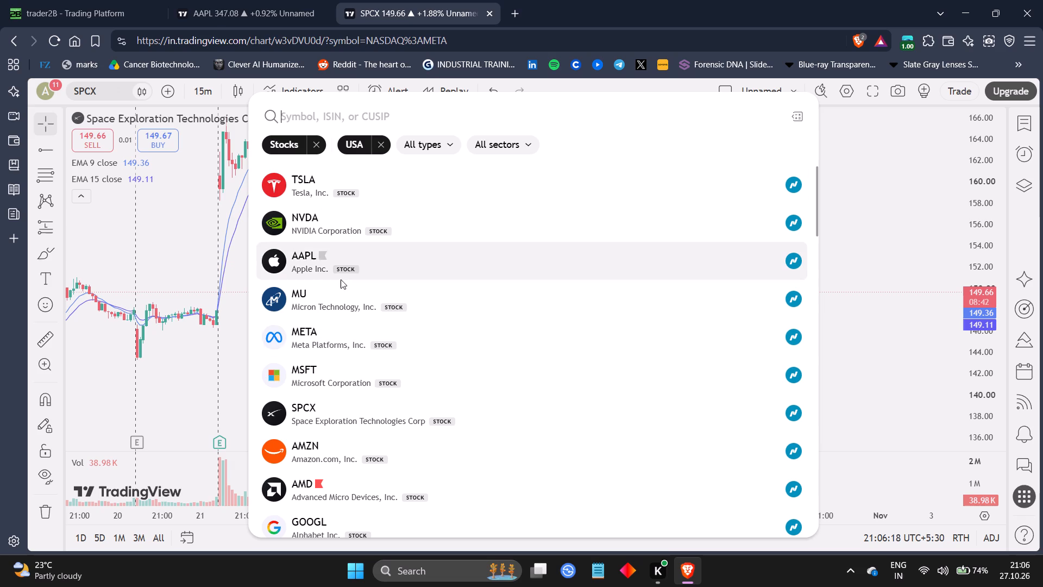
pyautogui.click(366, 323)
pyautogui.moveTo(657, 277); pyautogui.dragTo(696, 239)
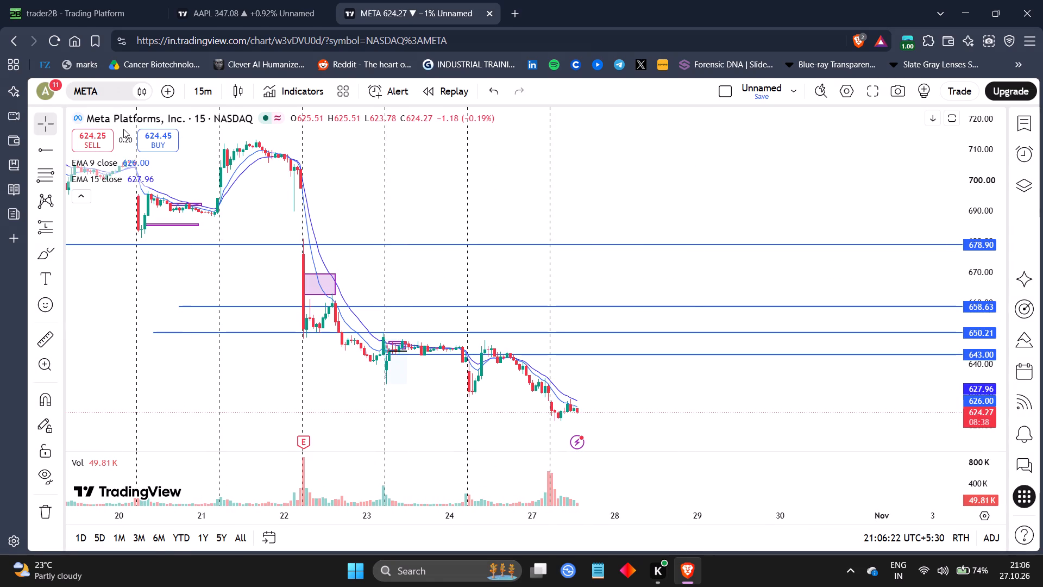
# Change the META chart to GOOGL and examine its 15-minute price action over the recent sessions.
pyautogui.click(95, 86)
pyautogui.press('BackSpace')
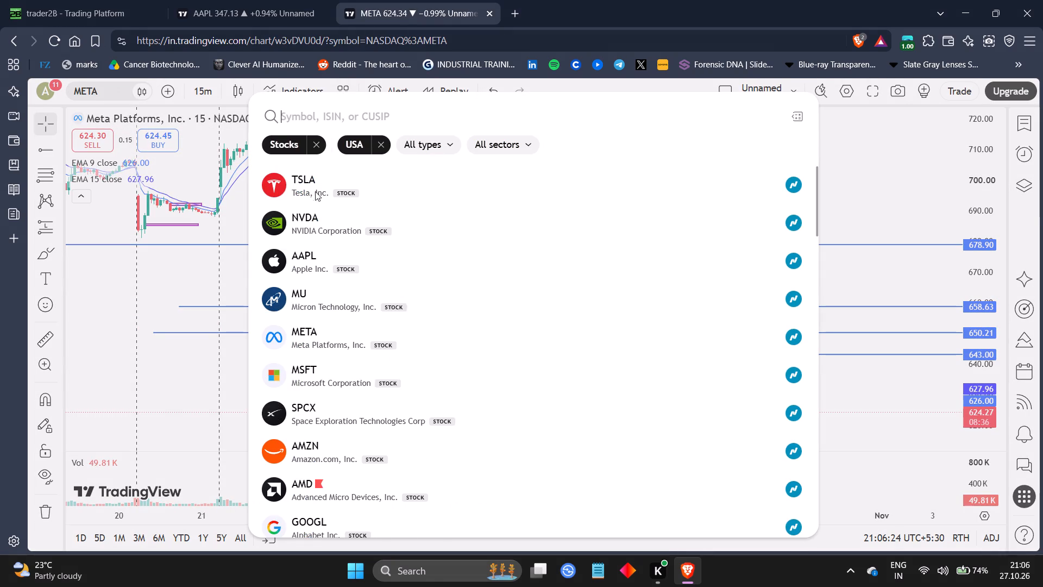
pyautogui.scroll(-2, 399, 348)
pyautogui.click(393, 367)
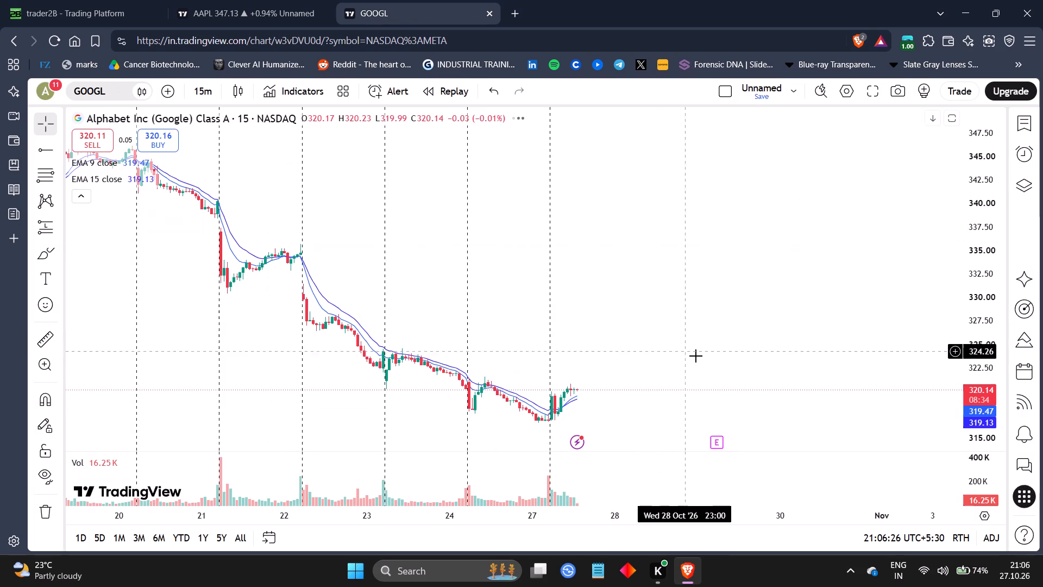
pyautogui.moveTo(696, 356); pyautogui.dragTo(723, 329)
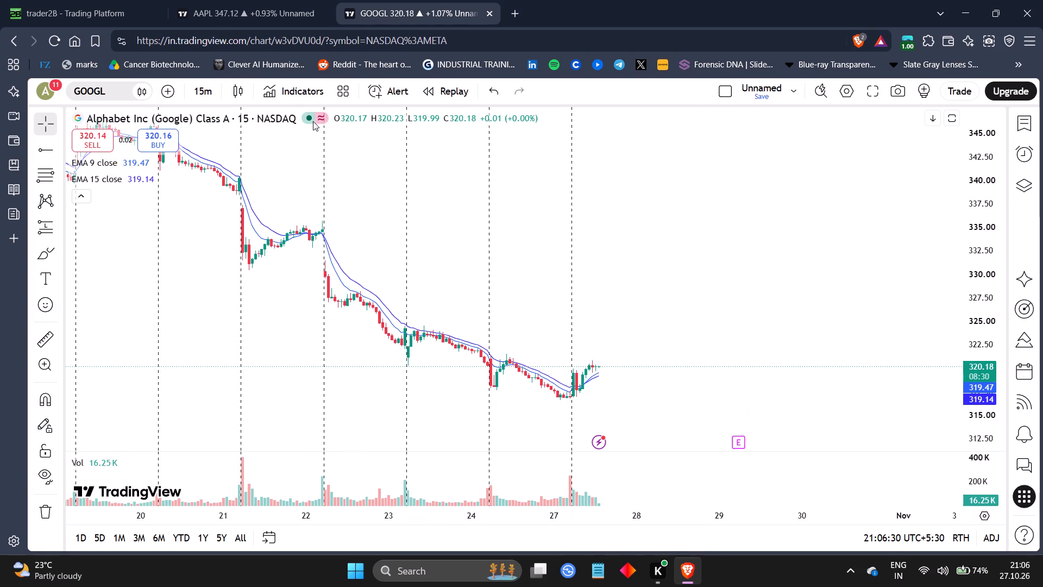
pyautogui.moveTo(458, 231); pyautogui.dragTo(473, 176)
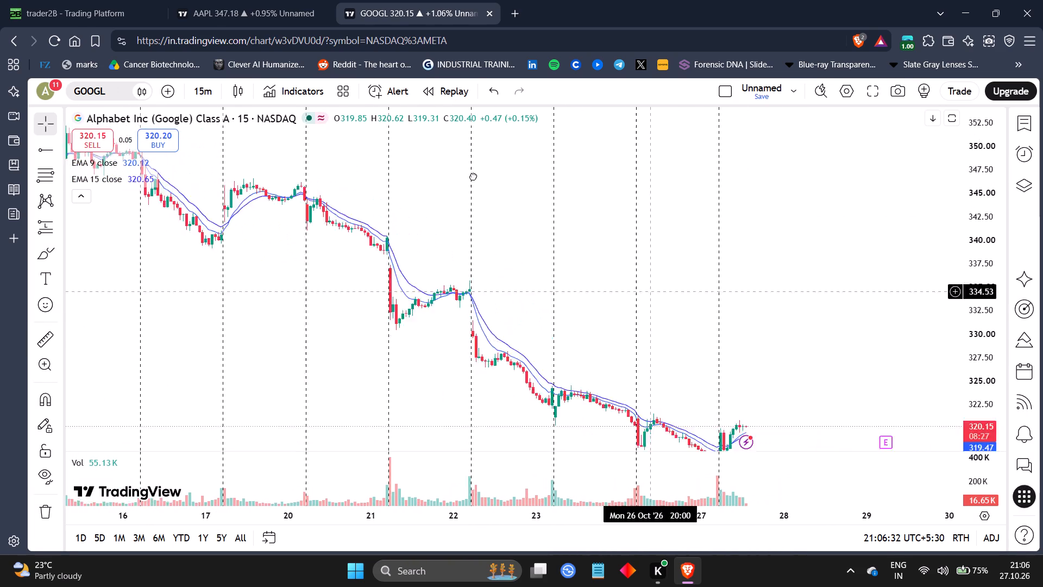
pyautogui.moveTo(473, 176); pyautogui.dragTo(451, 181)
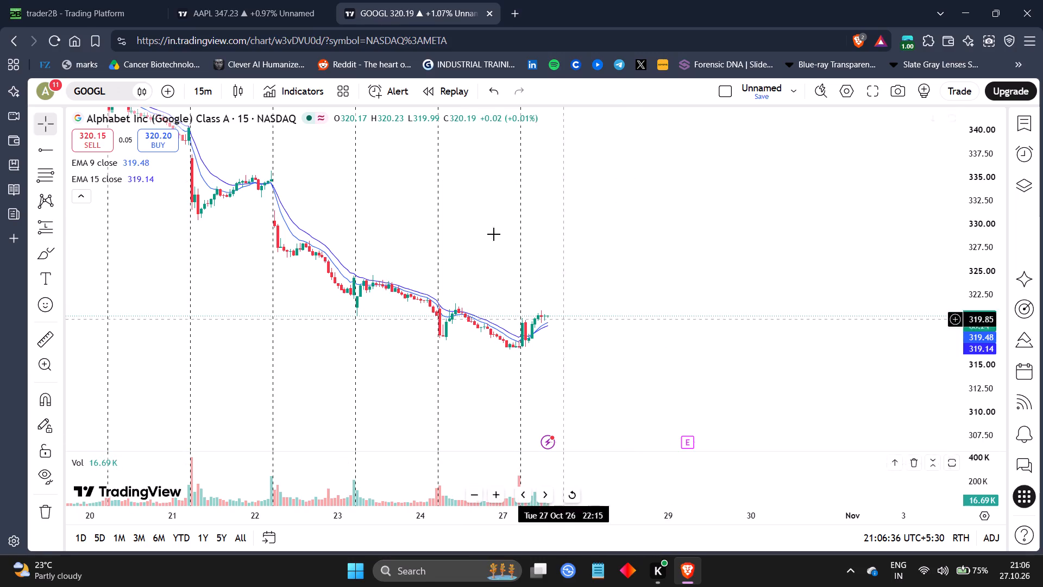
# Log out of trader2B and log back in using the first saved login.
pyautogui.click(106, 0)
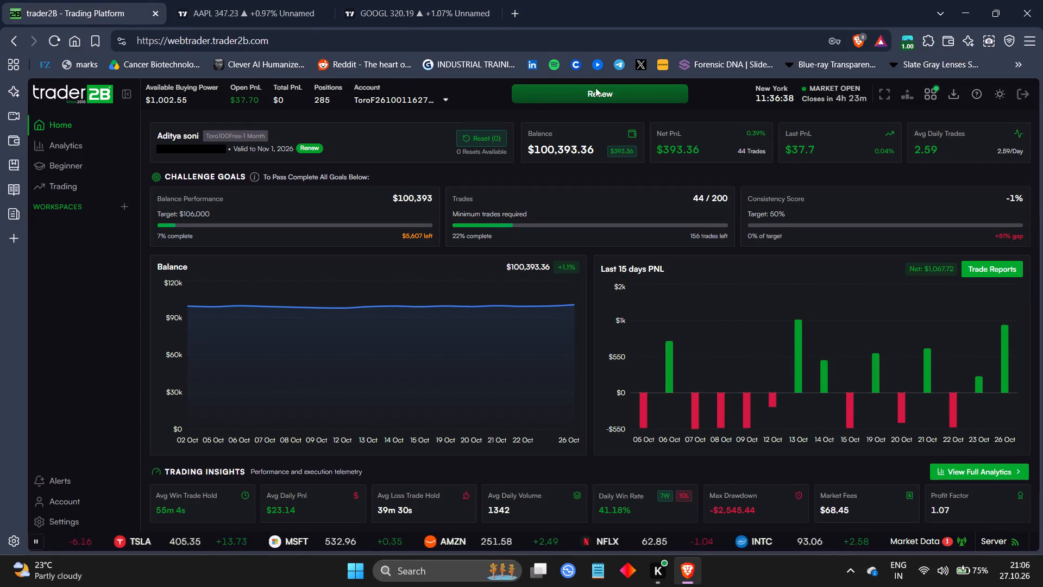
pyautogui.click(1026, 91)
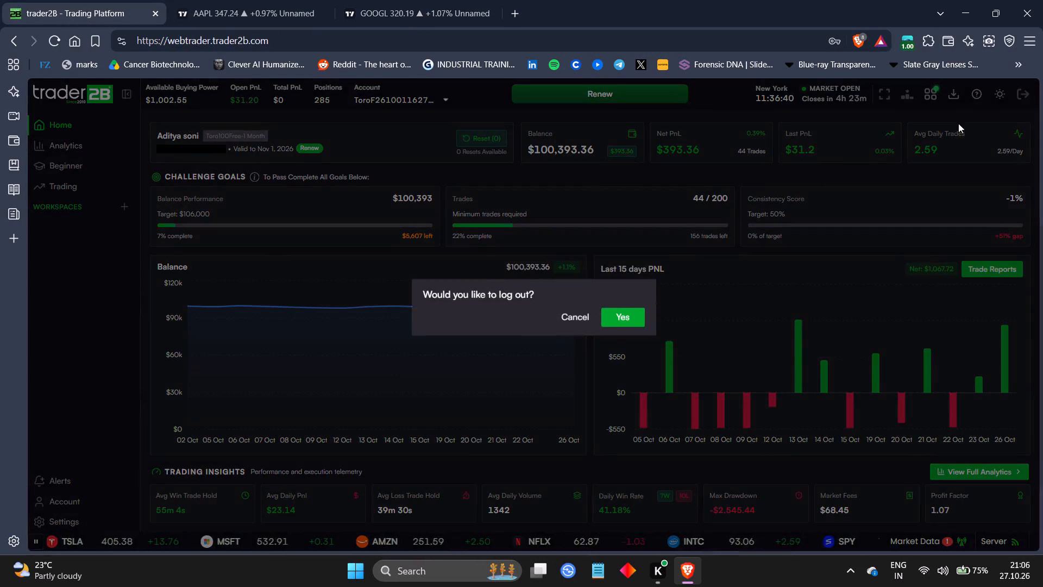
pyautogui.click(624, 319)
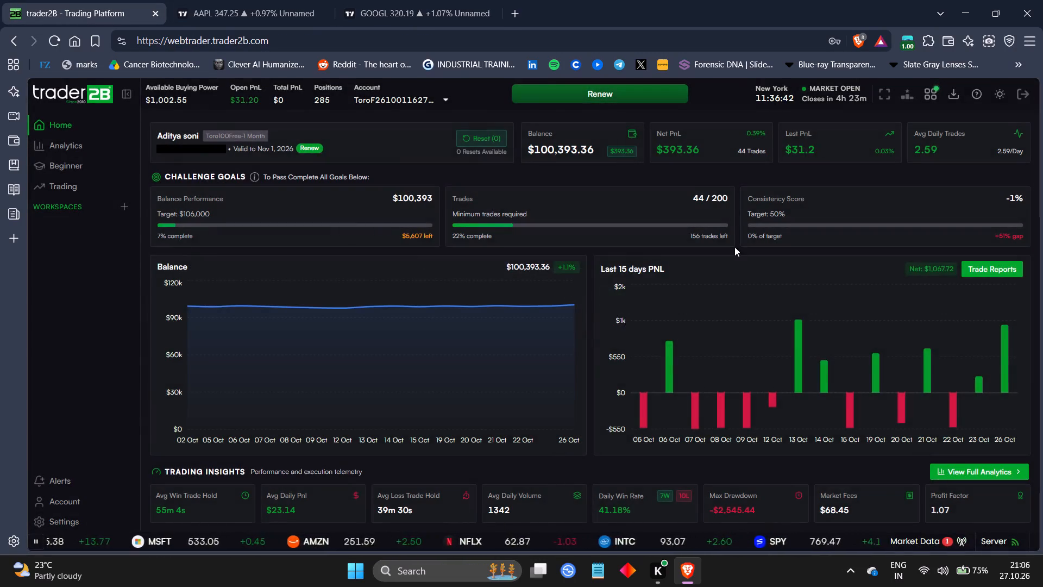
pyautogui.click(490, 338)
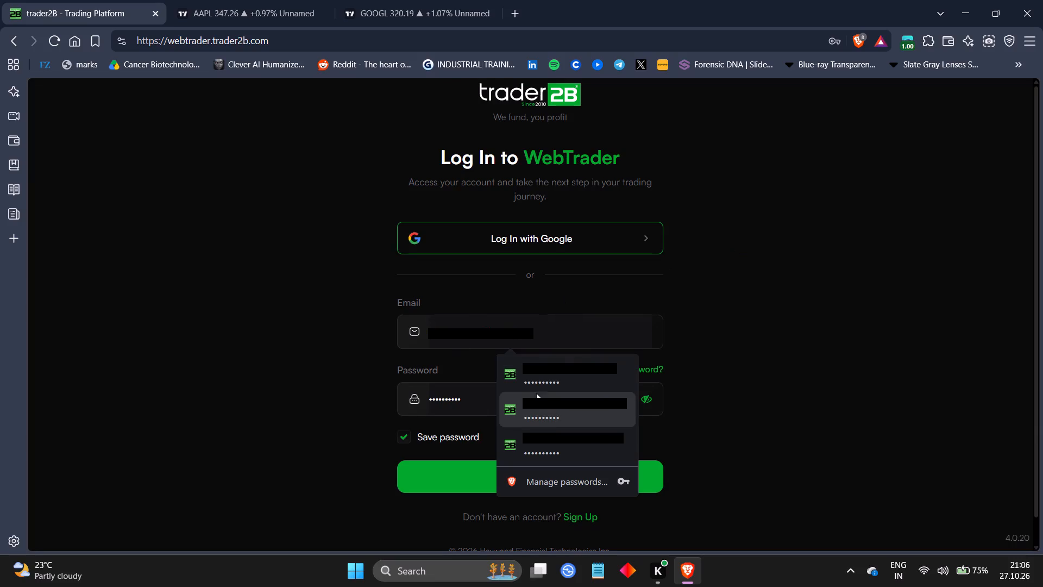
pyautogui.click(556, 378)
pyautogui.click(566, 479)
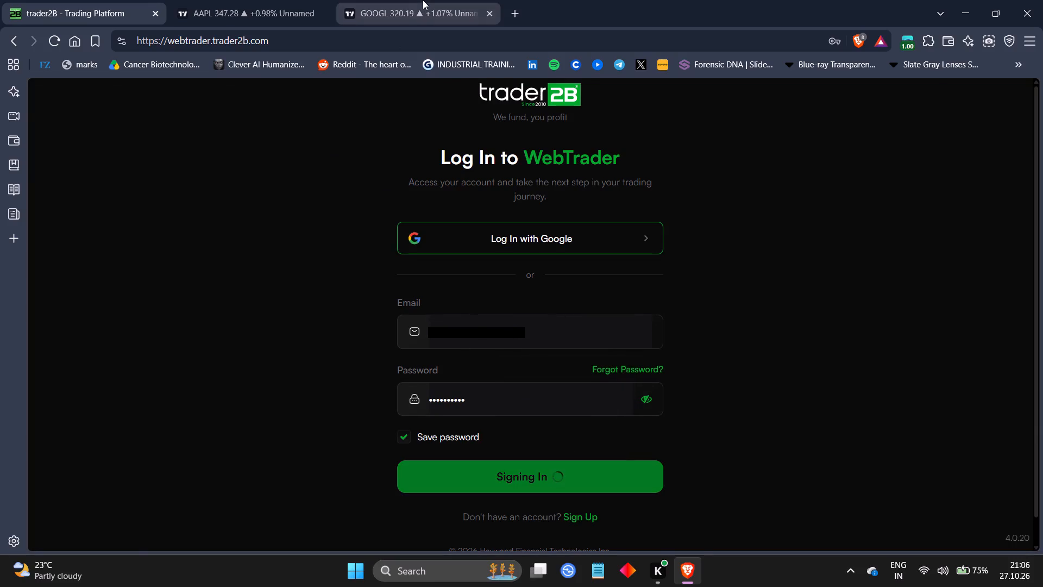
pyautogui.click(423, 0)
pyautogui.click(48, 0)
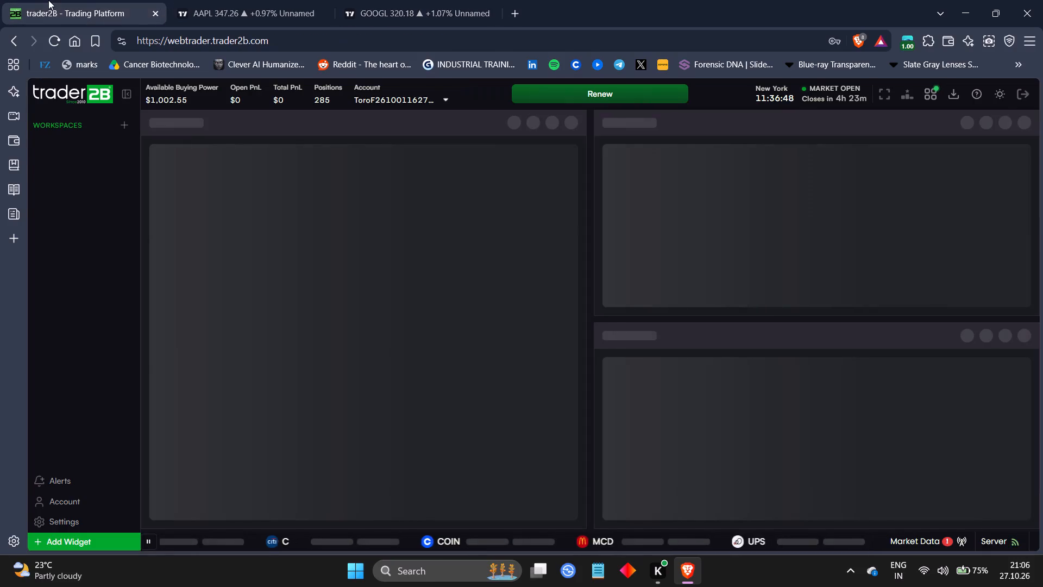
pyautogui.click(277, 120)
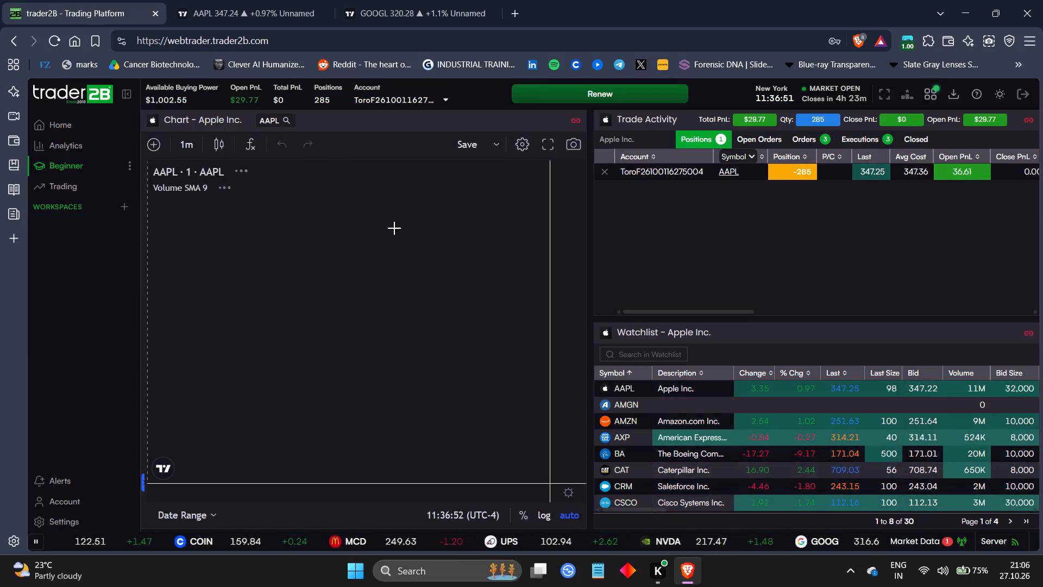
# Log out of trader2B again and log in using the second saved login.
pyautogui.click(1024, 88)
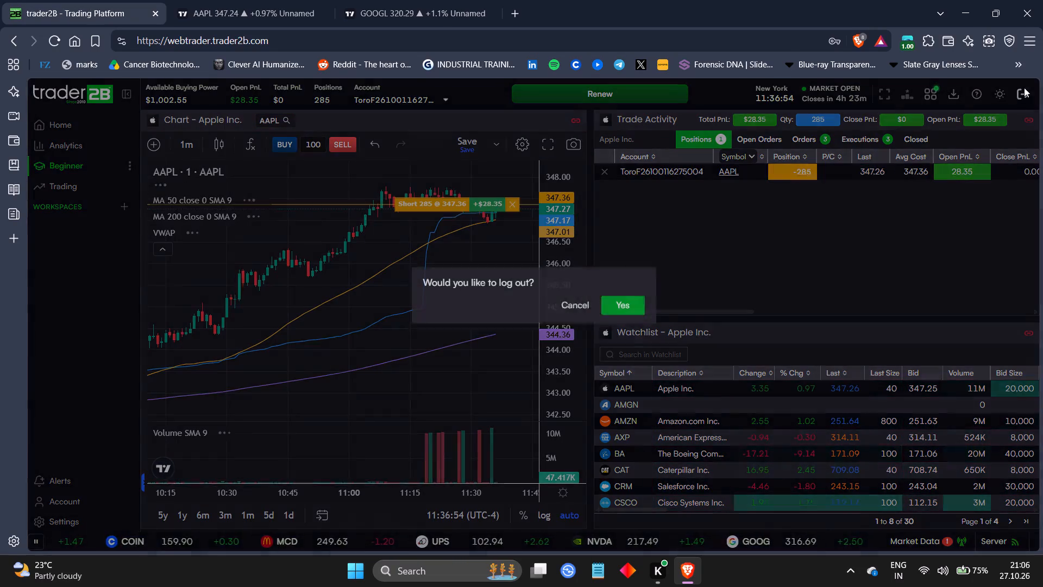
pyautogui.click(613, 311)
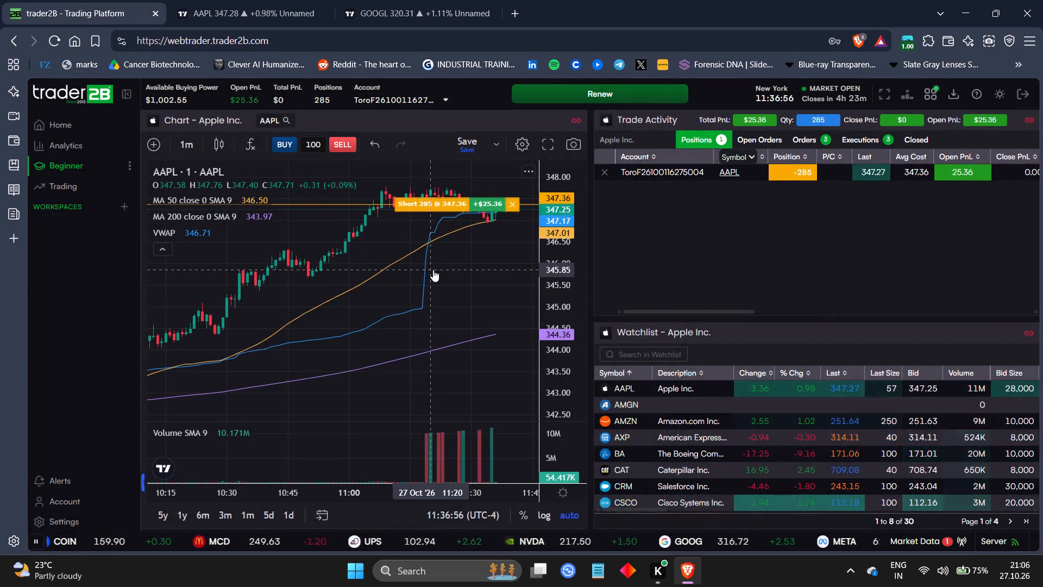
pyautogui.click(522, 327)
pyautogui.click(559, 405)
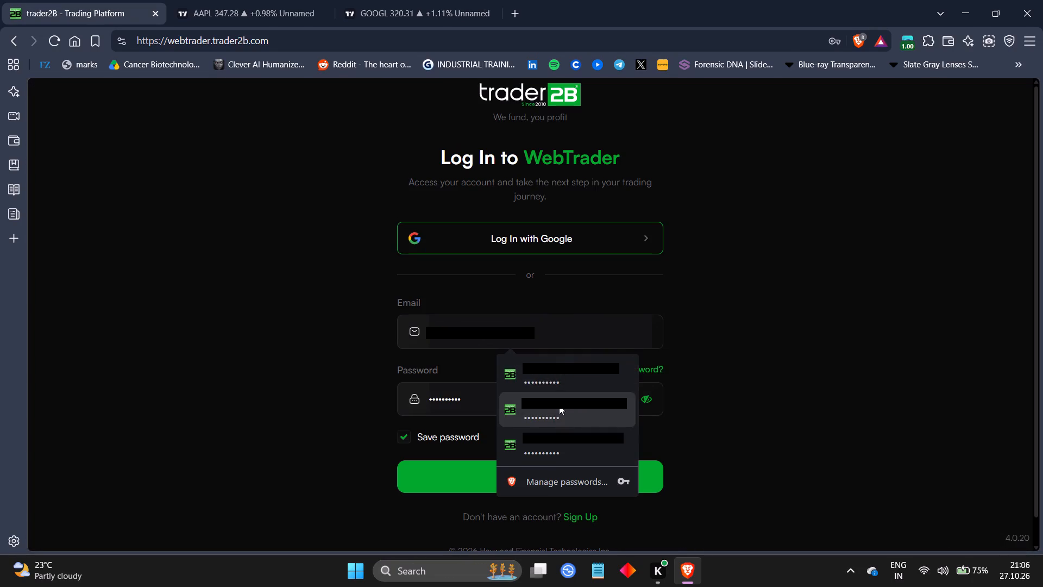
pyautogui.click(585, 470)
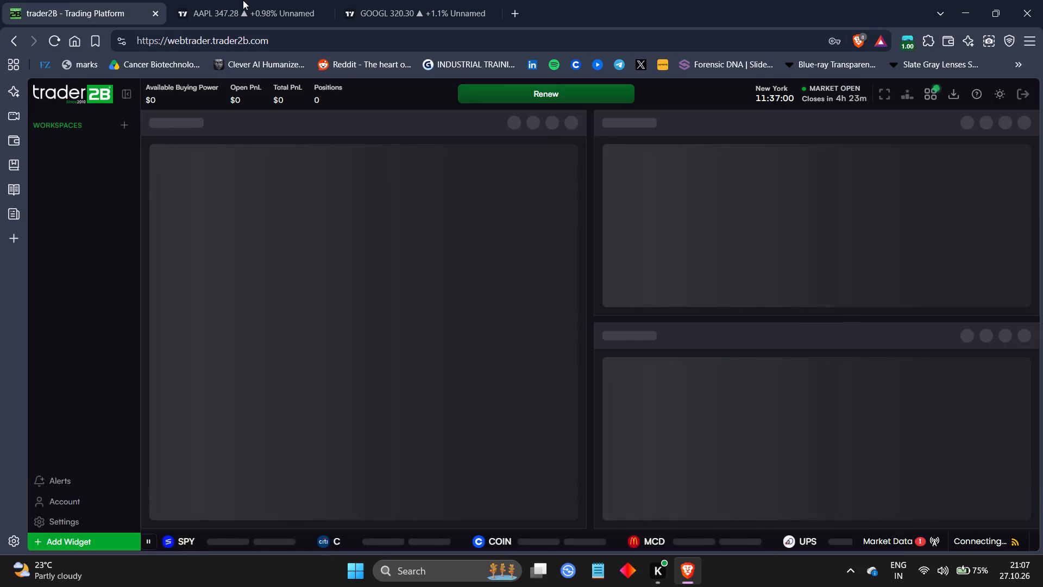
pyautogui.click(239, 0)
pyautogui.click(99, 0)
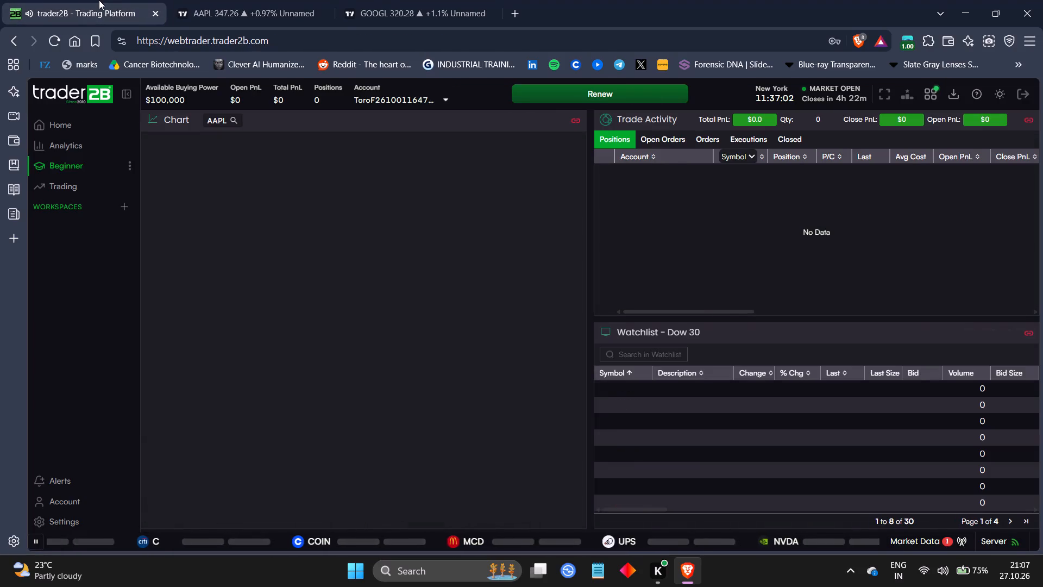
# Review the challenge goals and balance on the trader2B home dashboard, and return to the AAPL chart in the Beginner workspace.
pyautogui.click(62, 115)
pyautogui.click(62, 123)
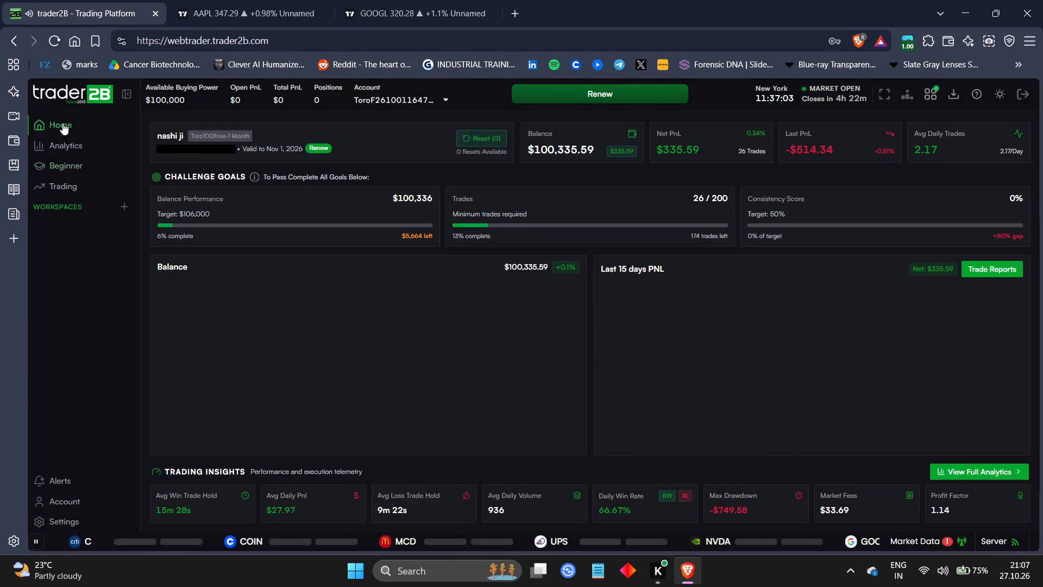
pyautogui.click(65, 149)
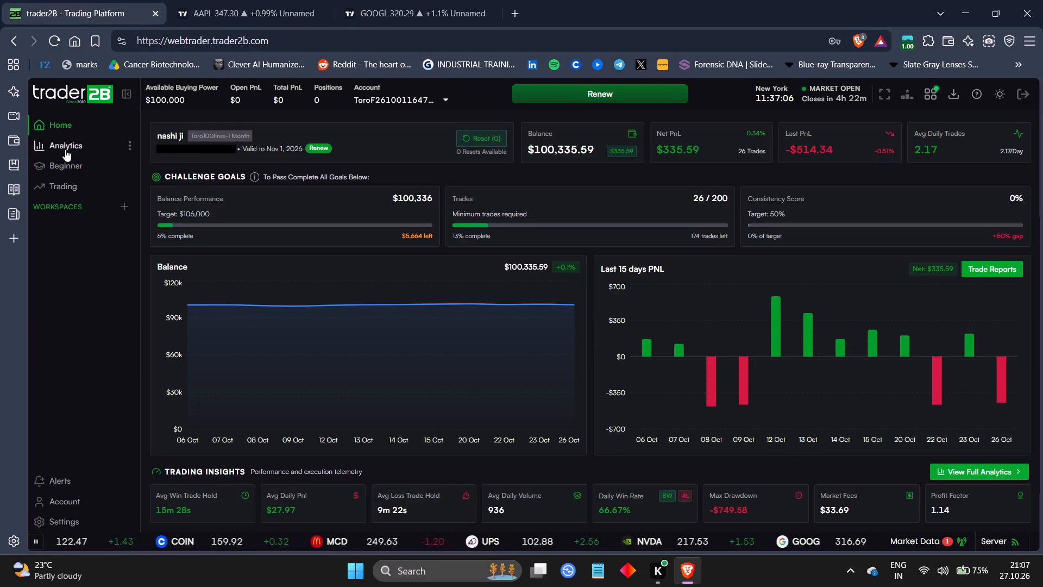
pyautogui.click(64, 164)
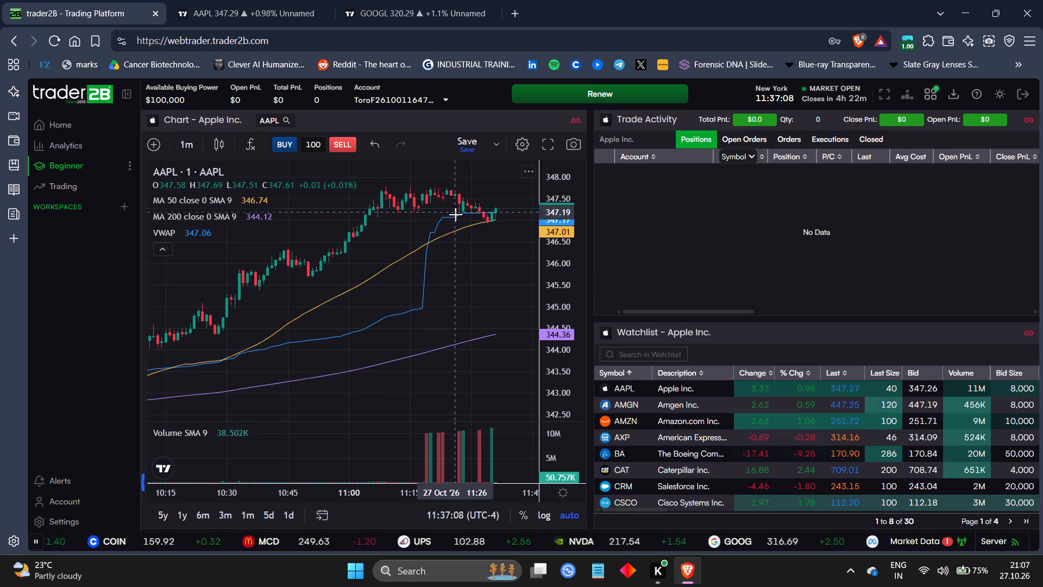
pyautogui.moveTo(456, 215); pyautogui.dragTo(425, 296)
pyautogui.moveTo(443, 264); pyautogui.dragTo(437, 296)
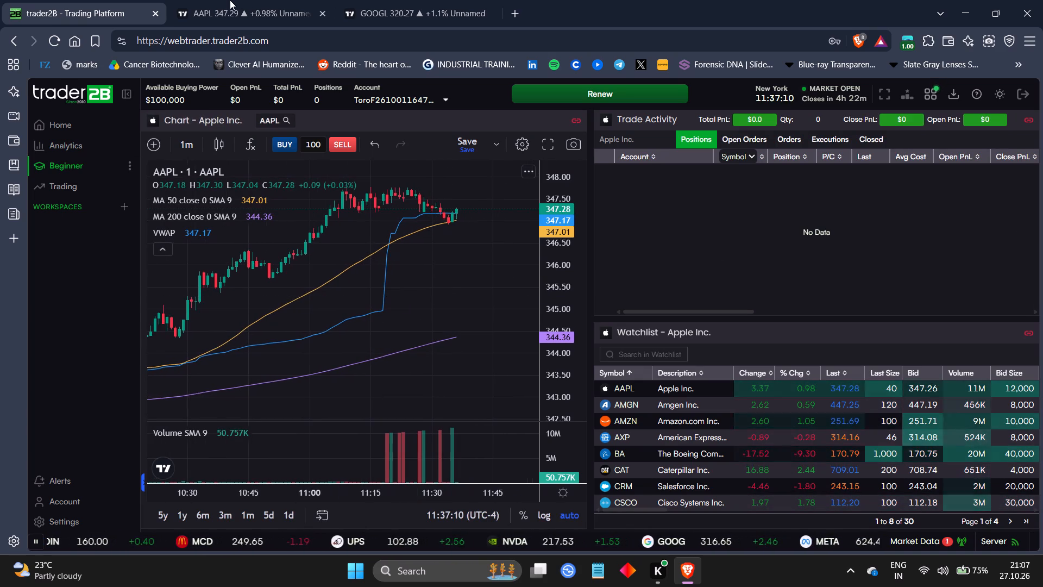
# Switch to TradingView's AAPL chart, examine its 1-minute price action between the marked zones, and dismiss the news notification.
pyautogui.click(230, 0)
pyautogui.moveTo(648, 198); pyautogui.dragTo(637, 268)
pyautogui.moveTo(997, 184); pyautogui.dragTo(1013, 288)
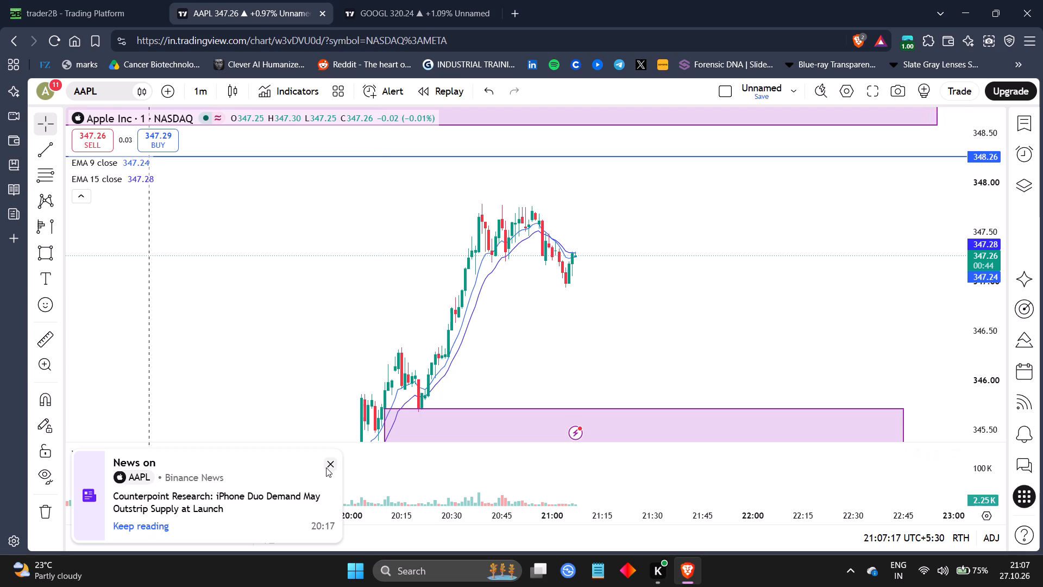
pyautogui.click(331, 465)
# Switch to the GOOGL chart and examine its 15-minute price action across October and around the latest sessions.
pyautogui.click(400, 0)
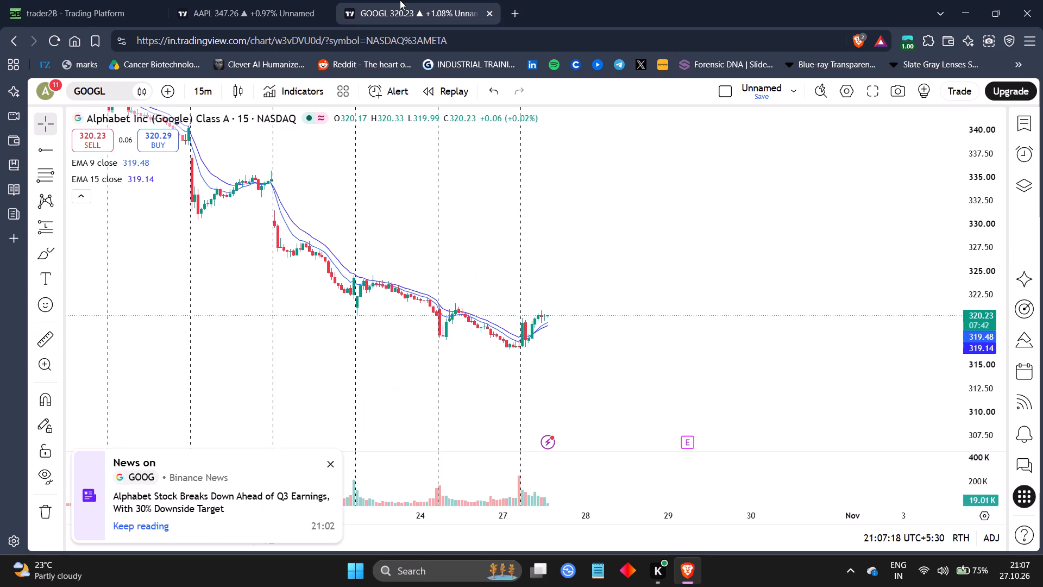
pyautogui.moveTo(526, 311); pyautogui.dragTo(533, 290)
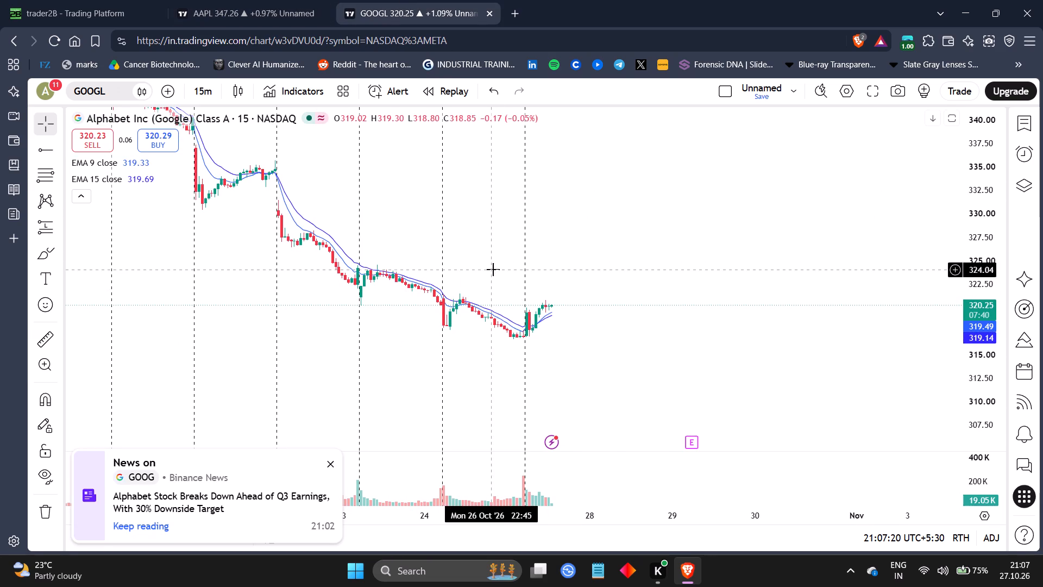
pyautogui.moveTo(493, 270); pyautogui.dragTo(619, 360)
pyautogui.moveTo(541, 517); pyautogui.dragTo(732, 522)
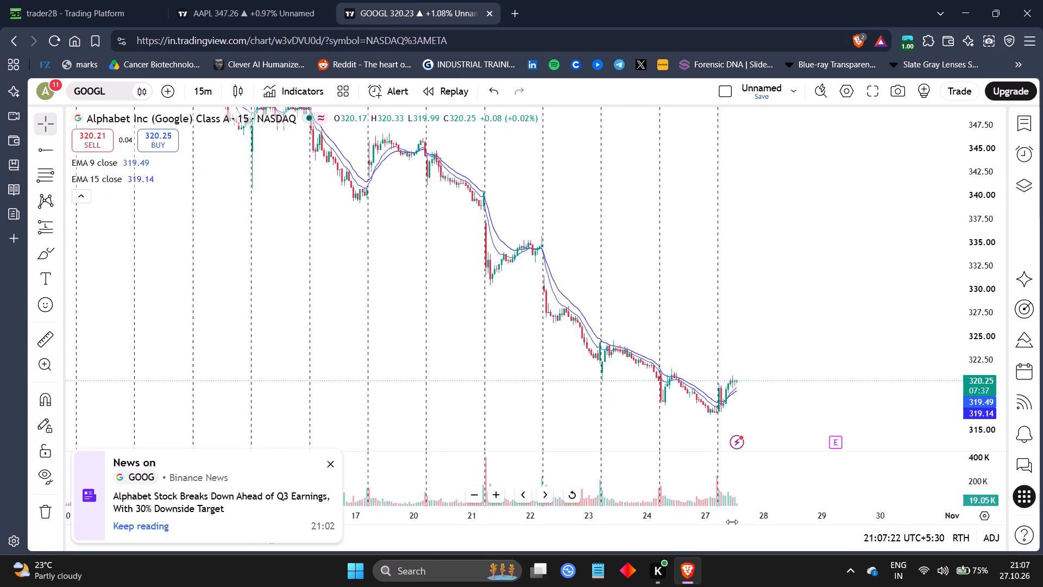
pyautogui.moveTo(732, 522); pyautogui.dragTo(778, 532)
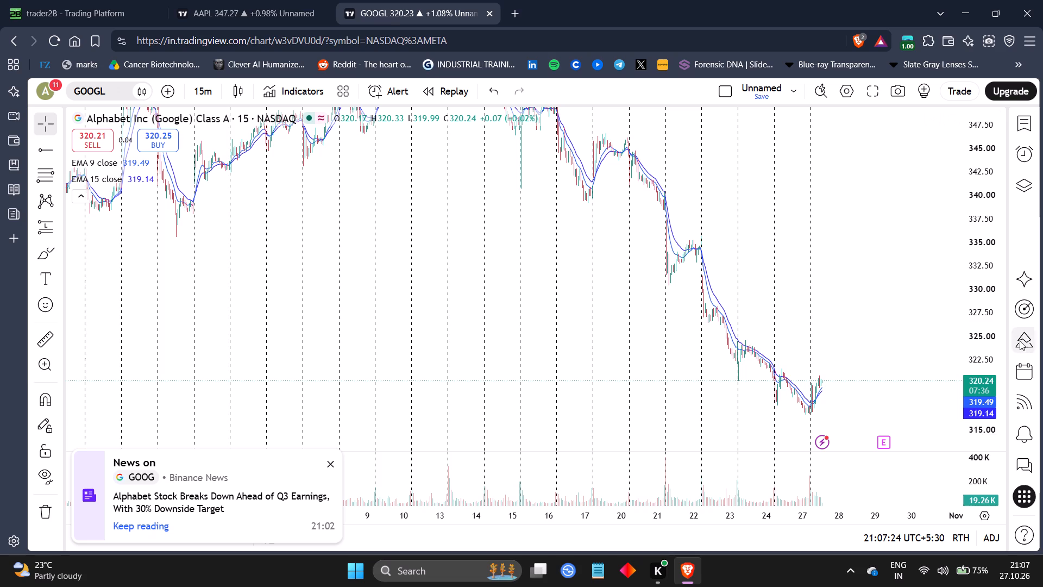
pyautogui.moveTo(986, 202); pyautogui.dragTo(1010, 377)
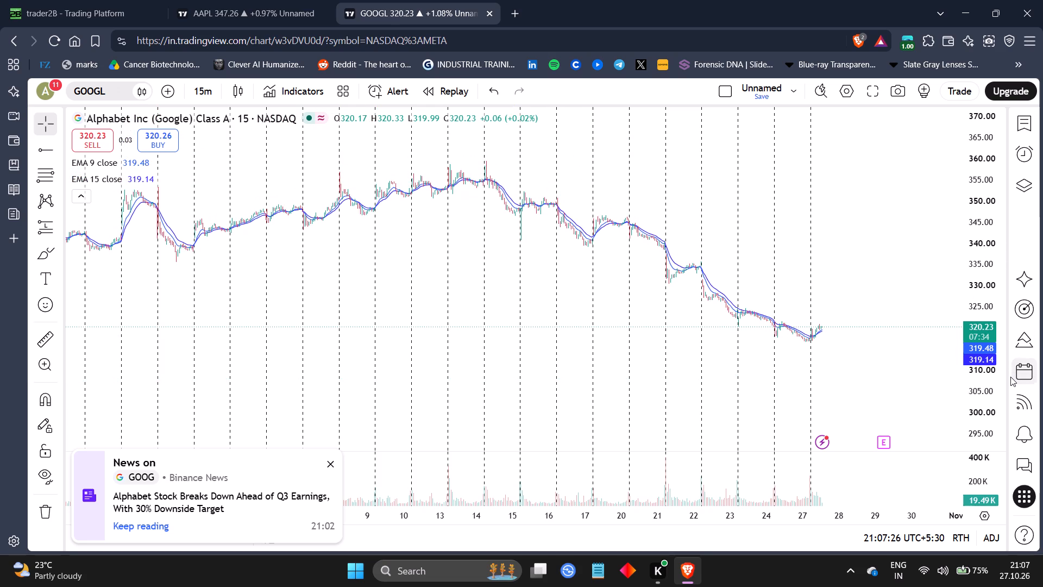
pyautogui.moveTo(1010, 377); pyautogui.dragTo(917, 0)
pyautogui.moveTo(886, 326); pyautogui.dragTo(762, 88)
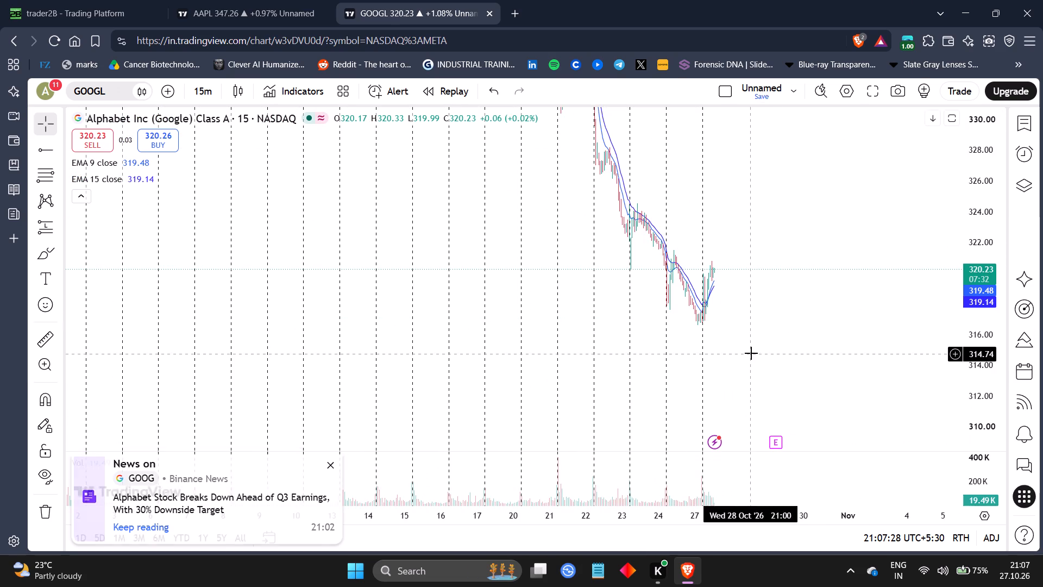
pyautogui.moveTo(812, 518); pyautogui.dragTo(441, 517)
pyautogui.moveTo(290, 266); pyautogui.dragTo(719, 228)
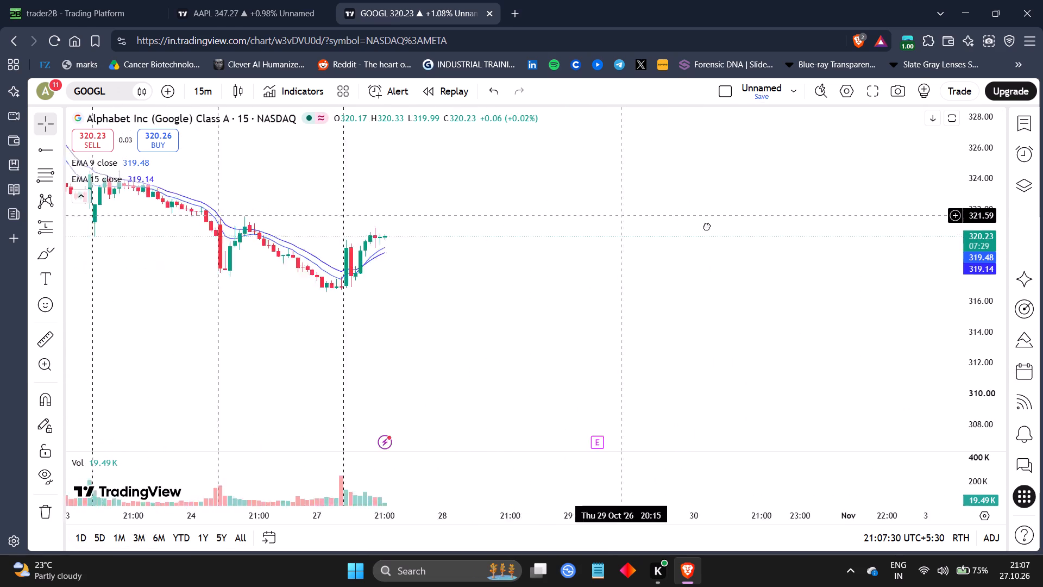
pyautogui.moveTo(719, 228); pyautogui.dragTo(781, 226)
pyautogui.moveTo(987, 358); pyautogui.dragTo(952, 138)
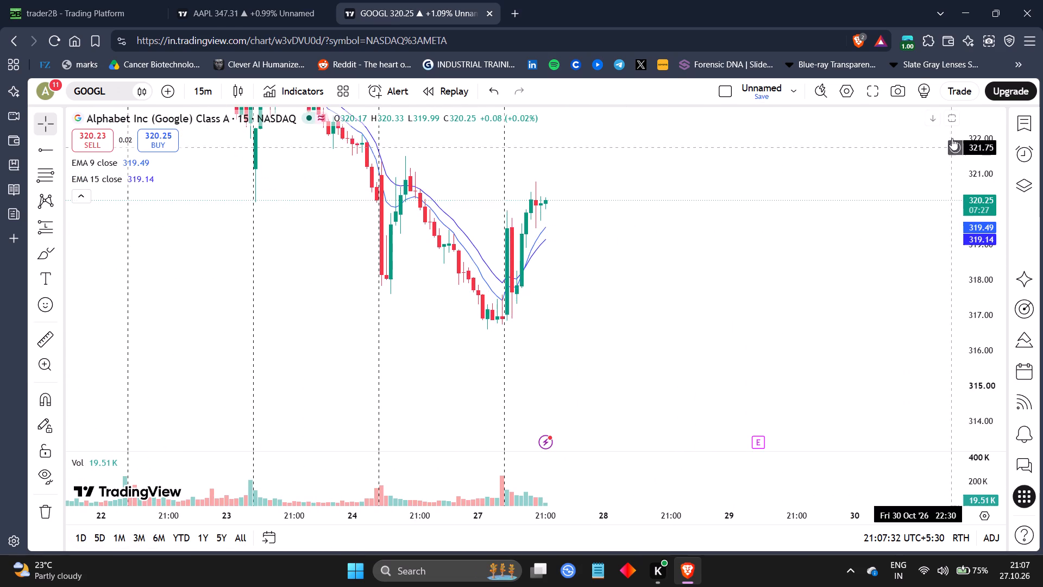
pyautogui.moveTo(952, 138); pyautogui.dragTo(945, 128)
pyautogui.moveTo(700, 215); pyautogui.dragTo(724, 345)
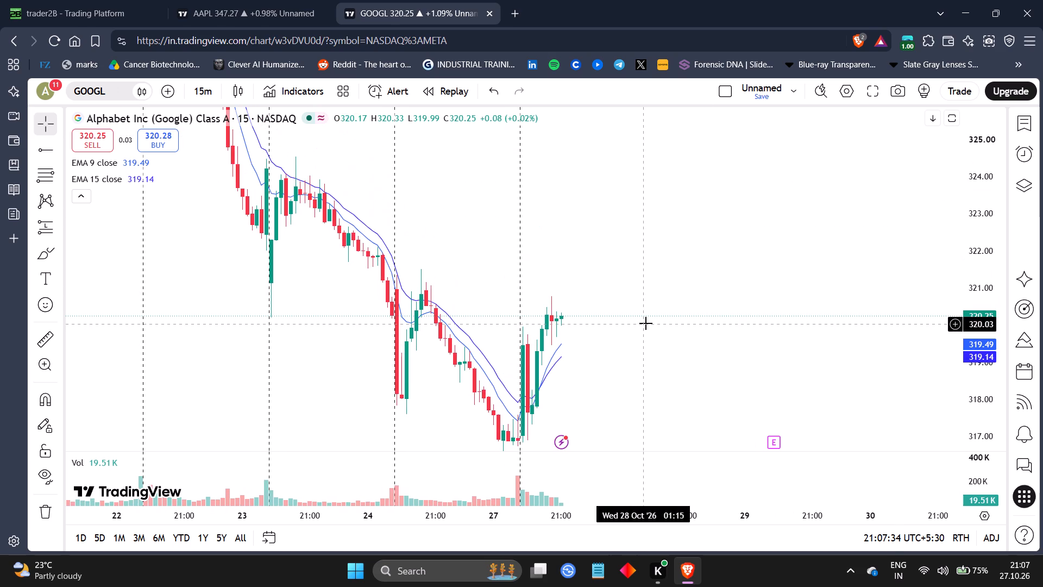
pyautogui.moveTo(646, 323); pyautogui.dragTo(648, 291)
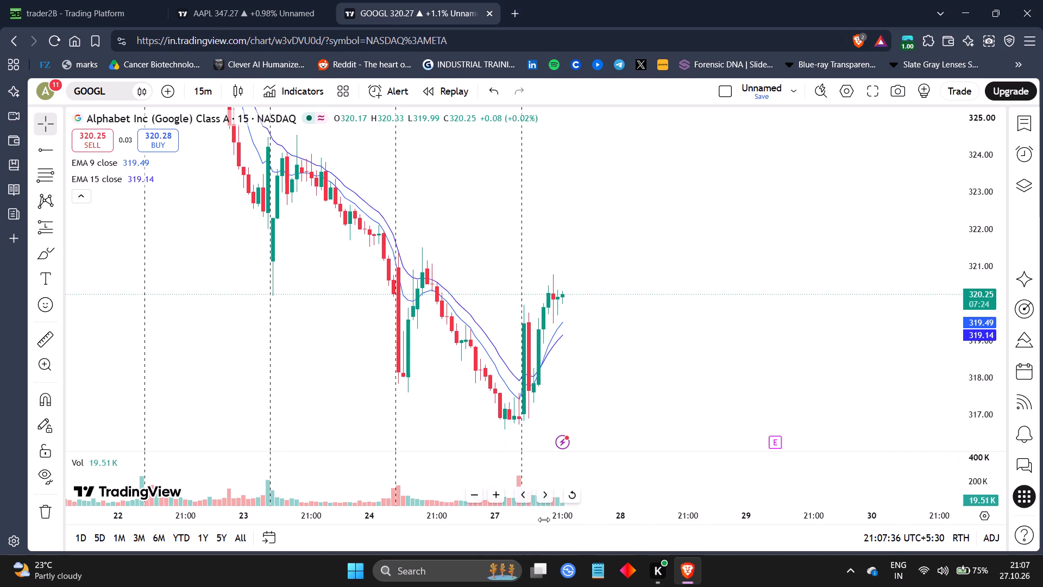
# Set the GOOGL chart to the 1-minute interval and examine the current session's price action since the open.
pyautogui.press('1')
pyautogui.press('Return')
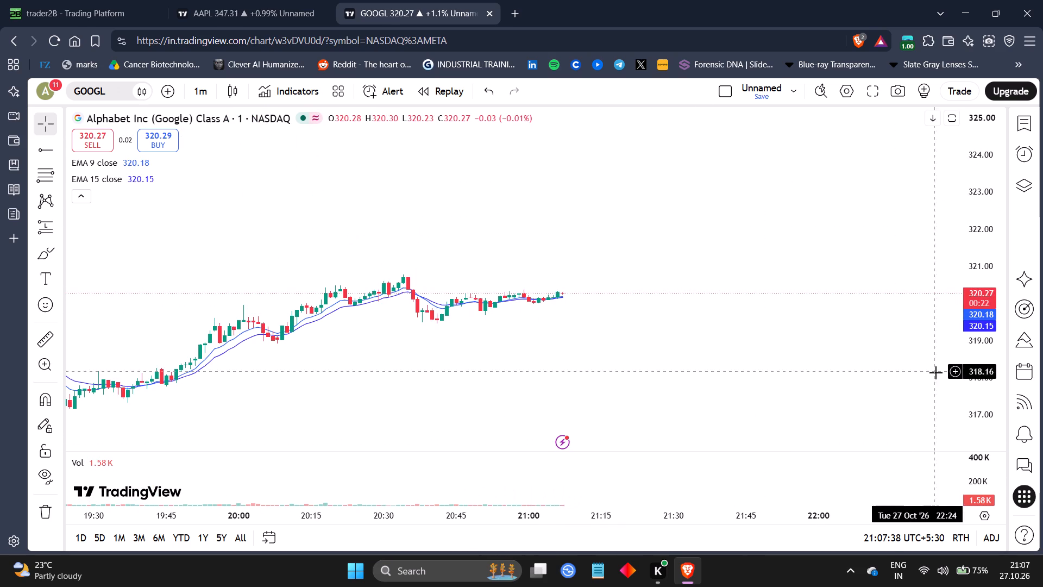
pyautogui.moveTo(968, 397); pyautogui.dragTo(885, 45)
pyautogui.moveTo(755, 322); pyautogui.dragTo(752, 194)
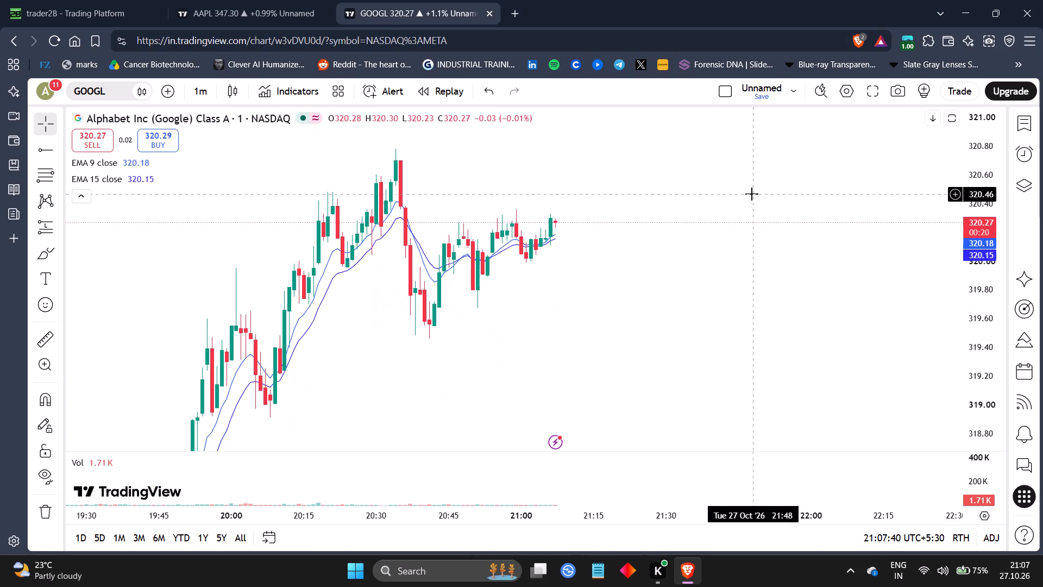
pyautogui.moveTo(511, 518); pyautogui.dragTo(731, 505)
pyautogui.moveTo(818, 348); pyautogui.dragTo(741, 200)
pyautogui.moveTo(974, 146); pyautogui.dragTo(1003, 344)
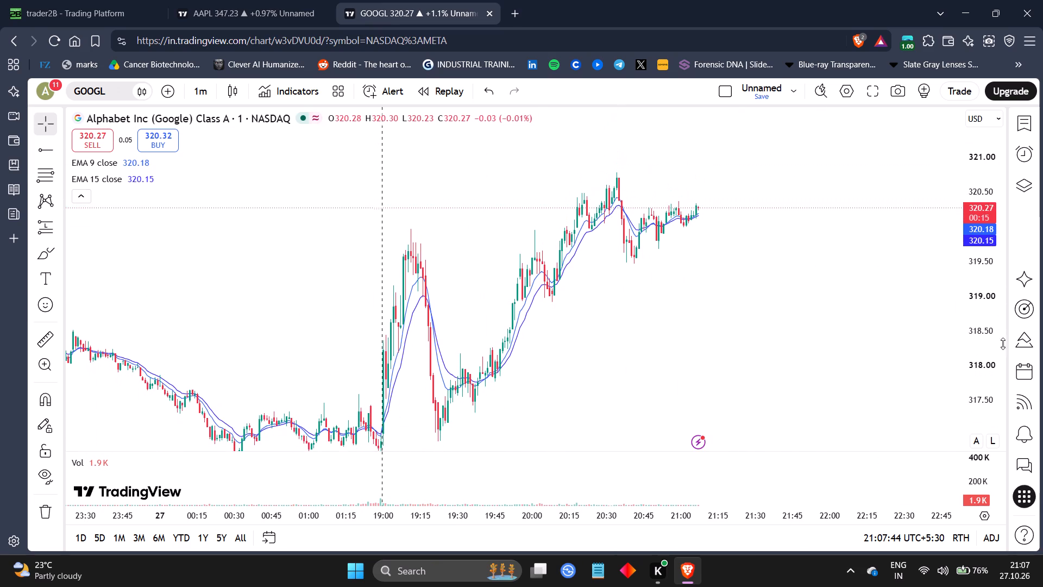
pyautogui.moveTo(1003, 344); pyautogui.dragTo(1007, 353)
pyautogui.moveTo(791, 351); pyautogui.dragTo(731, 323)
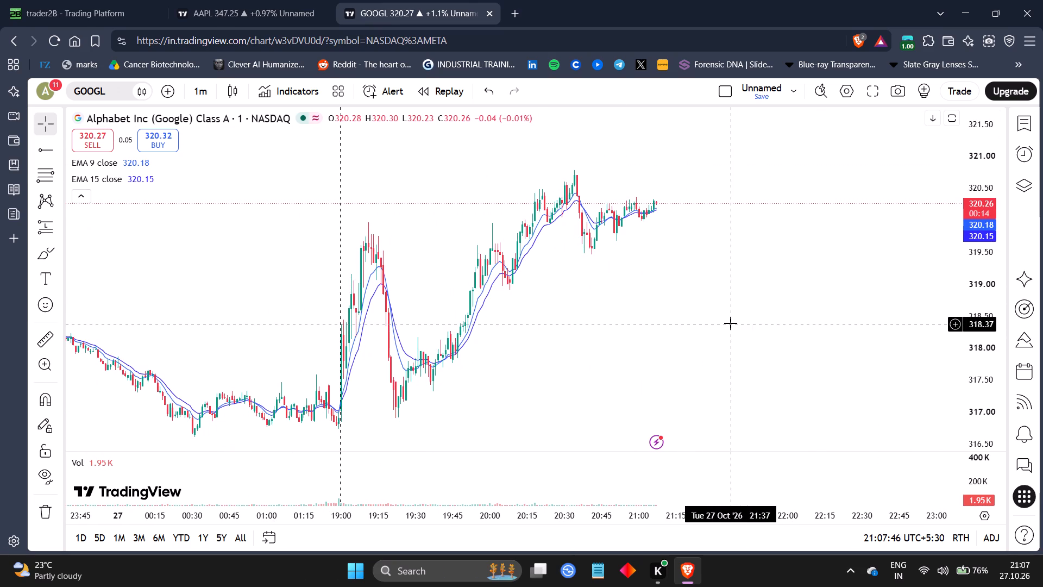
pyautogui.scroll(-1, 426, 28)
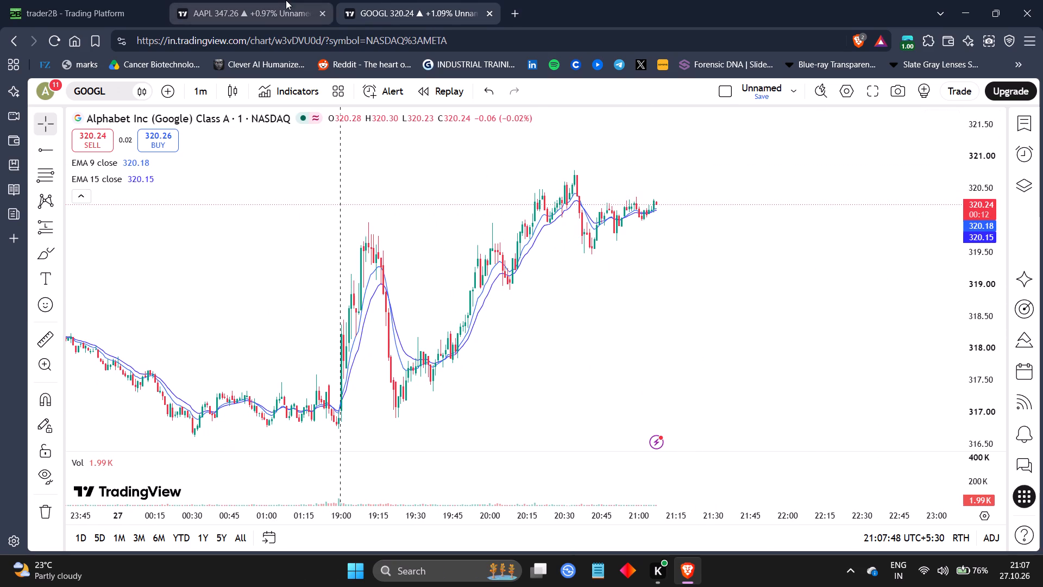
pyautogui.click(264, 4)
pyautogui.click(373, 0)
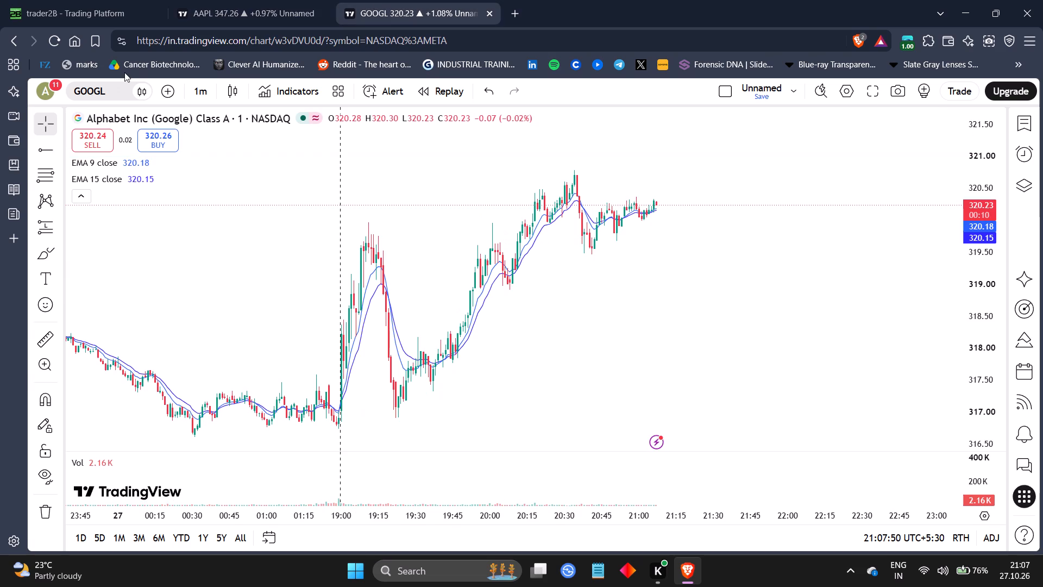
# Change the GOOGL chart to MSFT and examine its 1-minute price action around the session open.
pyautogui.click(114, 95)
pyautogui.press('BackSpace')
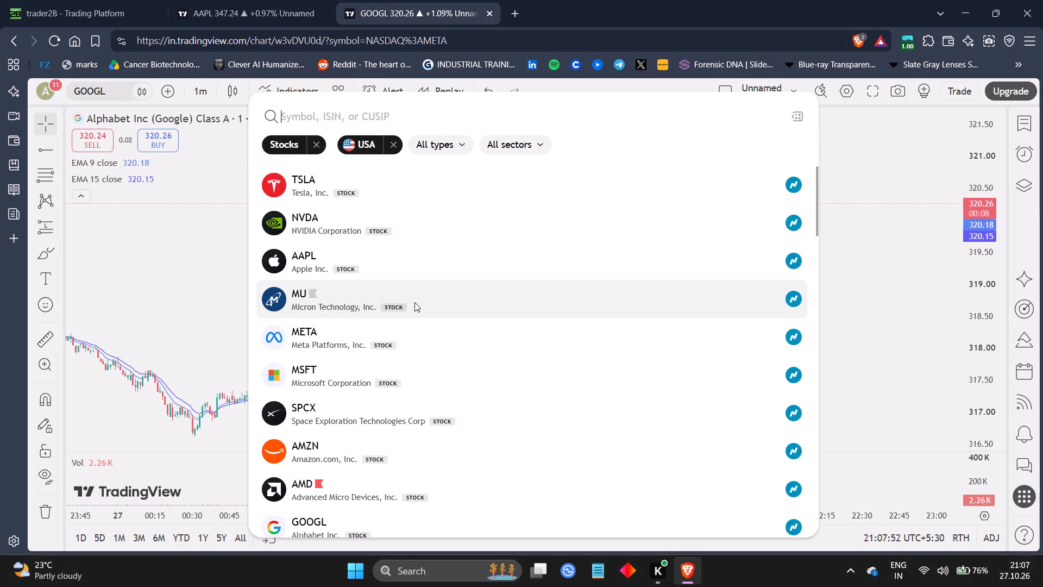
pyautogui.click(353, 370)
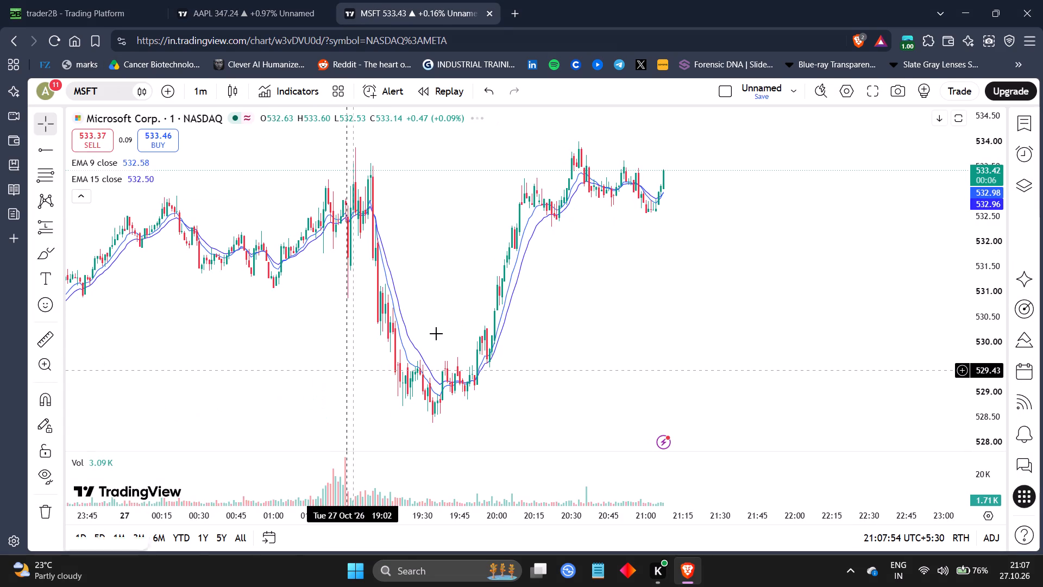
pyautogui.moveTo(663, 313); pyautogui.dragTo(617, 379)
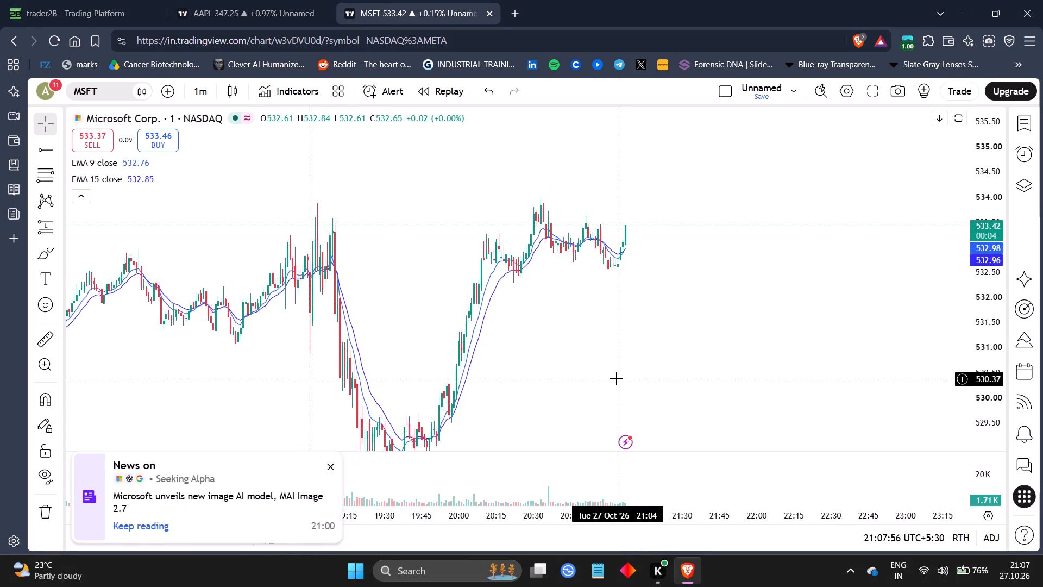
pyautogui.moveTo(617, 379); pyautogui.dragTo(850, 390)
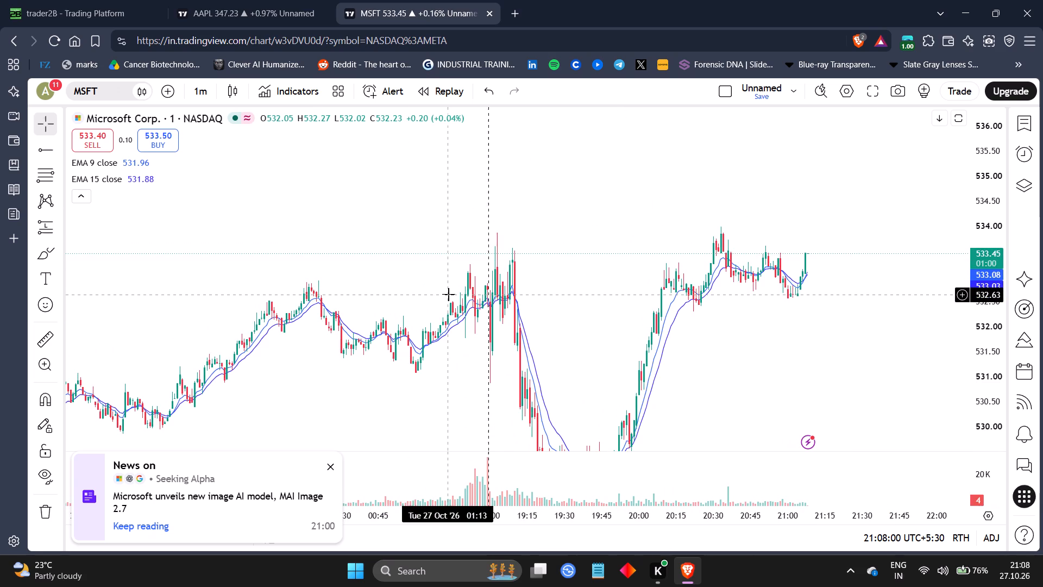
# Set the MSFT chart to the 30-minute interval and rescale it to examine the last several sessions.
pyautogui.write('30')
pyautogui.press('Return')
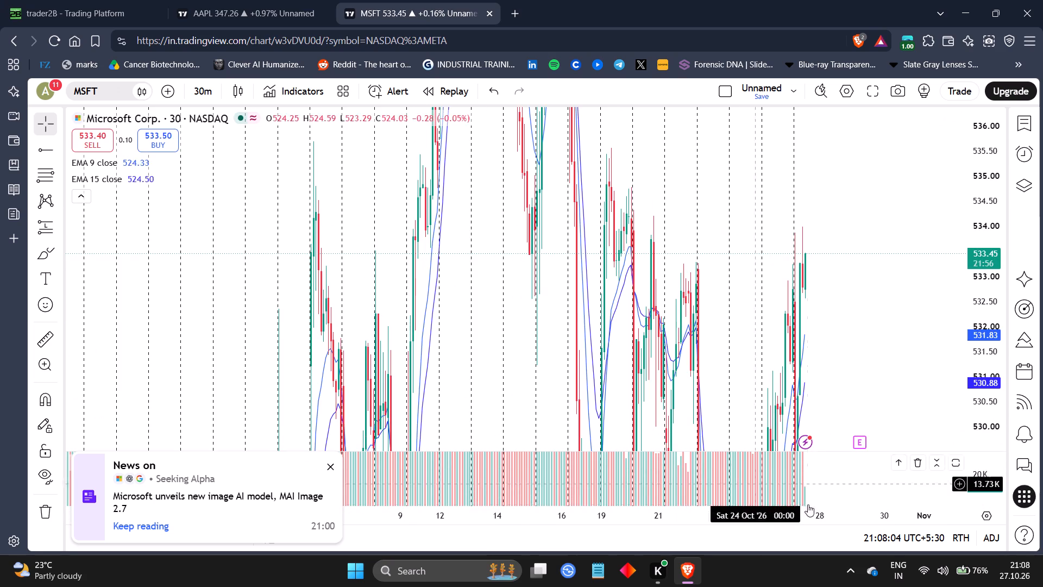
pyautogui.moveTo(819, 329); pyautogui.dragTo(734, 334)
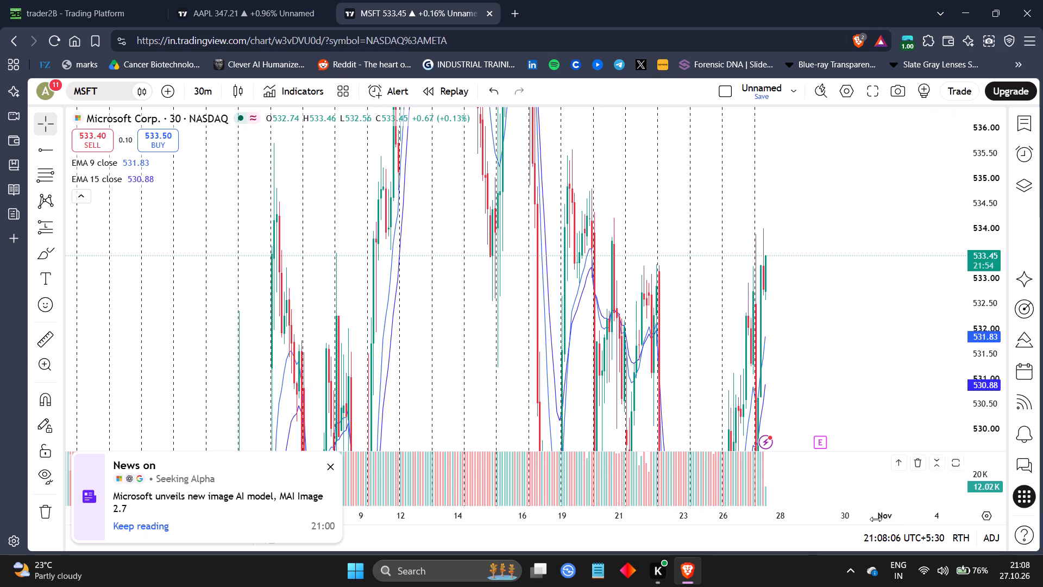
pyautogui.moveTo(876, 519); pyautogui.dragTo(589, 518)
pyautogui.moveTo(435, 333); pyautogui.dragTo(922, 313)
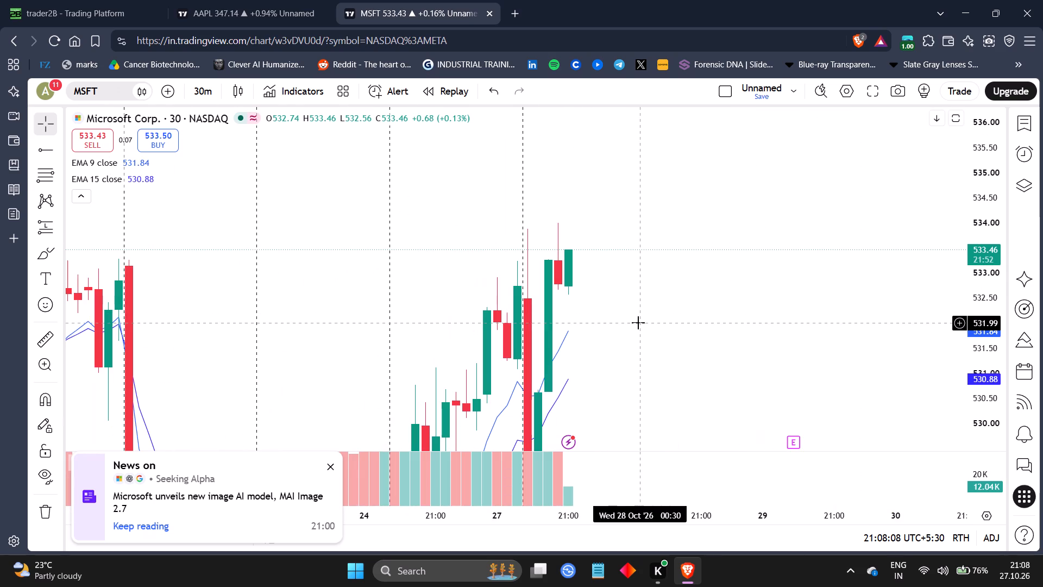
pyautogui.moveTo(638, 323); pyautogui.dragTo(949, 240)
pyautogui.moveTo(983, 184); pyautogui.dragTo(1035, 452)
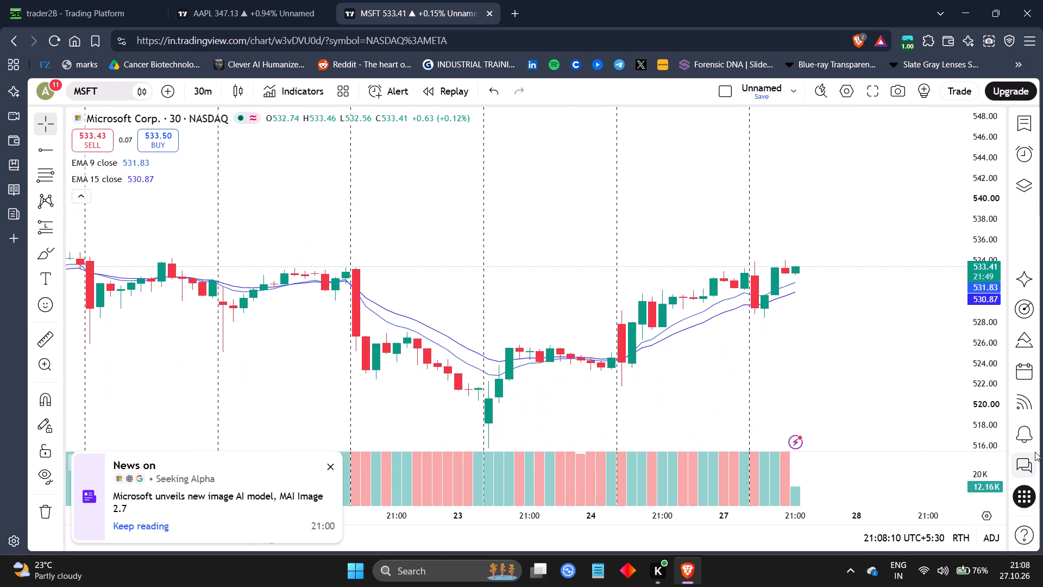
pyautogui.moveTo(1035, 452); pyautogui.dragTo(1013, 420)
pyautogui.moveTo(868, 408); pyautogui.dragTo(846, 361)
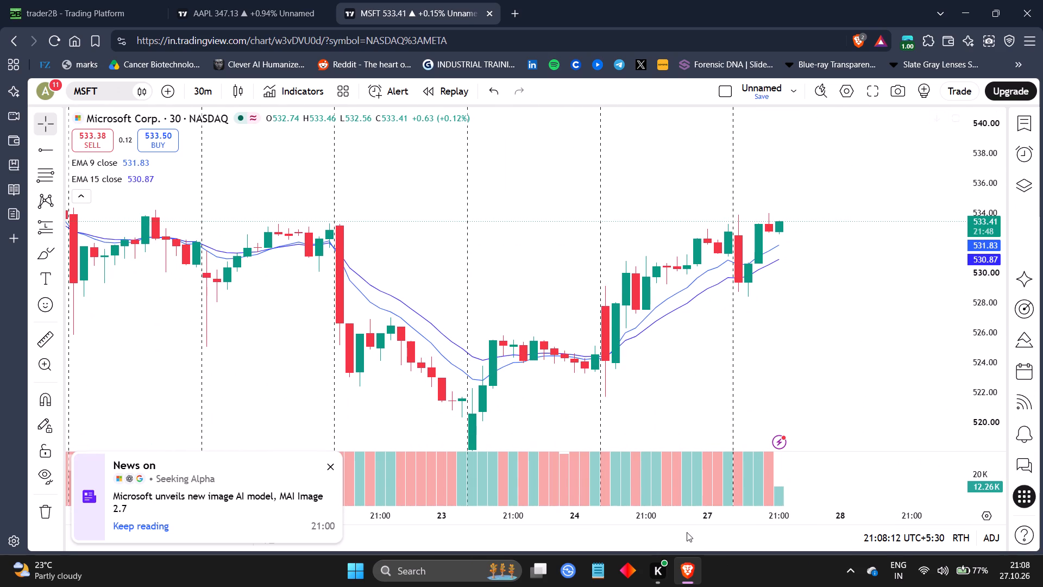
# Examine MSFT's 30-minute price action since late September, comparing the October swing highs and lows with the current price.
pyautogui.moveTo(694, 521); pyautogui.dragTo(927, 501)
pyautogui.moveTo(988, 196); pyautogui.dragTo(1002, 336)
pyautogui.moveTo(882, 337); pyautogui.dragTo(658, 294)
pyautogui.moveTo(790, 295); pyautogui.dragTo(751, 355)
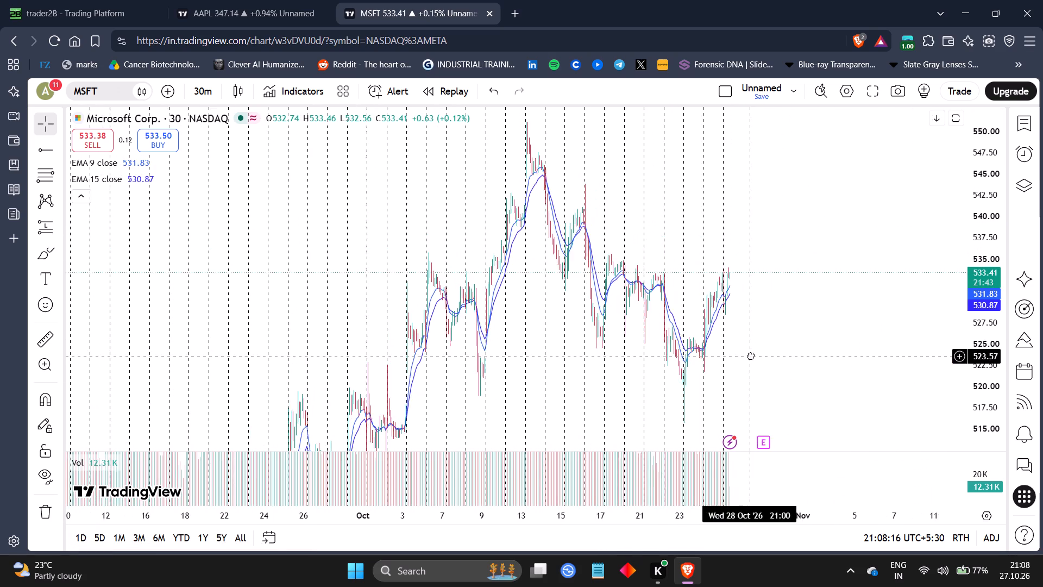
pyautogui.moveTo(751, 355); pyautogui.dragTo(624, 375)
pyautogui.hscroll(1, 771, 346)
pyautogui.hscroll(-1, 810, 330)
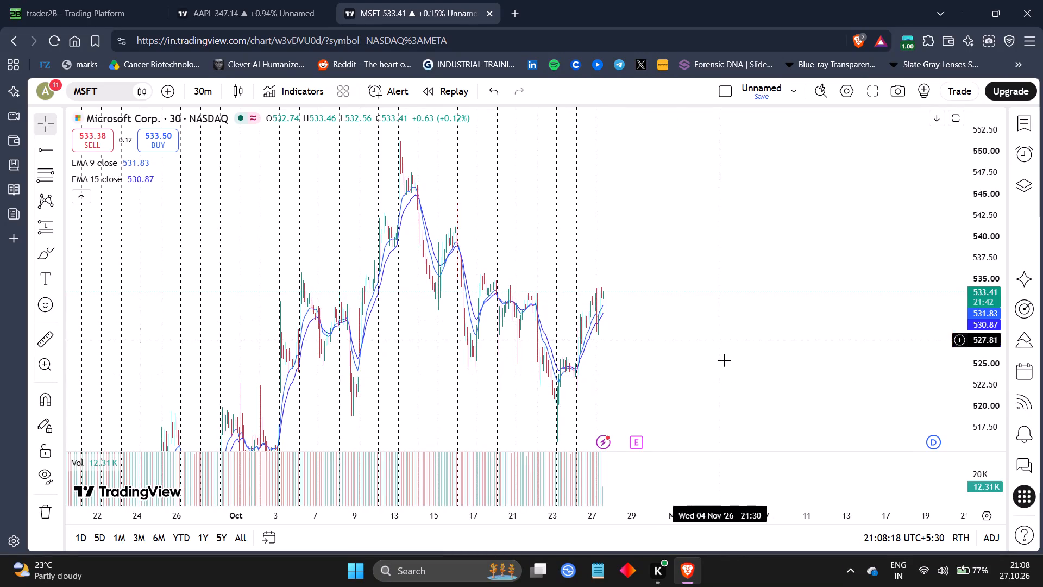
pyautogui.moveTo(699, 520); pyautogui.dragTo(482, 512)
pyautogui.moveTo(409, 347); pyautogui.dragTo(519, 324)
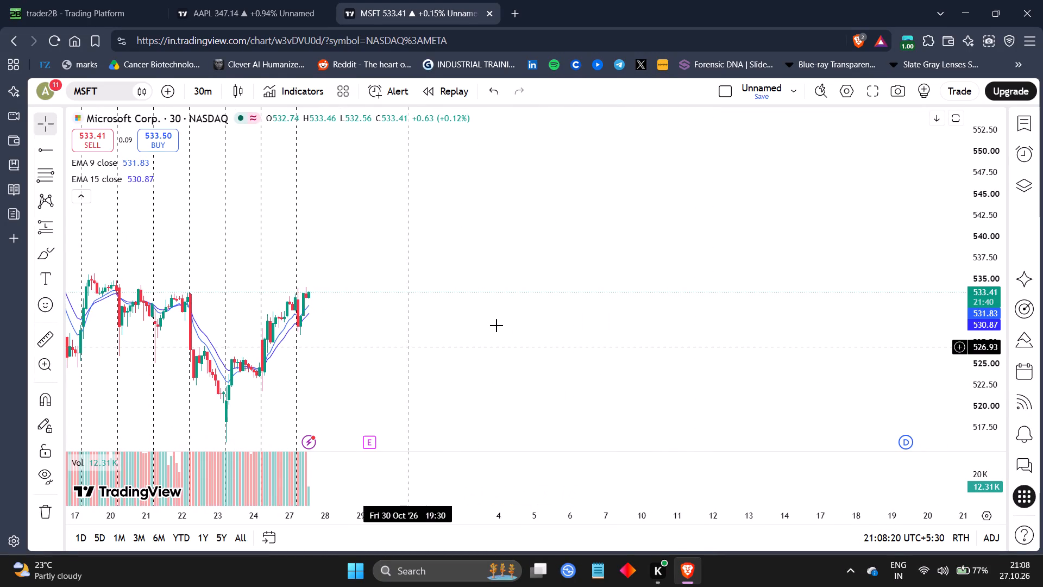
pyautogui.moveTo(519, 324); pyautogui.dragTo(744, 345)
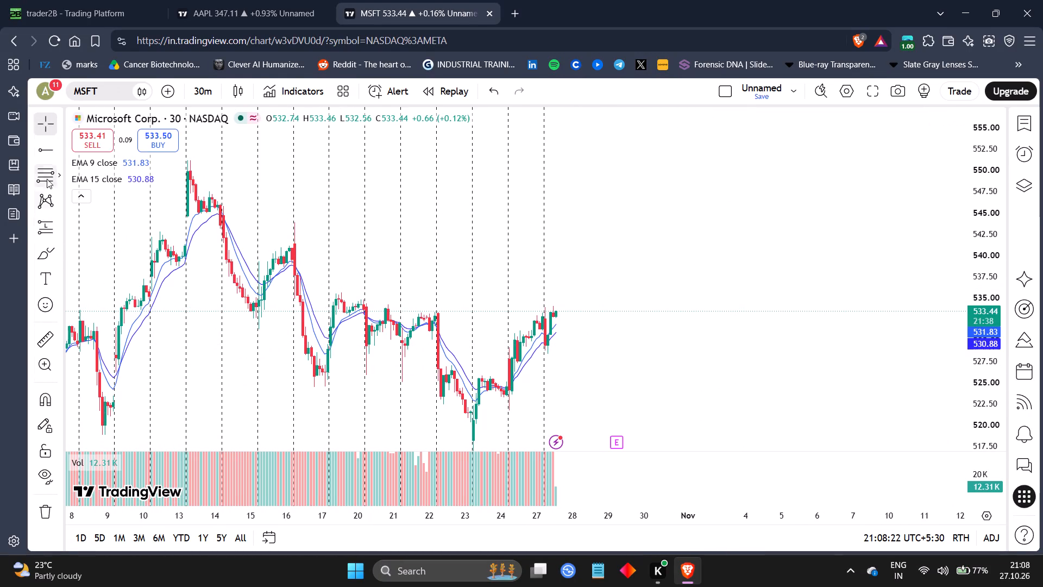
# Draw a horizontal ray on the MSFT 30-minute chart at about 534.45, starting just before the October 17 highs.
pyautogui.click(39, 158)
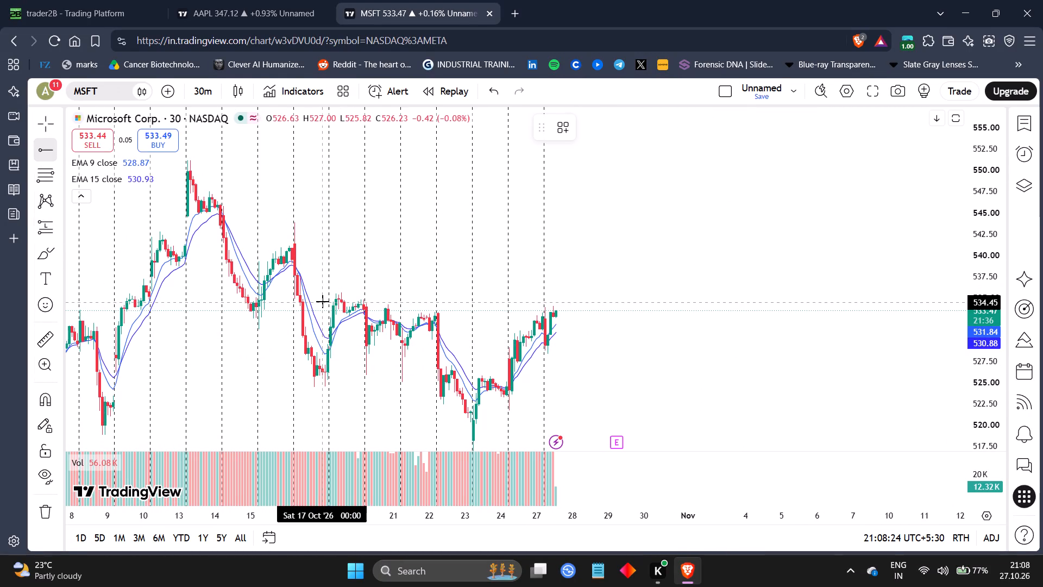
pyautogui.click(323, 302)
# Examine MSFT's recent 30-minute price action against the new horizontal ray, with a brief look at the AAPL chart.
pyautogui.moveTo(670, 248); pyautogui.dragTo(630, 249)
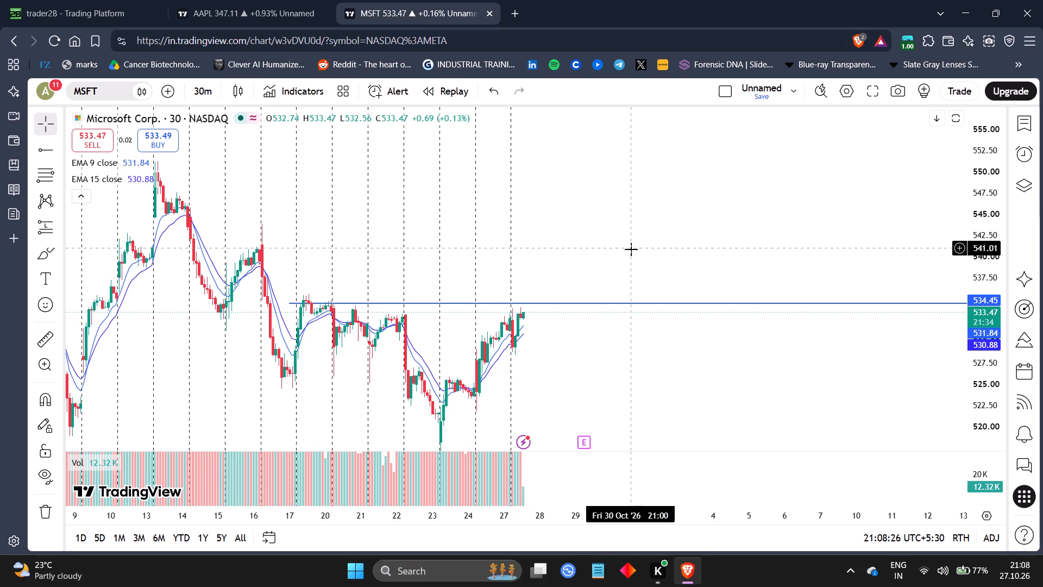
pyautogui.moveTo(607, 282); pyautogui.dragTo(602, 239)
pyautogui.moveTo(571, 527); pyautogui.dragTo(582, 520)
pyautogui.moveTo(582, 520); pyautogui.dragTo(413, 523)
pyautogui.moveTo(345, 341); pyautogui.dragTo(628, 323)
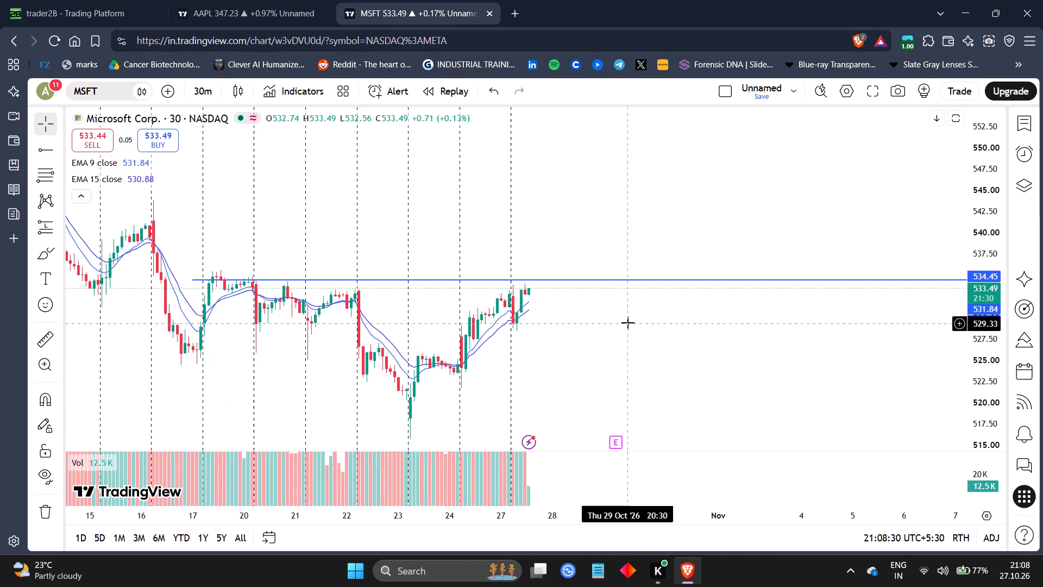
pyautogui.moveTo(967, 387); pyautogui.dragTo(922, 135)
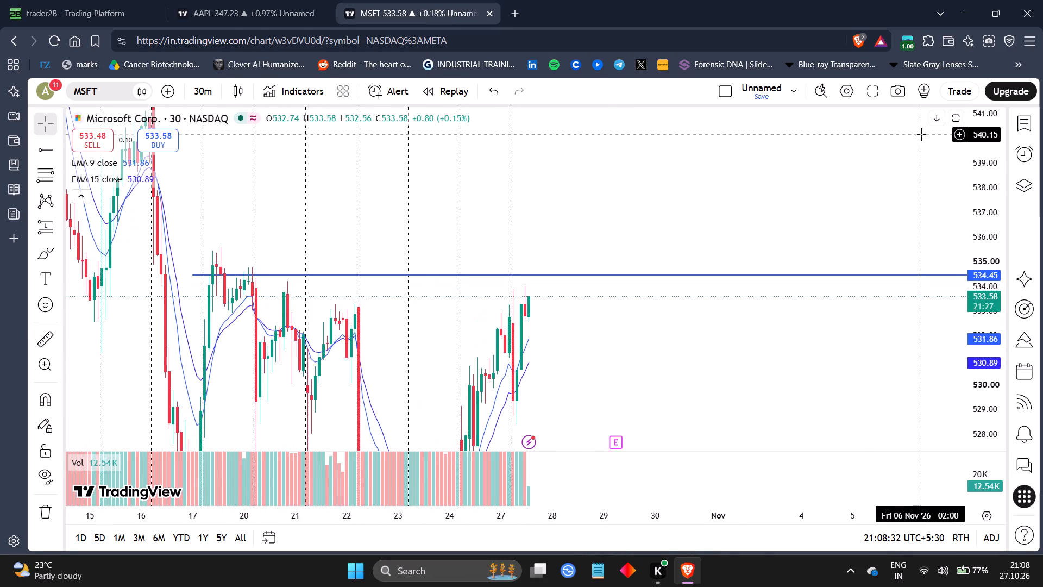
pyautogui.moveTo(922, 135); pyautogui.dragTo(825, 242)
pyautogui.scroll(1, 906, 168)
pyautogui.scroll(-1, 762, 398)
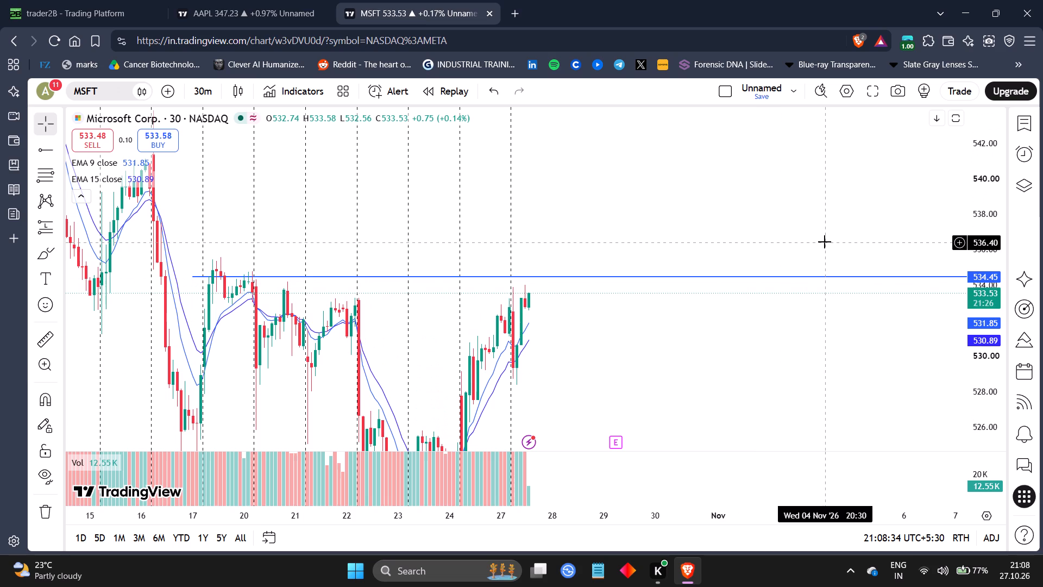
pyautogui.click(825, 242)
pyautogui.moveTo(718, 347); pyautogui.dragTo(697, 322)
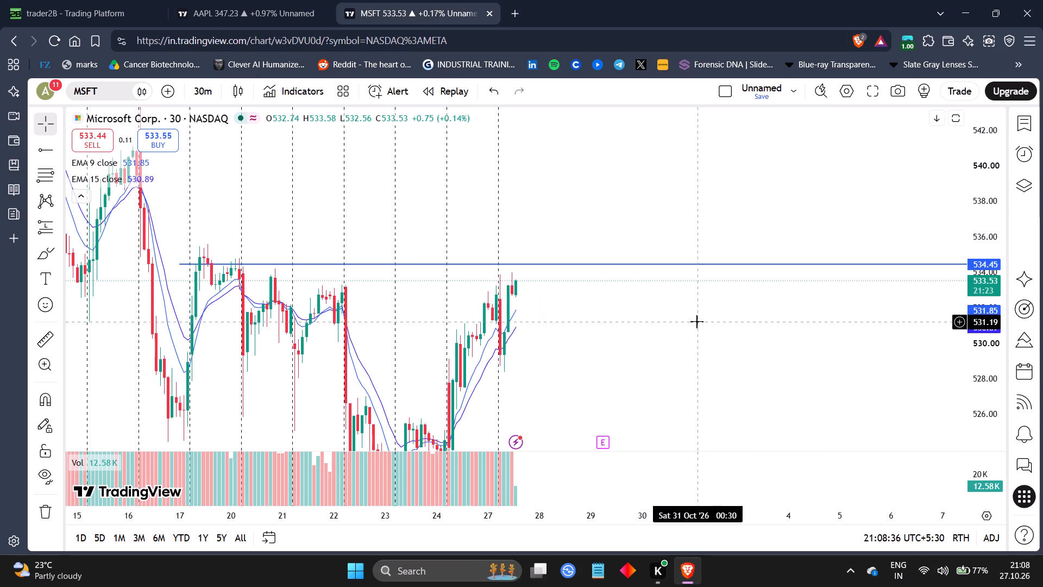
pyautogui.click(256, 0)
pyautogui.click(365, 0)
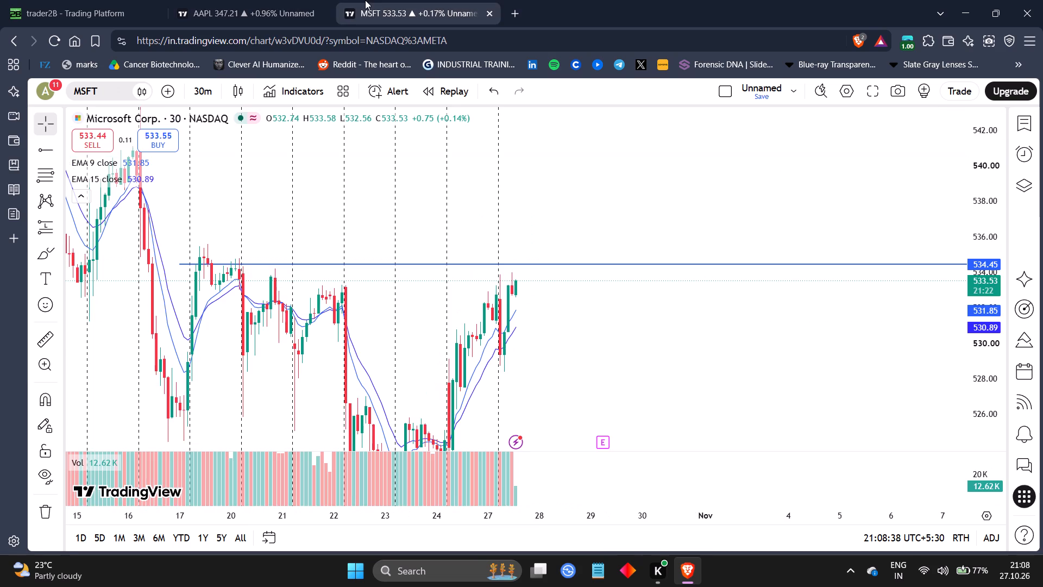
# Change the chart symbol from MSFT to AMD.
pyautogui.click(112, 87)
pyautogui.press('=')
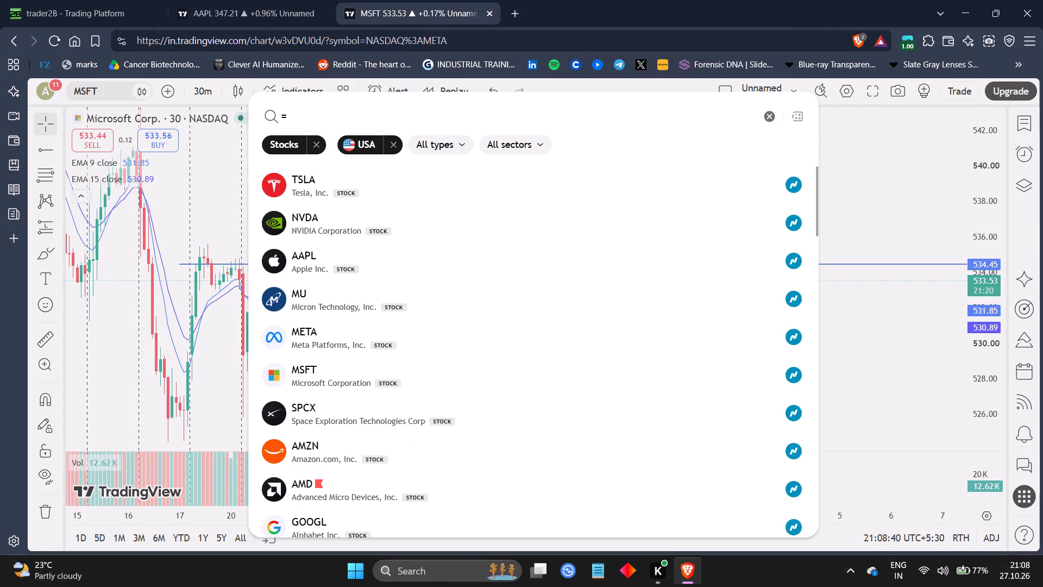
pyautogui.press('BackSpace')
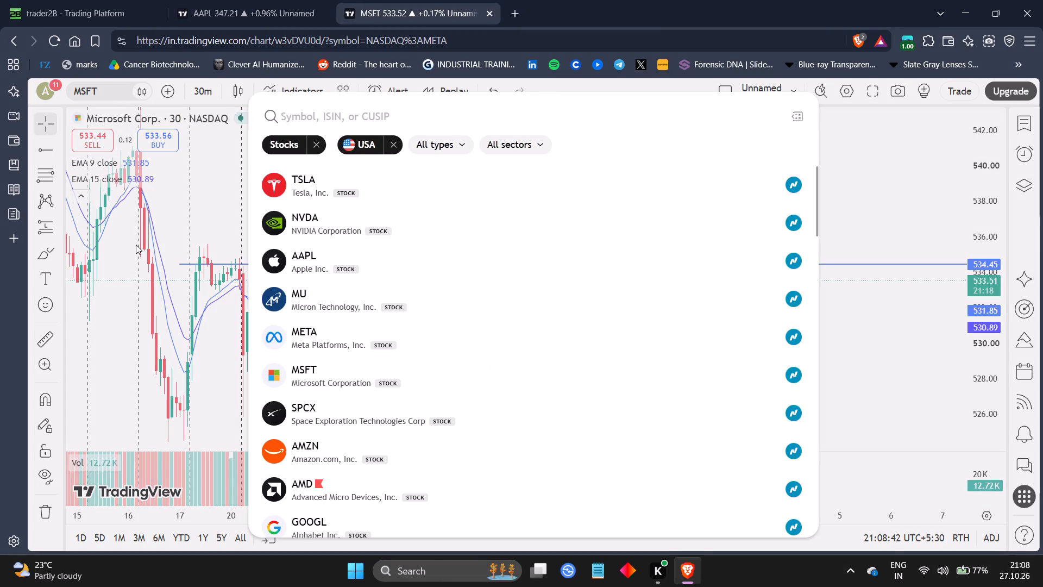
pyautogui.scroll(-2, 433, 193)
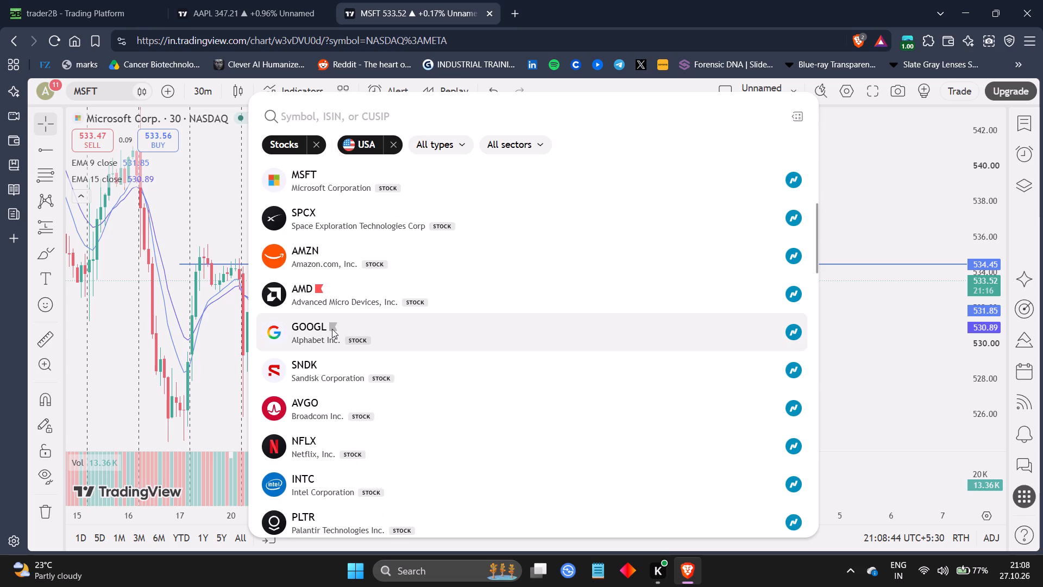
pyautogui.click(332, 329)
pyautogui.click(329, 328)
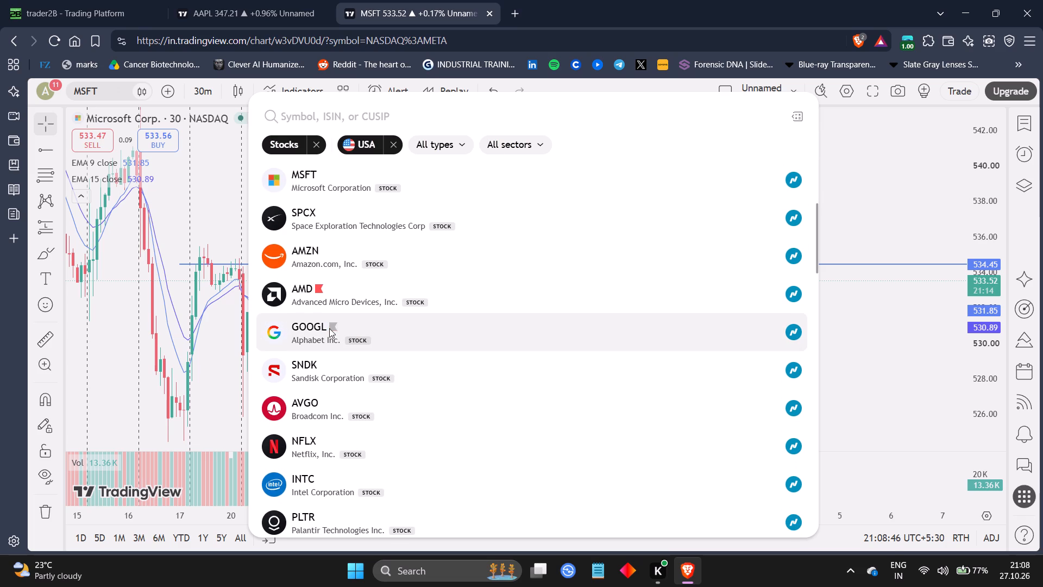
pyautogui.click(321, 291)
pyautogui.click(337, 291)
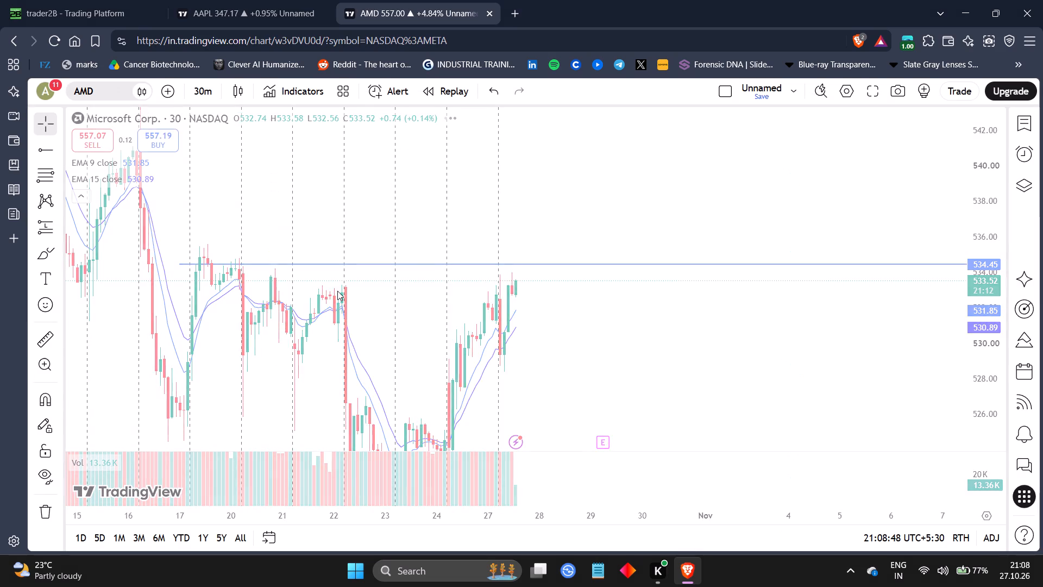
# Examine AMD's 30-minute price action since mid-October, comparing the current price with earlier swing highs and the marked levels.
pyautogui.moveTo(691, 243); pyautogui.dragTo(819, 243)
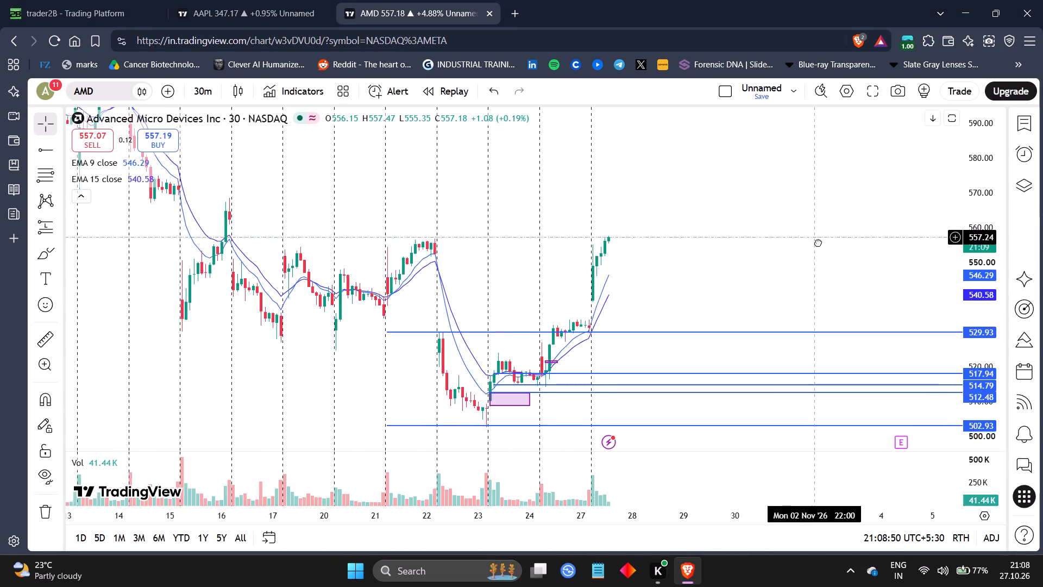
pyautogui.moveTo(819, 243); pyautogui.dragTo(798, 279)
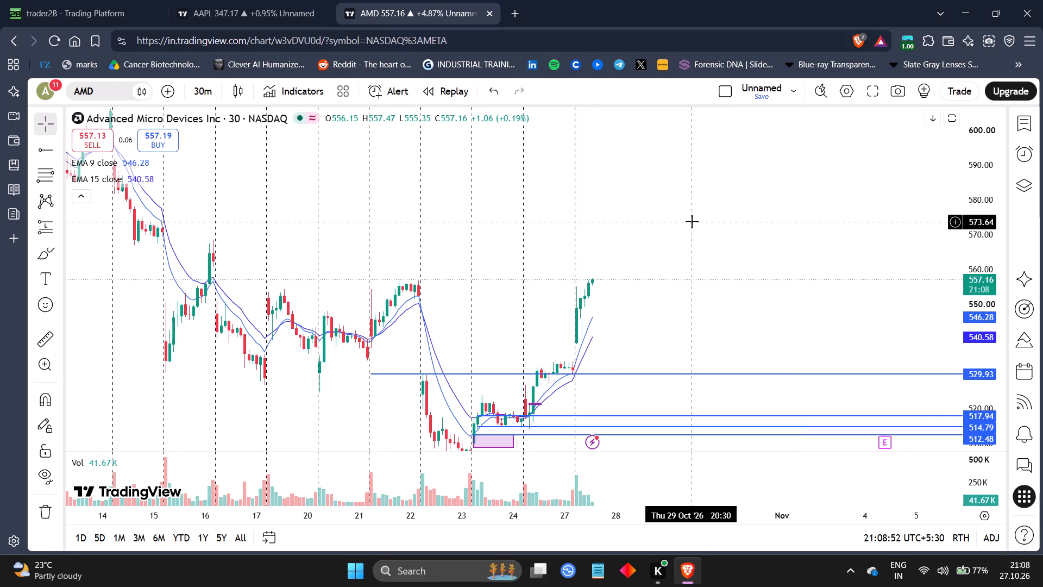
pyautogui.moveTo(966, 369); pyautogui.dragTo(965, 286)
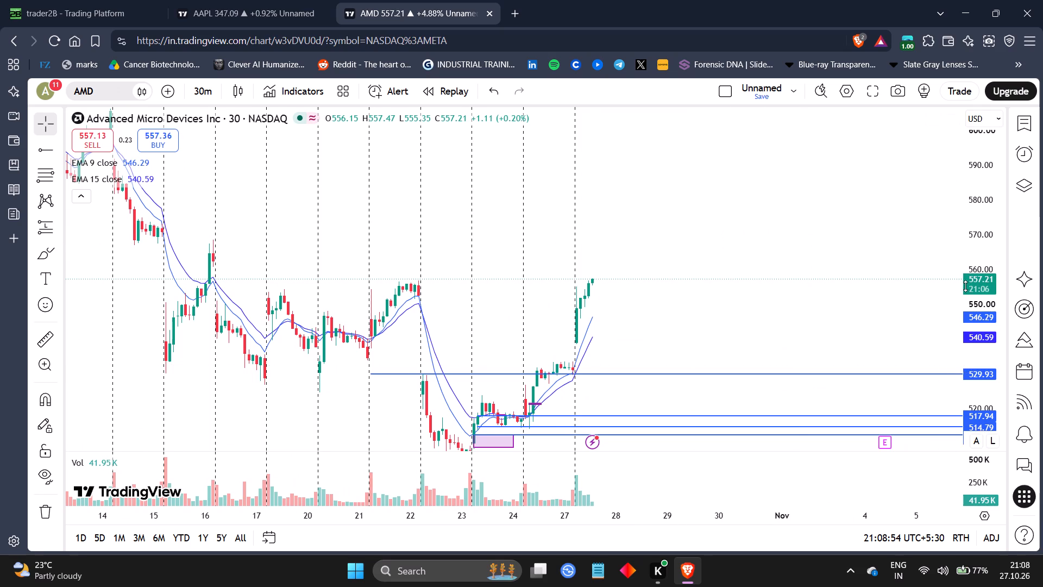
pyautogui.moveTo(965, 286); pyautogui.dragTo(926, 127)
pyautogui.moveTo(806, 304); pyautogui.dragTo(747, 275)
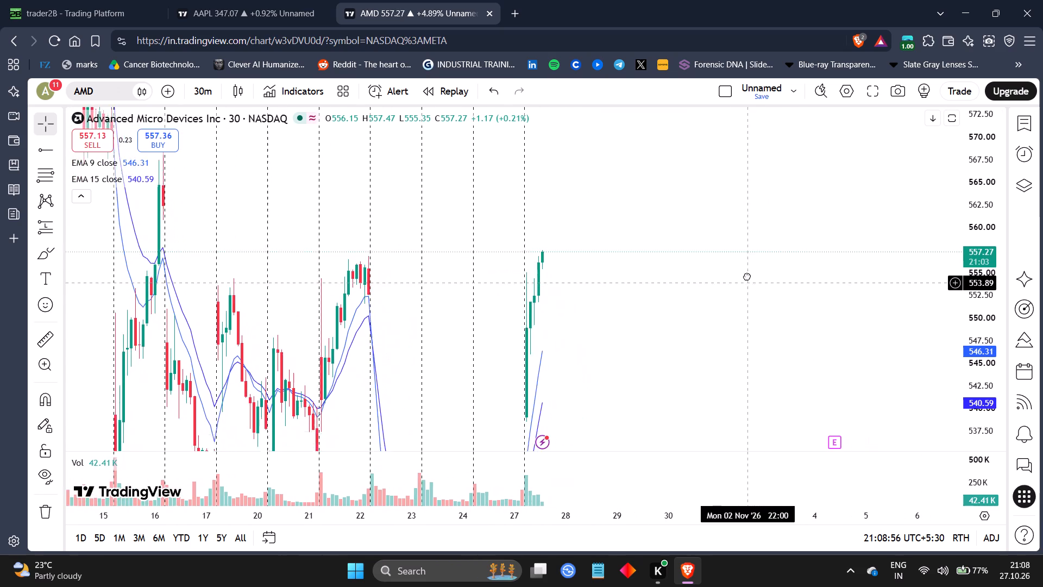
pyautogui.moveTo(747, 275); pyautogui.dragTo(752, 251)
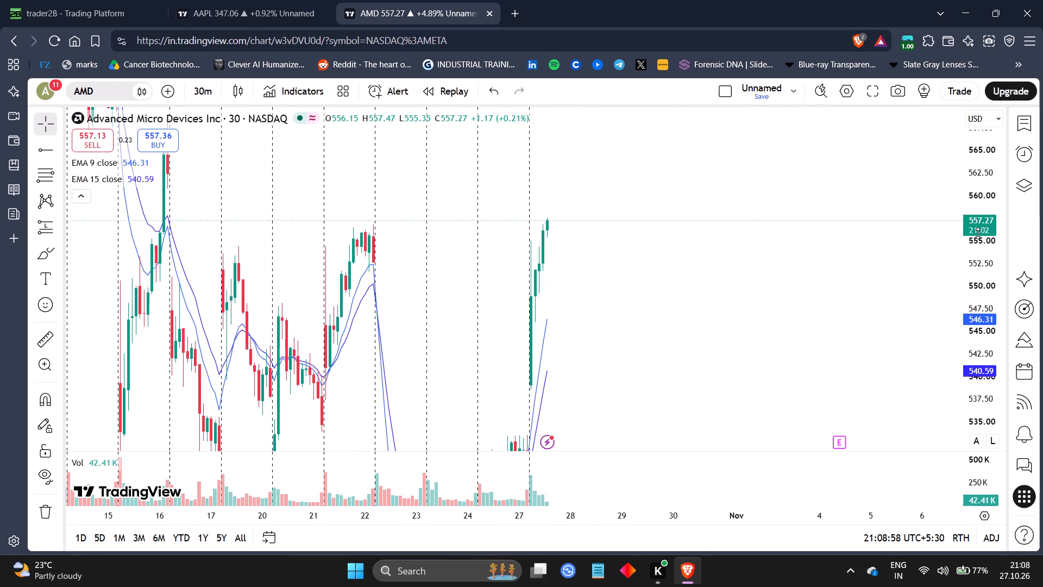
pyautogui.moveTo(978, 233); pyautogui.dragTo(981, 372)
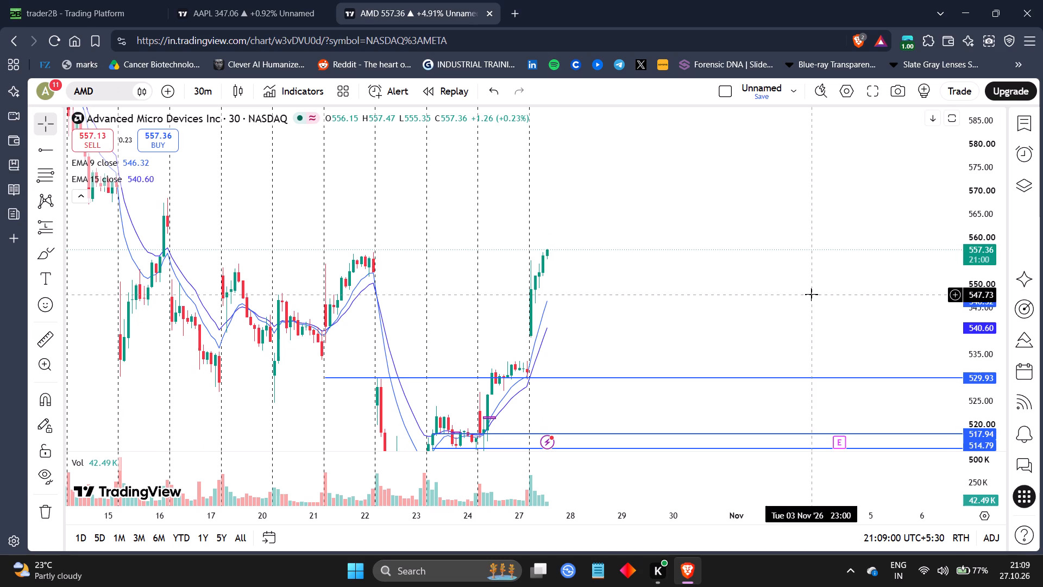
pyautogui.moveTo(812, 295); pyautogui.dragTo(797, 224)
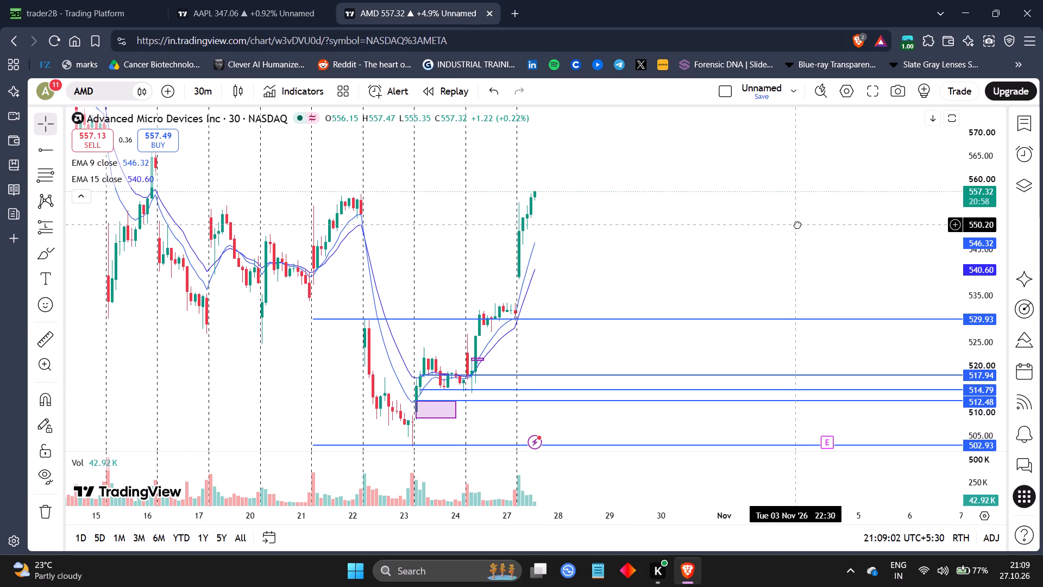
pyautogui.moveTo(797, 224); pyautogui.dragTo(785, 322)
pyautogui.scroll(1, 789, 235)
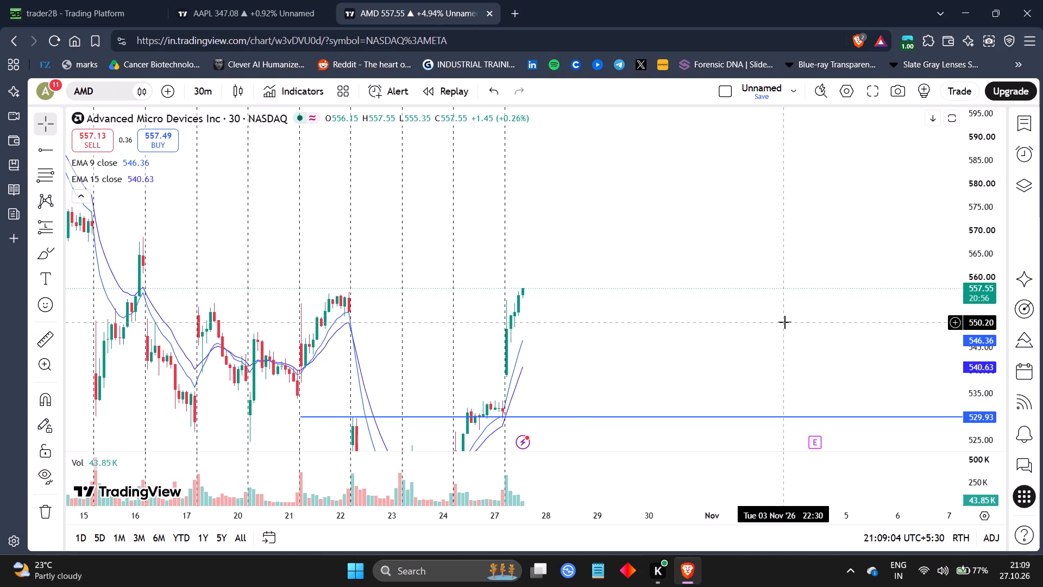
# Switch to the trader2B platform and load AMD, Advanced Micro Devices Inc., in its chart.
pyautogui.click(167, 0)
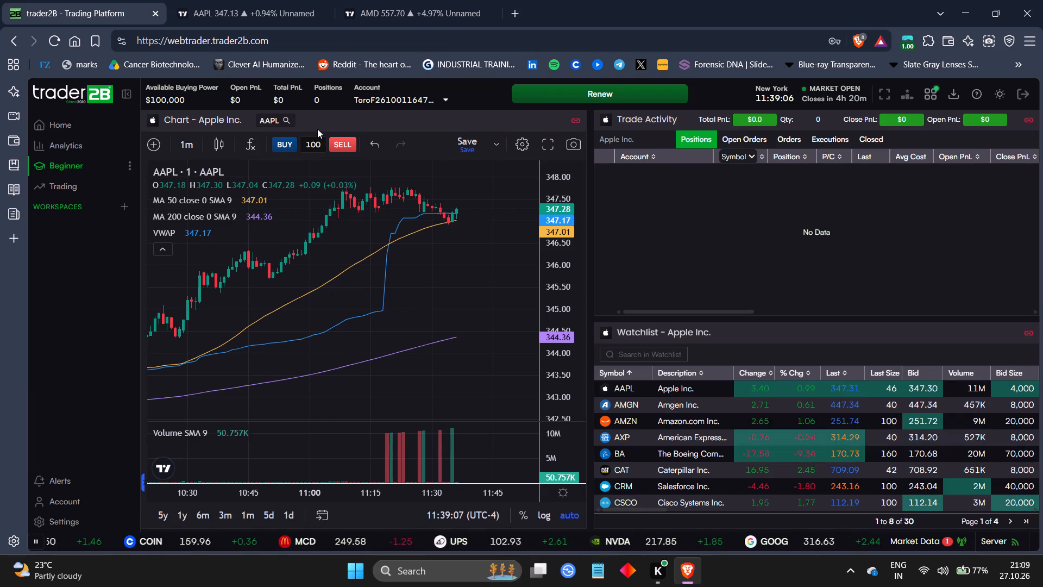
pyautogui.click(272, 112)
pyautogui.click(278, 114)
pyautogui.press('BackSpace')
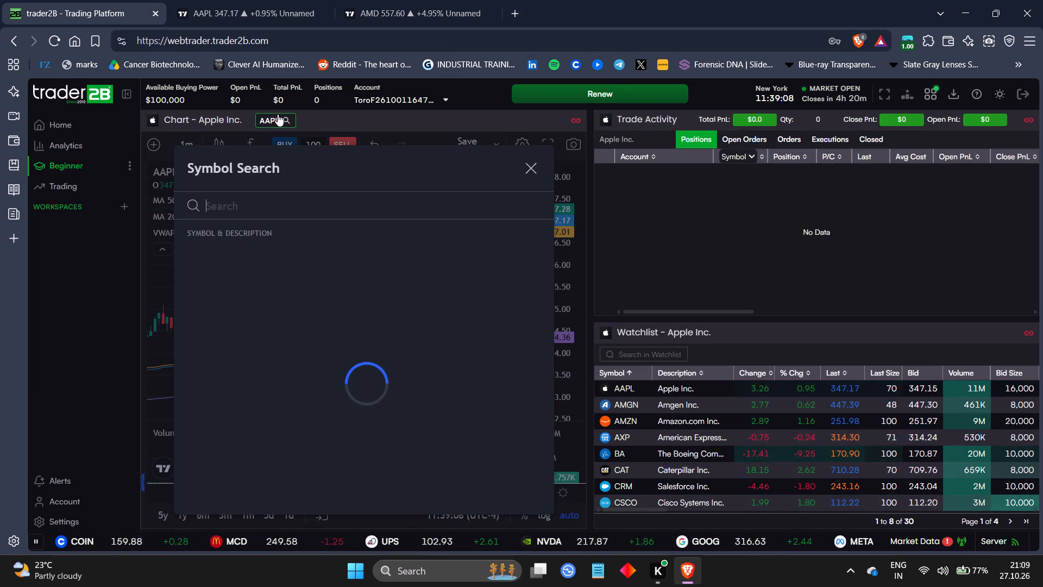
pyautogui.write('amd')
pyautogui.click(325, 266)
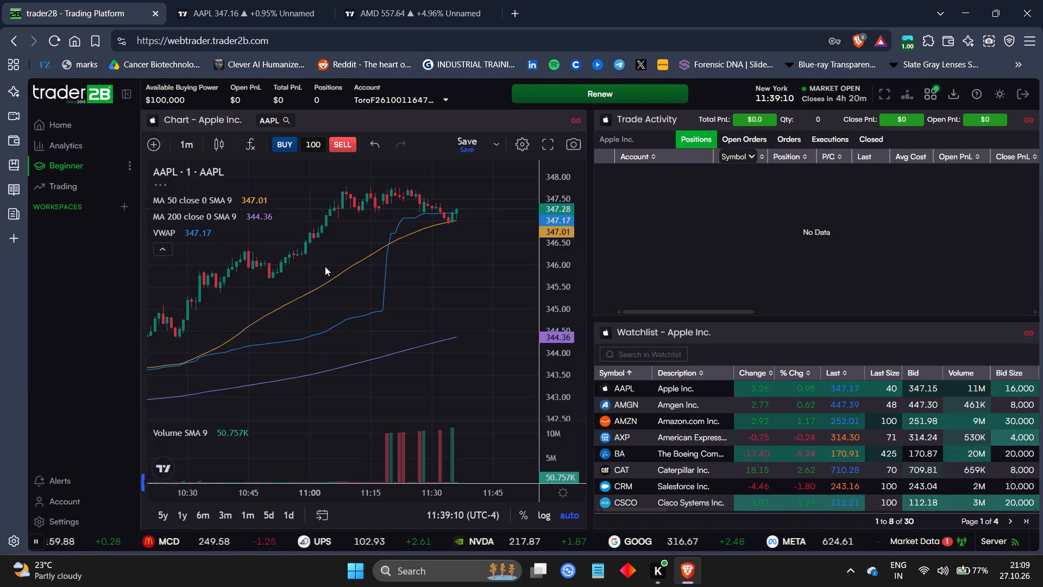
pyautogui.click(373, 121)
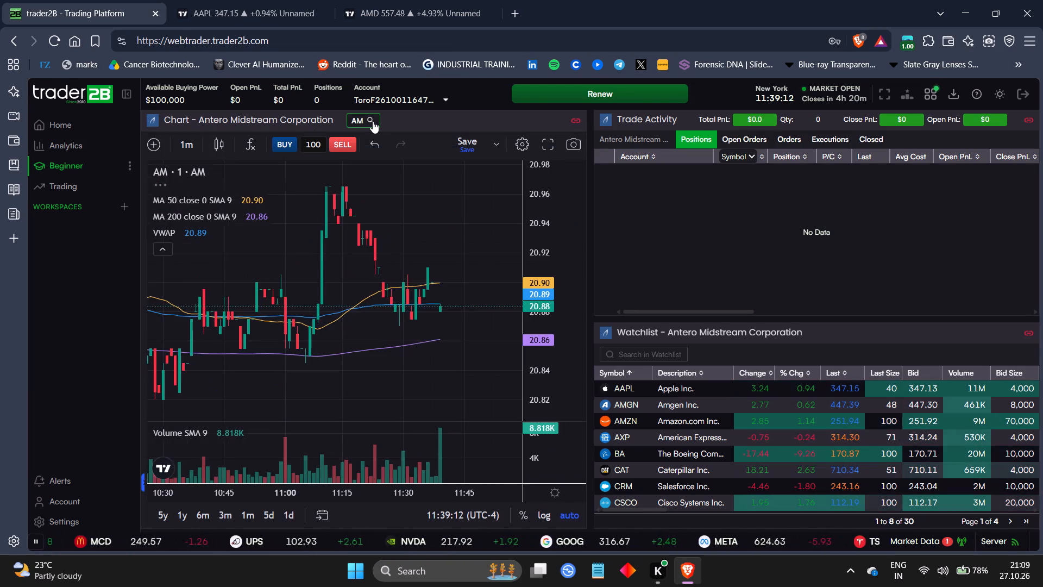
pyautogui.write('amd')
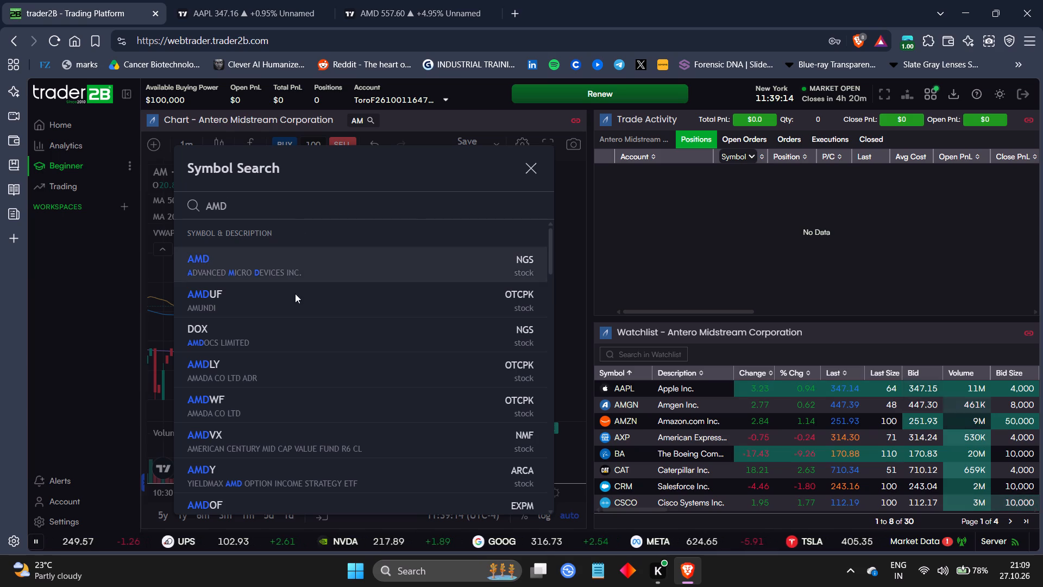
pyautogui.click(315, 265)
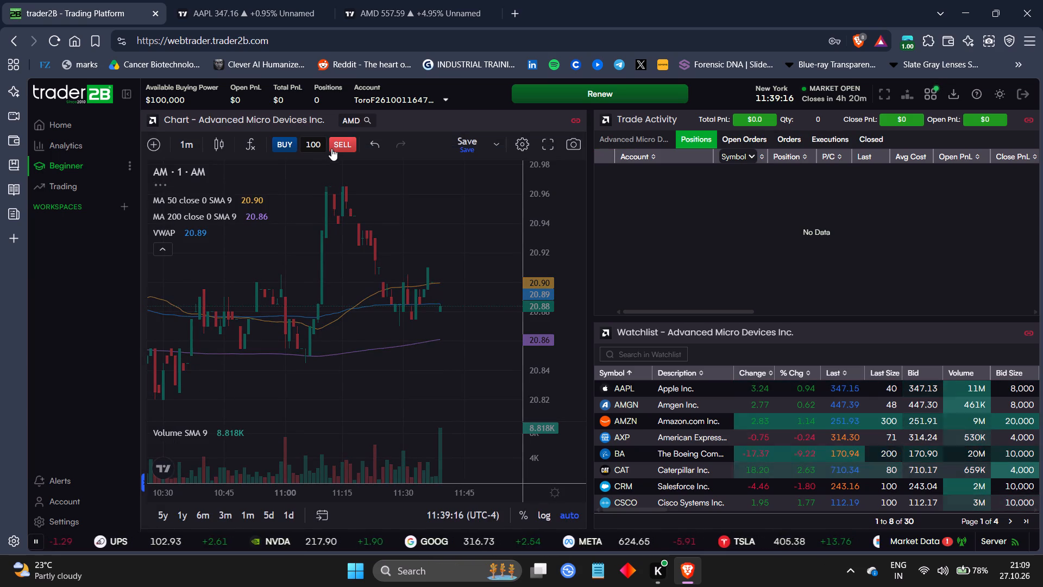
# Send a market sell order for 150 shares of AMD with destination TORO.
pyautogui.click(321, 139)
pyautogui.press('BackSpace')
pyautogui.press('BackSpace')
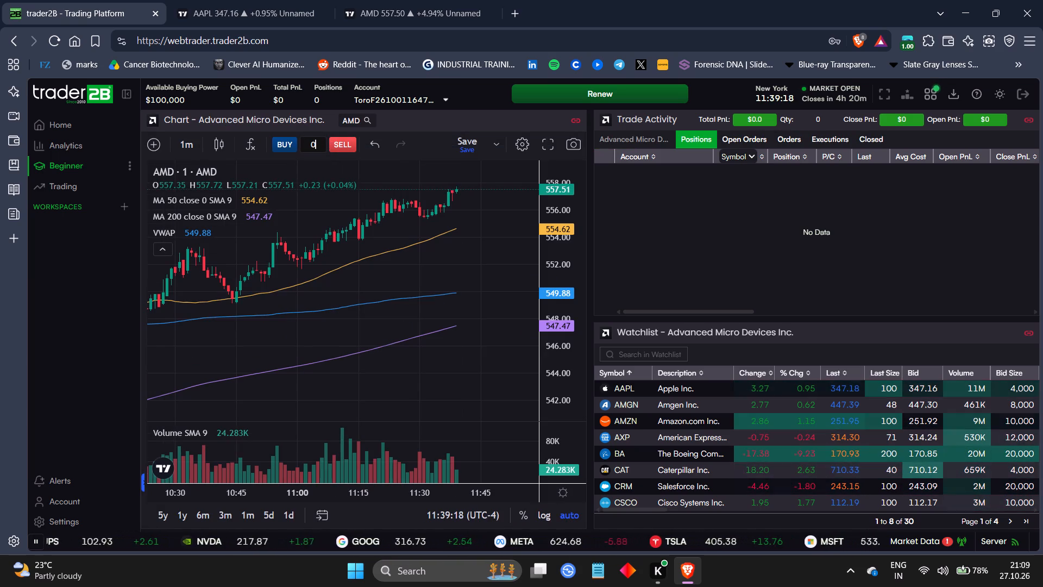
pyautogui.write('150')
pyautogui.click(336, 140)
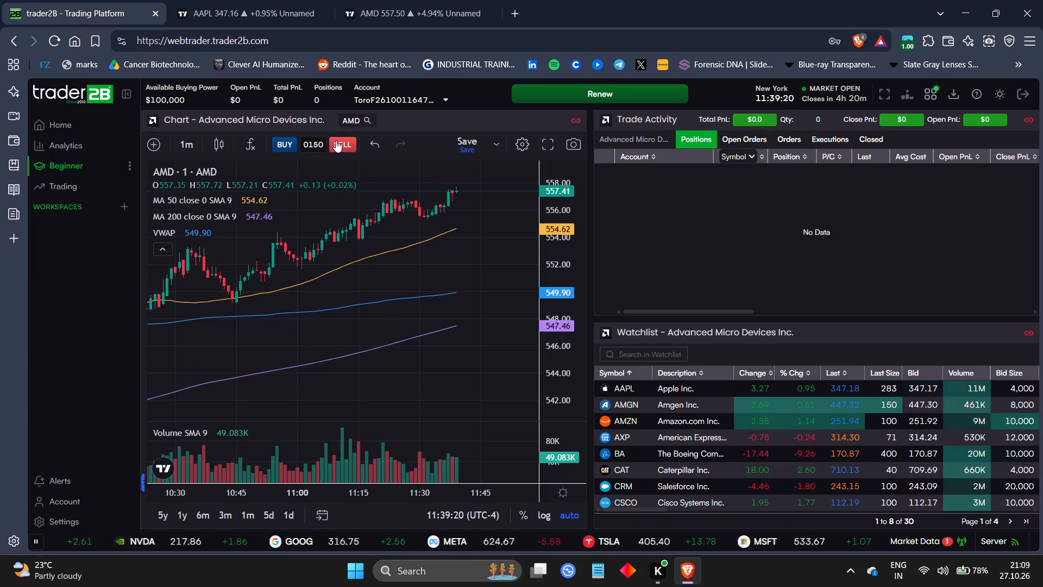
pyautogui.click(196, 238)
pyautogui.click(214, 249)
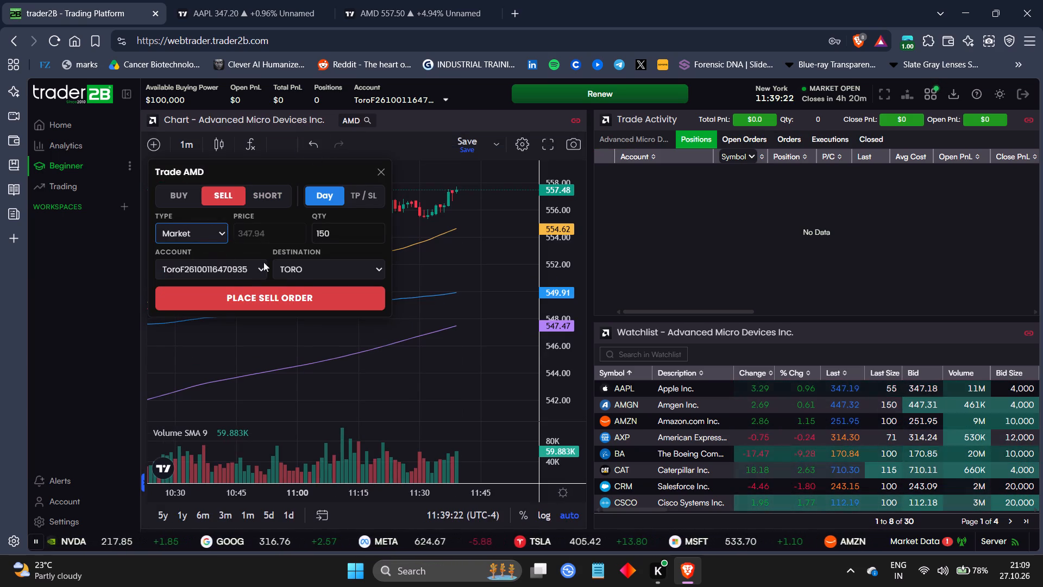
pyautogui.click(310, 289)
pyautogui.click(632, 322)
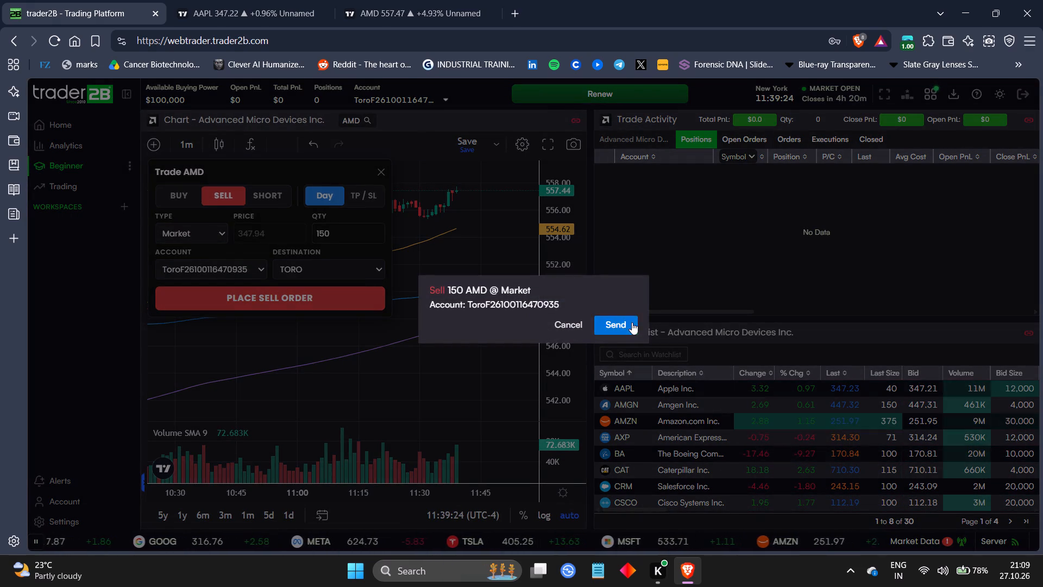
pyautogui.moveTo(528, 234); pyautogui.dragTo(491, 282)
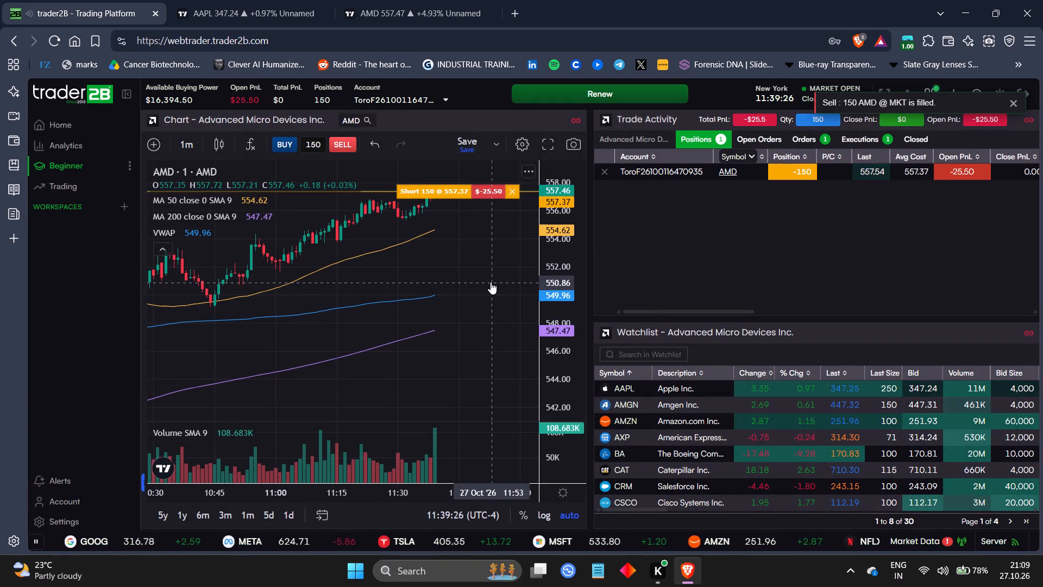
# Return to the TradingView AMD chart, set it to the 1-minute interval and rescale it to examine the latest candles.
pyautogui.click(447, 0)
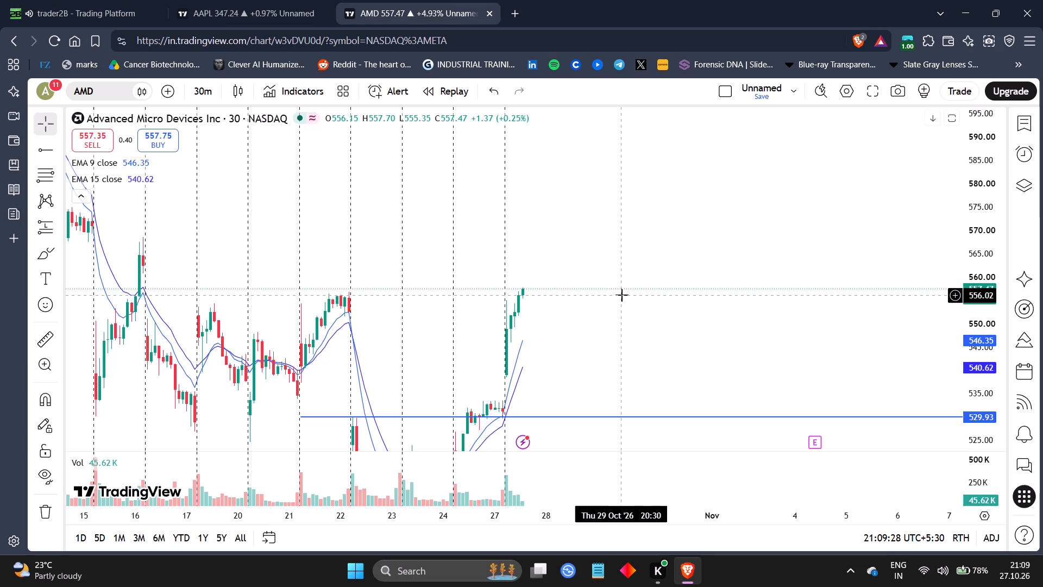
pyautogui.press('1')
pyautogui.press('Return')
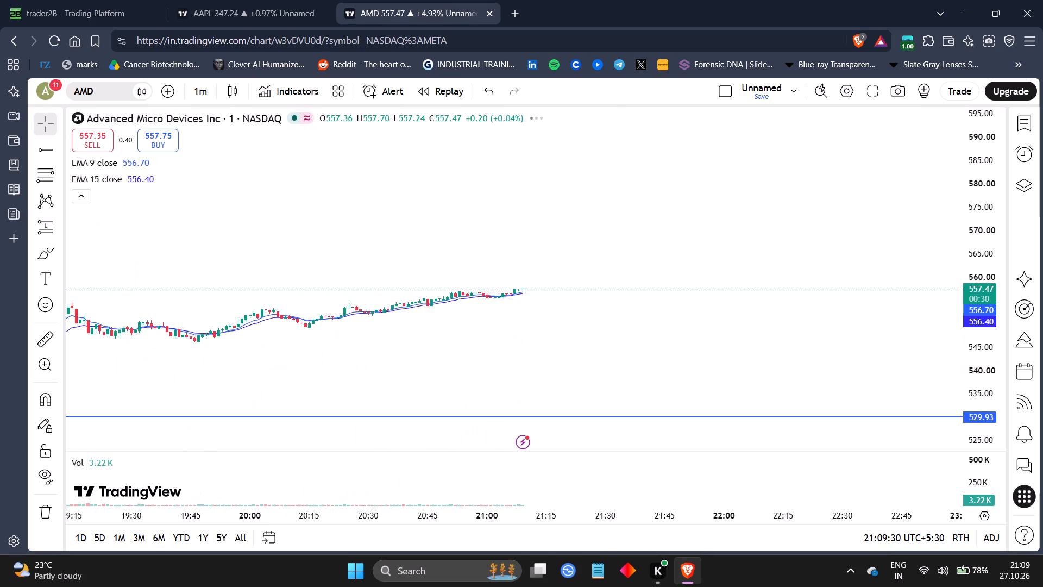
pyautogui.moveTo(997, 457); pyautogui.dragTo(928, 65)
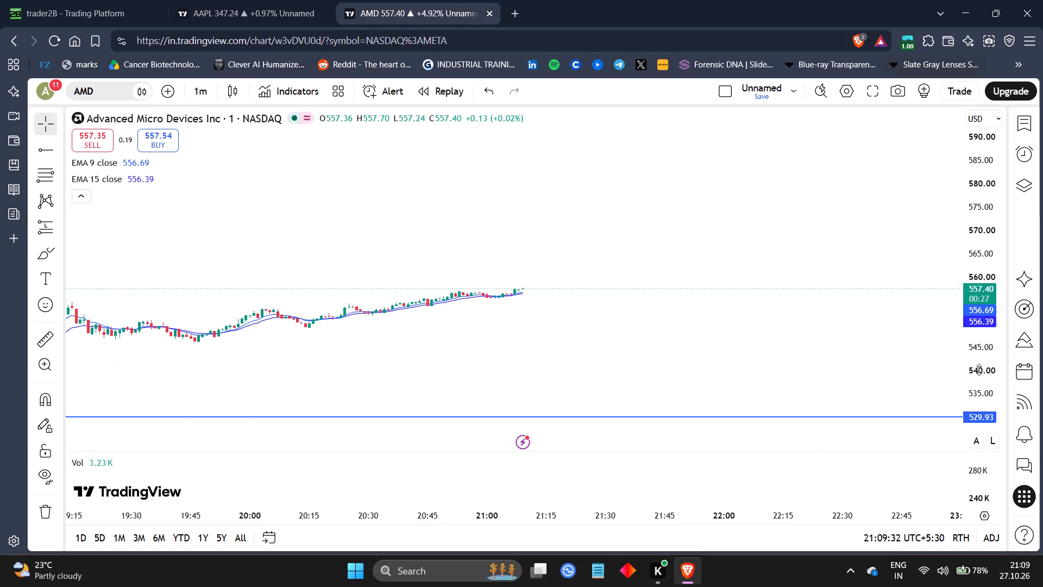
pyautogui.moveTo(979, 404); pyautogui.dragTo(897, 0)
pyautogui.moveTo(799, 367); pyautogui.dragTo(782, 254)
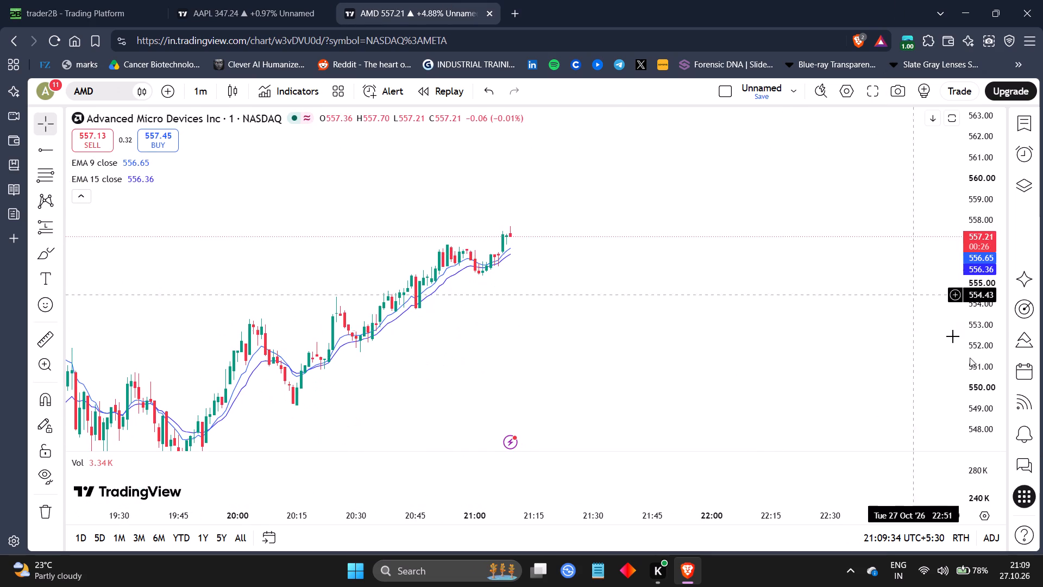
# Examine AMD's latest 1-minute candles, and check the open AMD short position on the trader2B chart.
pyautogui.moveTo(985, 410); pyautogui.dragTo(939, 106)
pyautogui.moveTo(987, 182); pyautogui.dragTo(990, 330)
pyautogui.moveTo(741, 368); pyautogui.dragTo(725, 305)
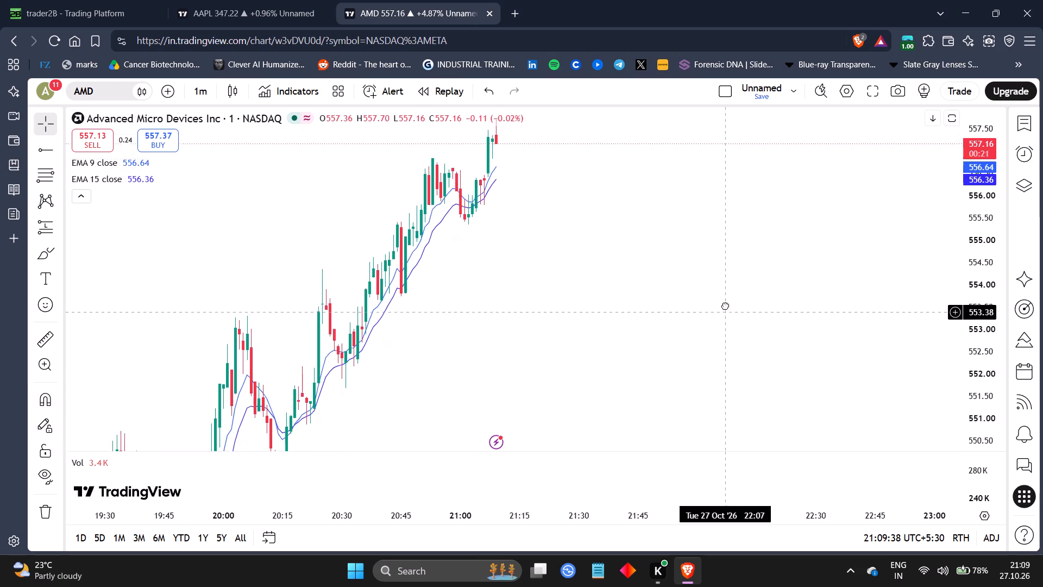
pyautogui.moveTo(725, 305); pyautogui.dragTo(706, 392)
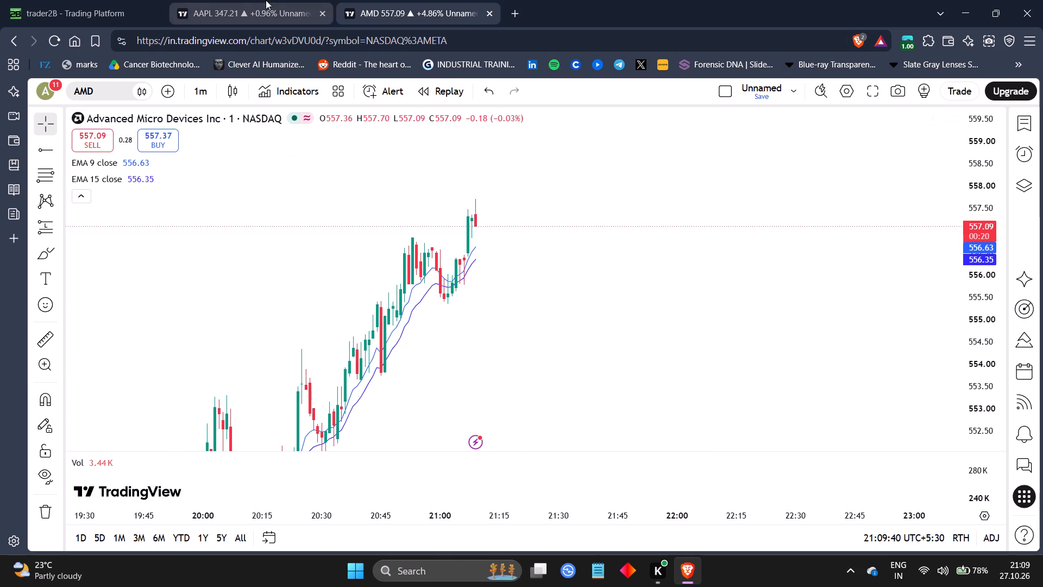
pyautogui.click(248, 0)
pyautogui.click(149, 0)
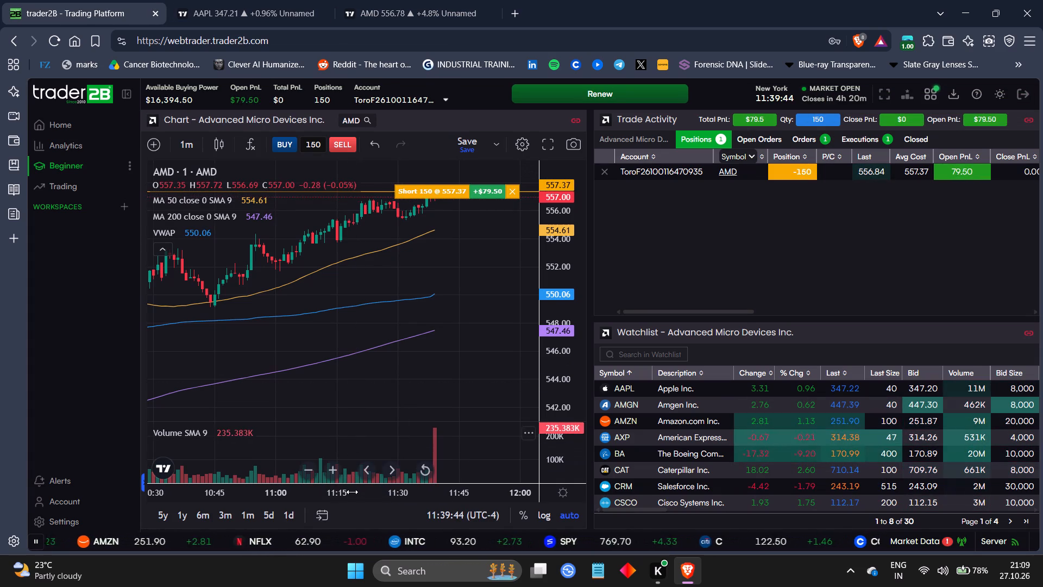
pyautogui.moveTo(351, 496); pyautogui.dragTo(500, 511)
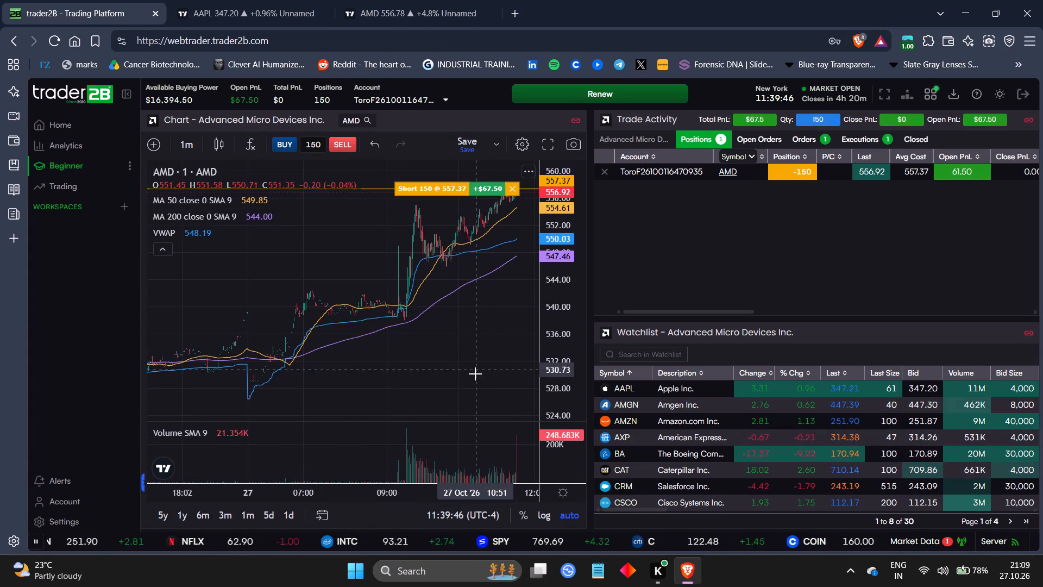
pyautogui.moveTo(505, 298); pyautogui.dragTo(432, 359)
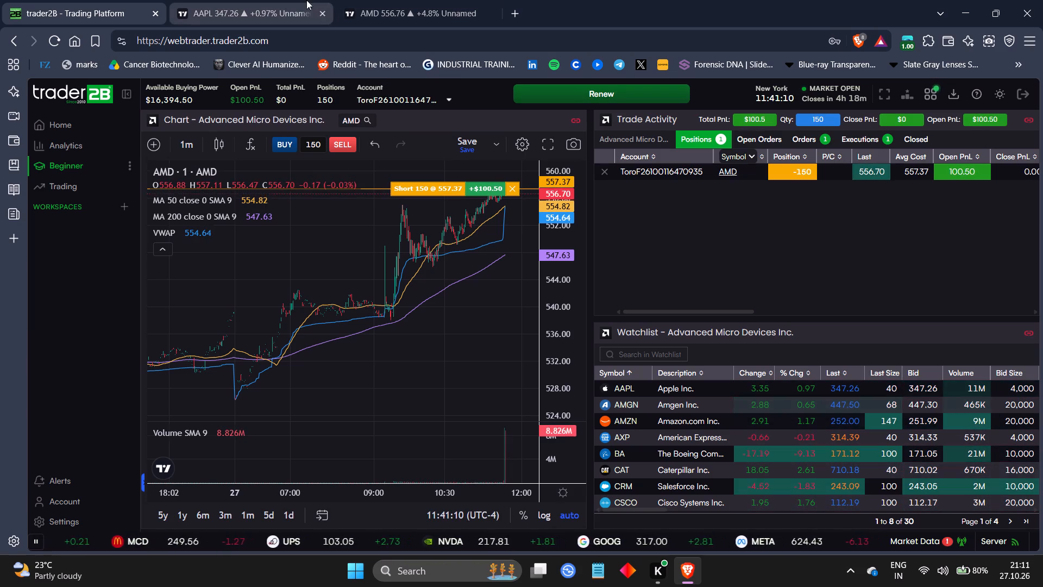
# Return to the TradingView AMD chart and place a short position drawing with entry about 557.22, stop about 559.58 and target about 554.86.
pyautogui.click(281, 0)
pyautogui.click(420, 0)
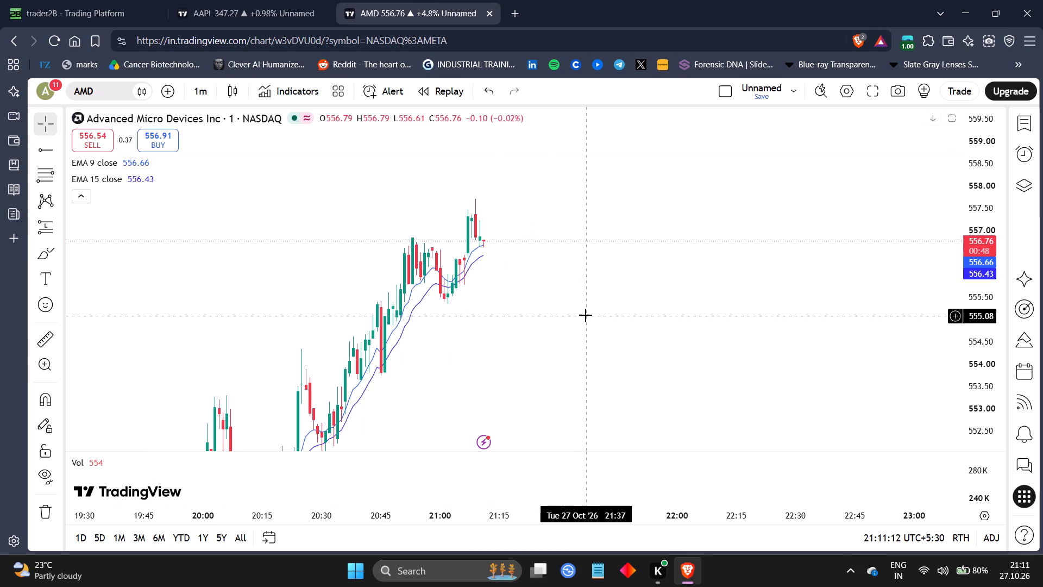
pyautogui.moveTo(586, 315); pyautogui.dragTo(621, 236)
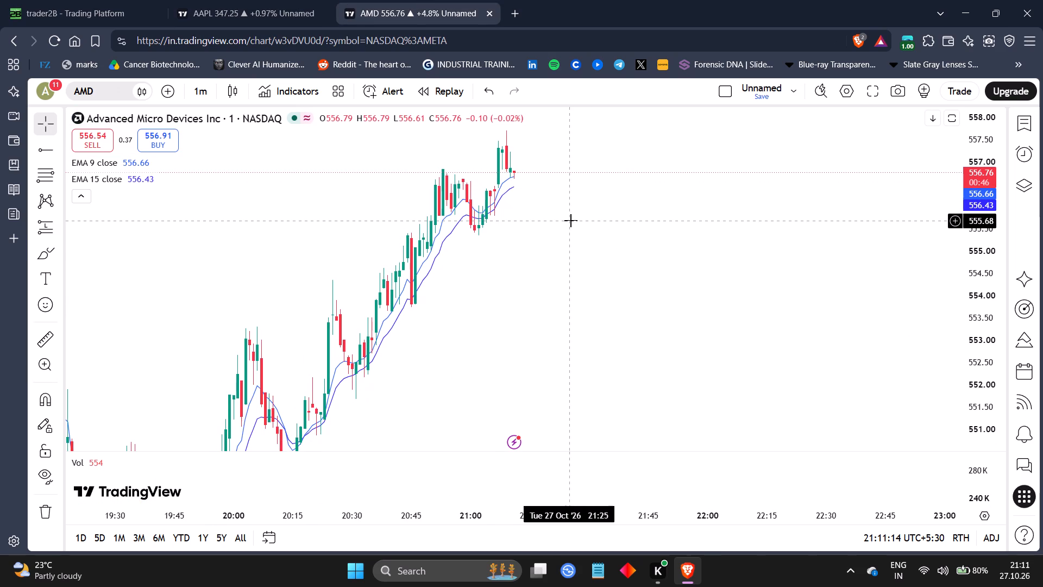
pyautogui.moveTo(571, 221); pyautogui.dragTo(540, 278)
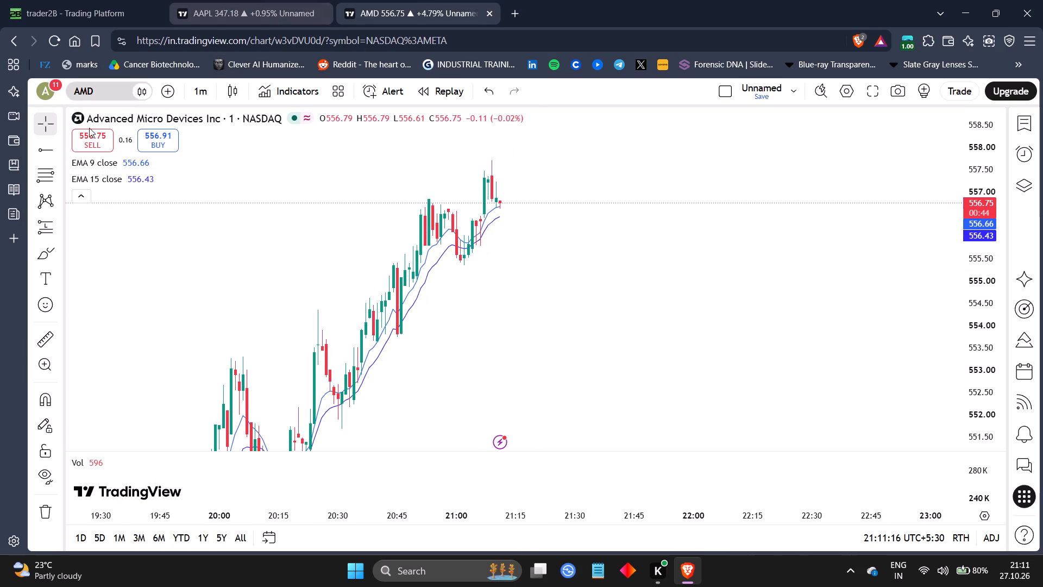
pyautogui.click(54, 223)
pyautogui.click(55, 223)
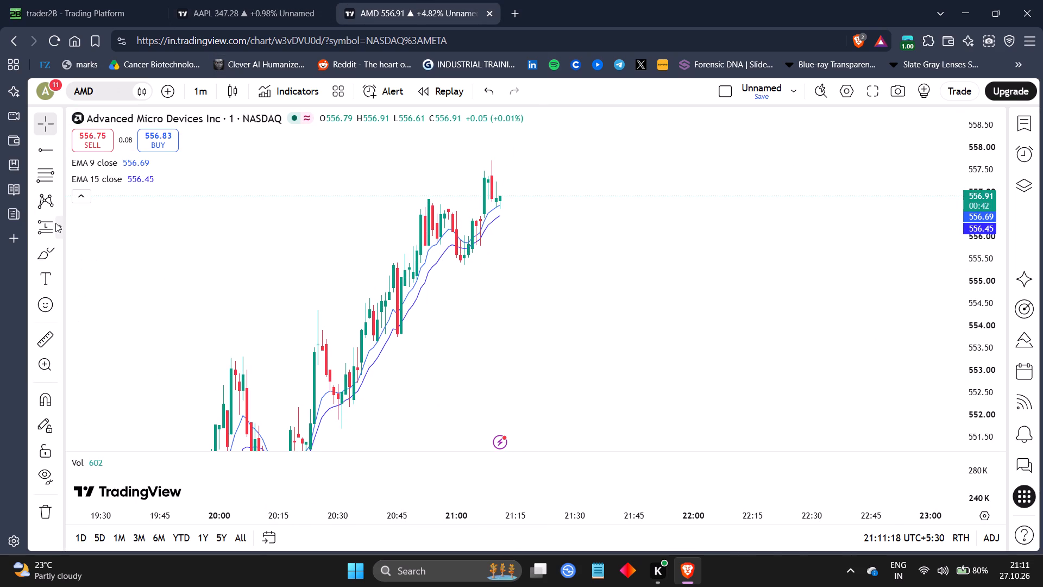
pyautogui.click(55, 223)
pyautogui.click(127, 212)
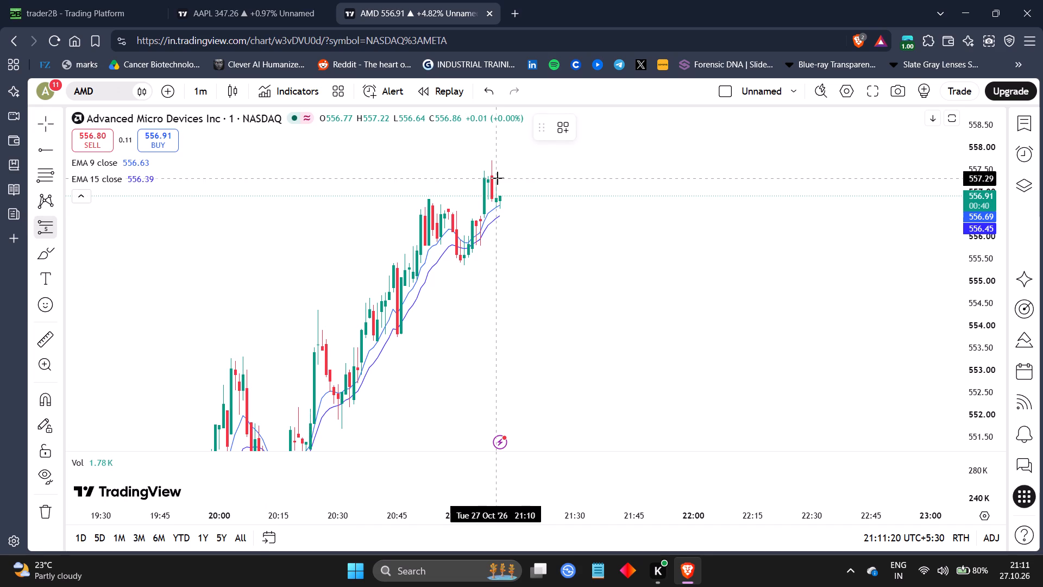
pyautogui.click(491, 182)
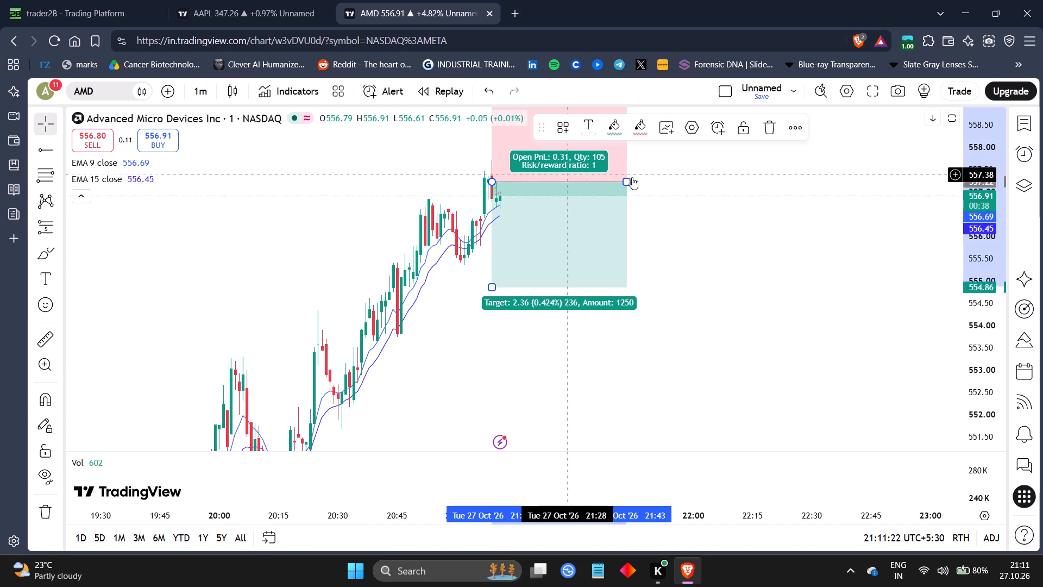
pyautogui.moveTo(697, 190); pyautogui.dragTo(726, 278)
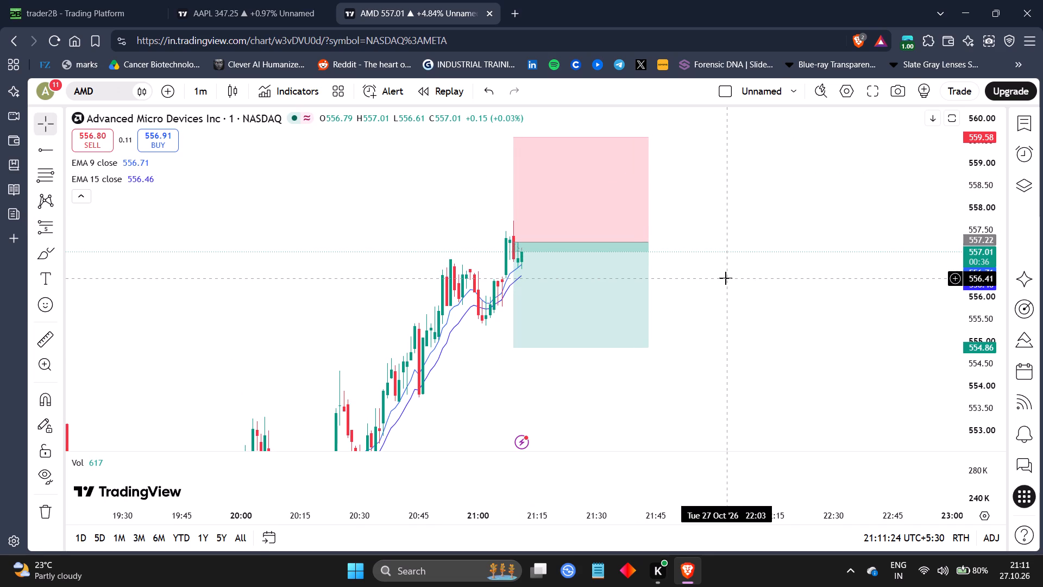
# Review AMD on the 5-, 15- and 30-minute intervals, examining the current rally against the mid-October swing highs and the marked level.
pyautogui.press('5')
pyautogui.press('Return')
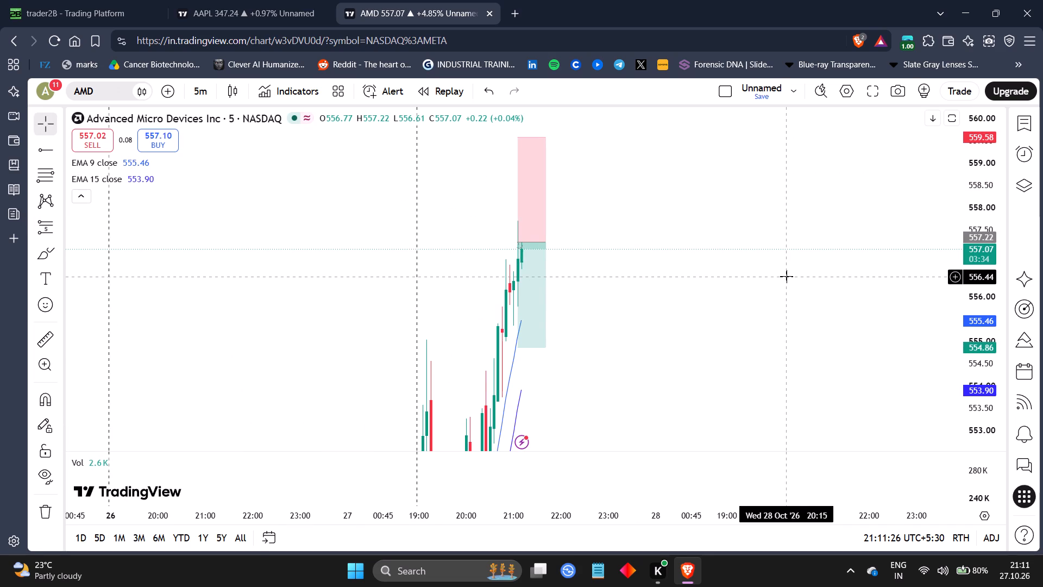
pyautogui.write('15')
pyautogui.press('Return')
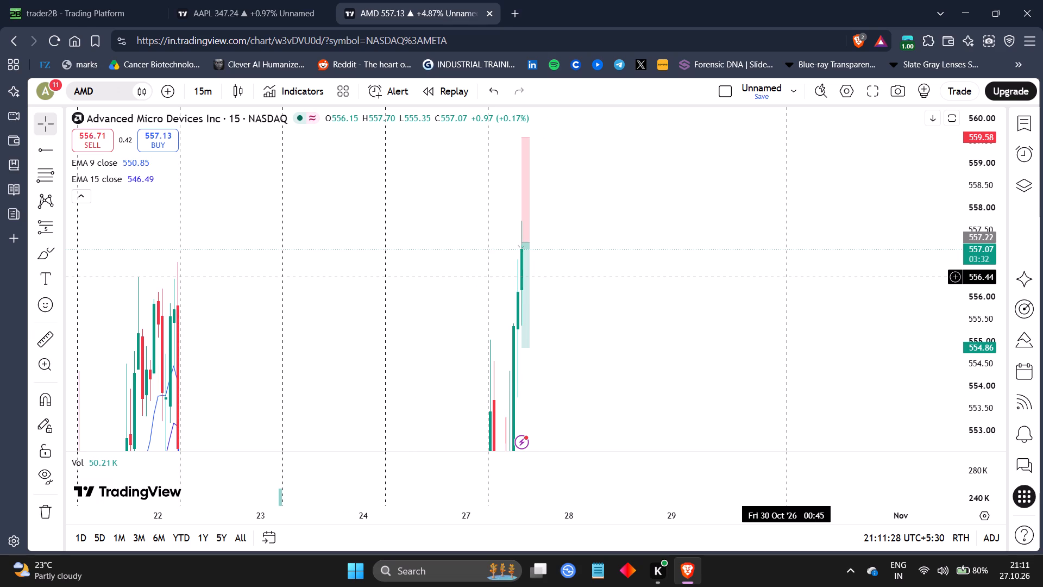
pyautogui.press('6')
pyautogui.press('BackSpace')
pyautogui.write('30')
pyautogui.press('Return')
pyautogui.moveTo(982, 194); pyautogui.dragTo(983, 305)
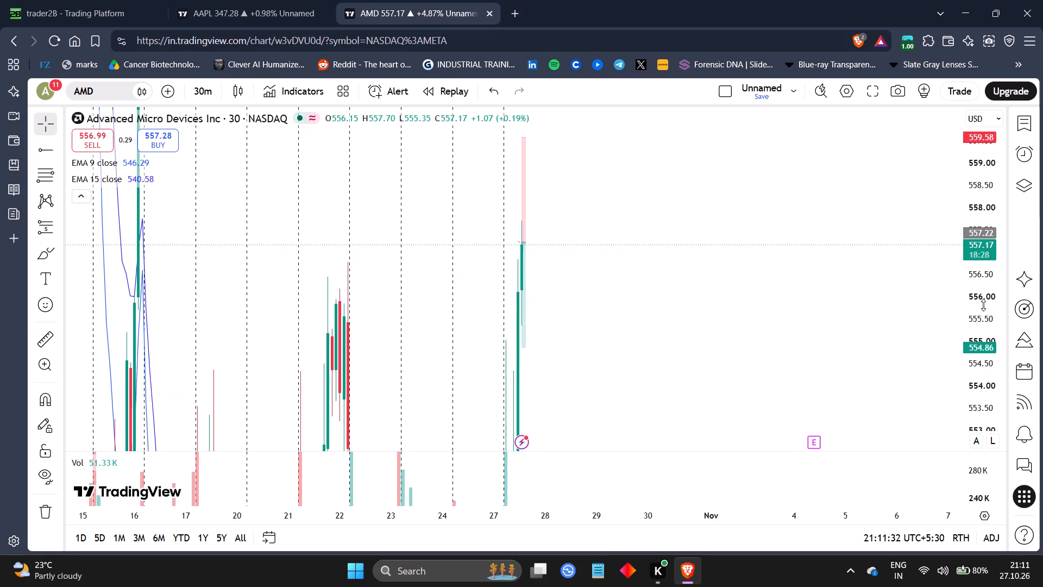
pyautogui.moveTo(983, 305); pyautogui.dragTo(973, 396)
pyautogui.moveTo(715, 347); pyautogui.dragTo(793, 376)
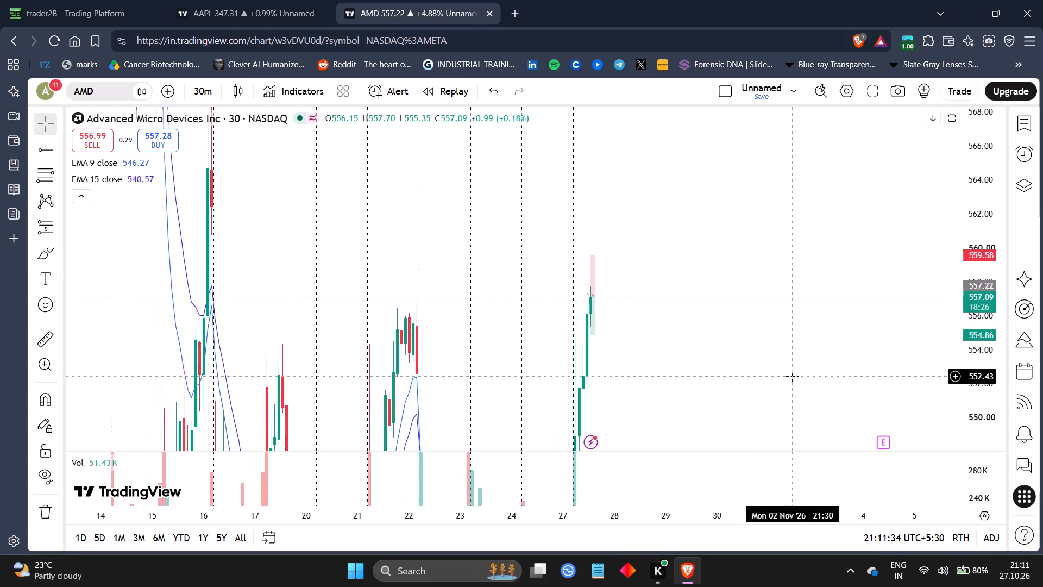
pyautogui.moveTo(779, 341); pyautogui.dragTo(654, 273)
pyautogui.hscroll(-1, 757, 329)
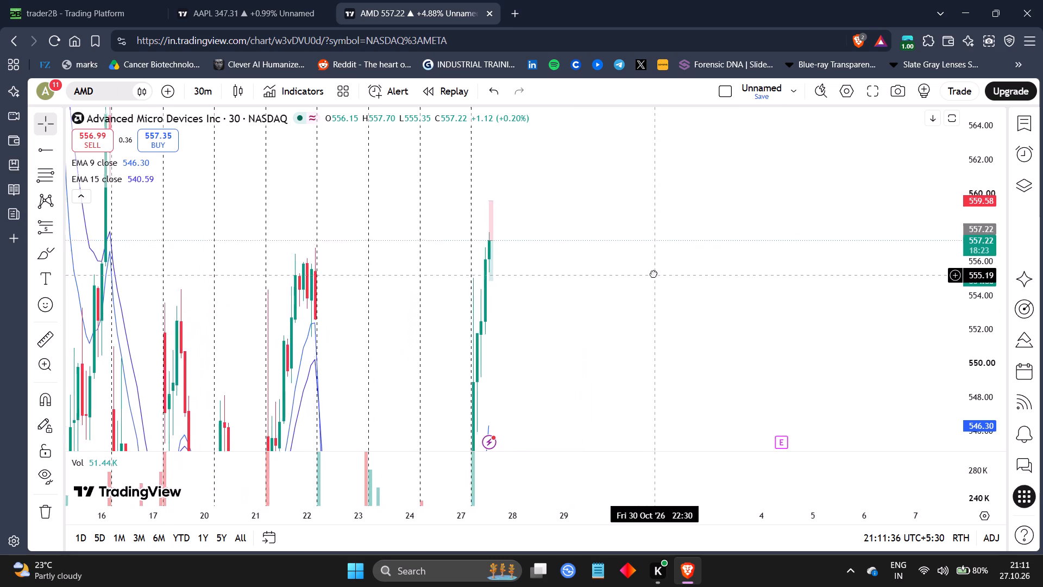
pyautogui.moveTo(654, 273); pyautogui.dragTo(651, 272)
pyautogui.hscroll(-1, 654, 273)
pyautogui.moveTo(651, 272); pyautogui.dragTo(641, 263)
pyautogui.scroll(1, 631, 289)
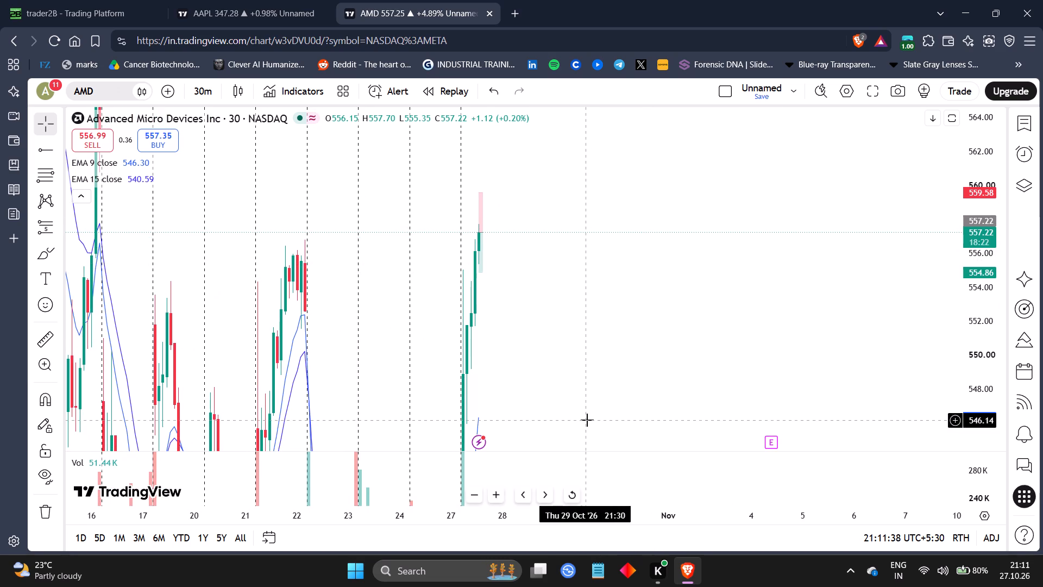
pyautogui.moveTo(591, 376); pyautogui.dragTo(536, 234)
pyautogui.scroll(-1, 589, 366)
pyautogui.moveTo(982, 176); pyautogui.dragTo(996, 268)
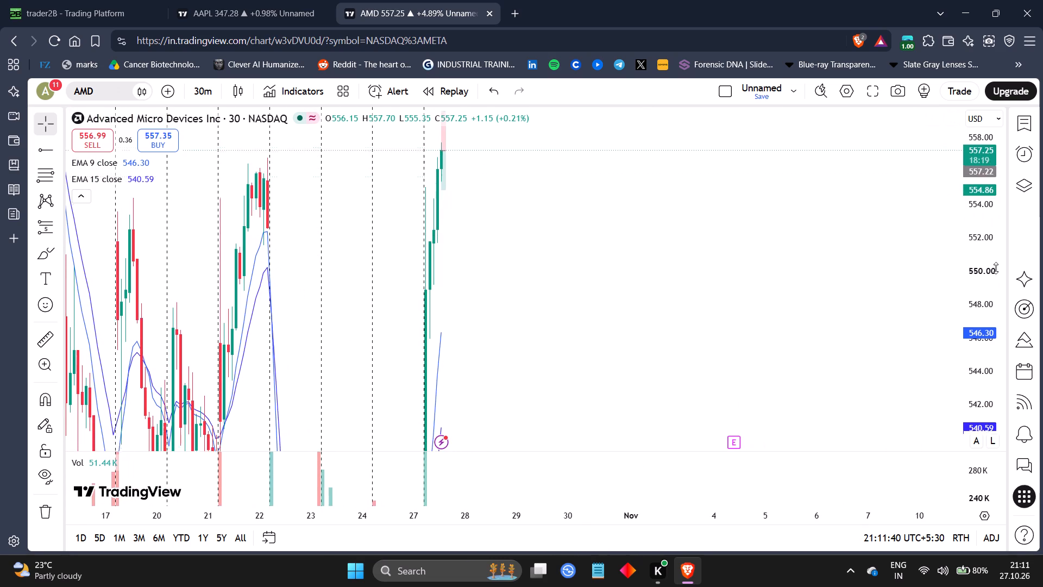
pyautogui.moveTo(996, 268); pyautogui.dragTo(994, 371)
pyautogui.moveTo(766, 324); pyautogui.dragTo(691, 330)
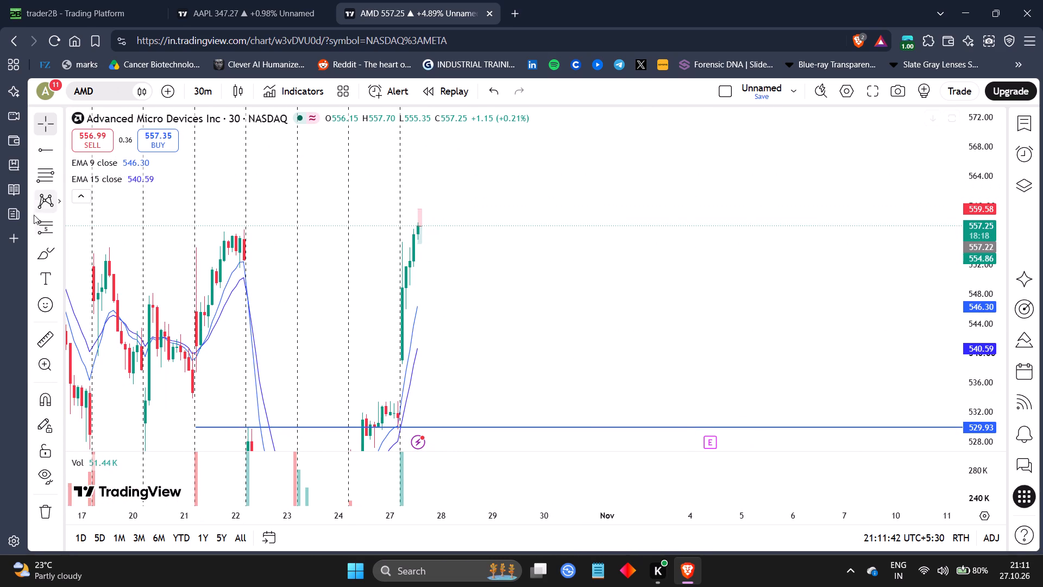
# Draw a Fibonacci retracement over the 27 October rally, from about 538.78 up to about 557.78.
pyautogui.click(41, 179)
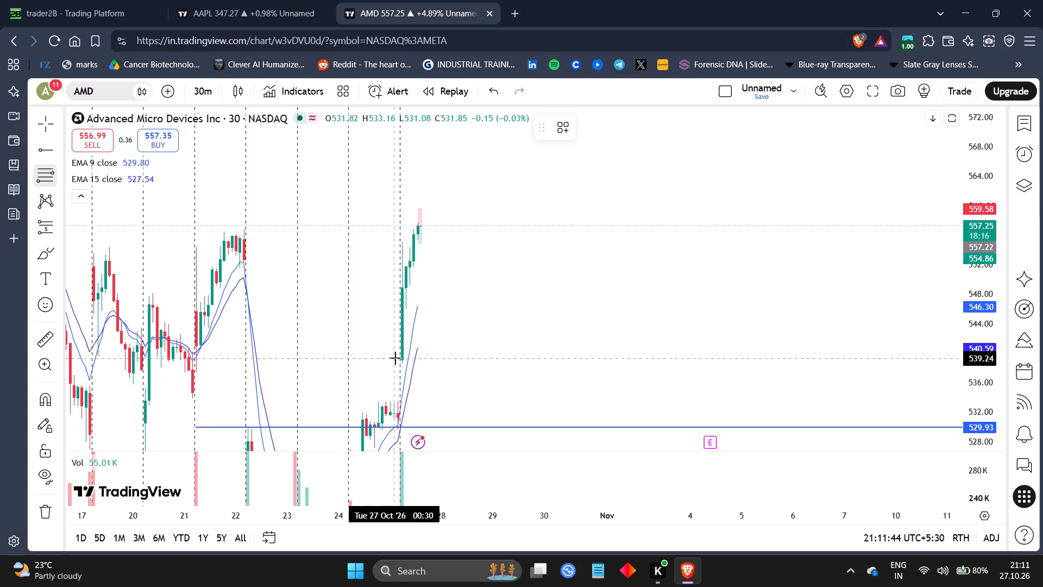
pyautogui.moveTo(399, 361); pyautogui.dragTo(504, 222)
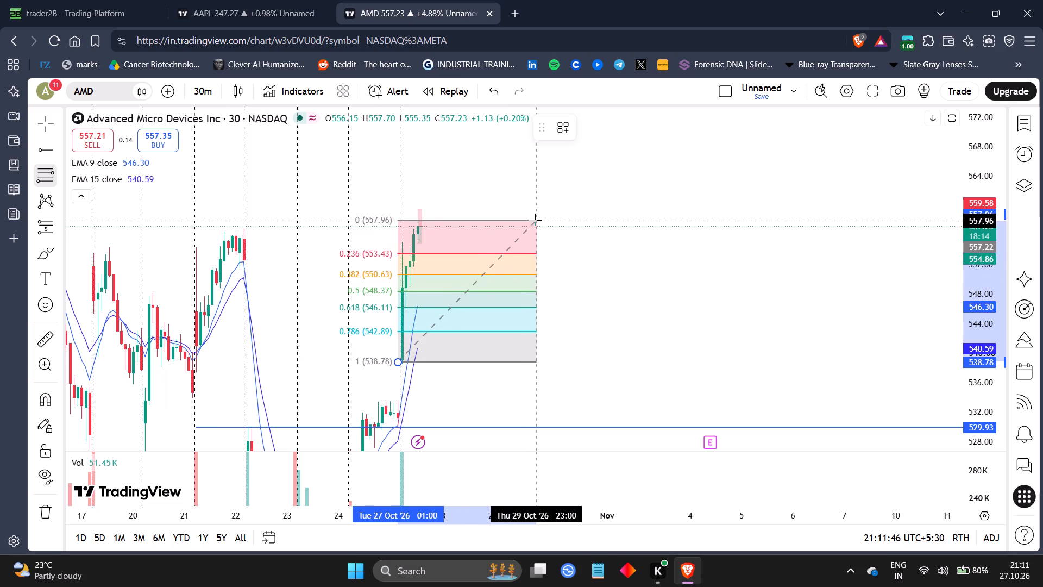
pyautogui.click(539, 222)
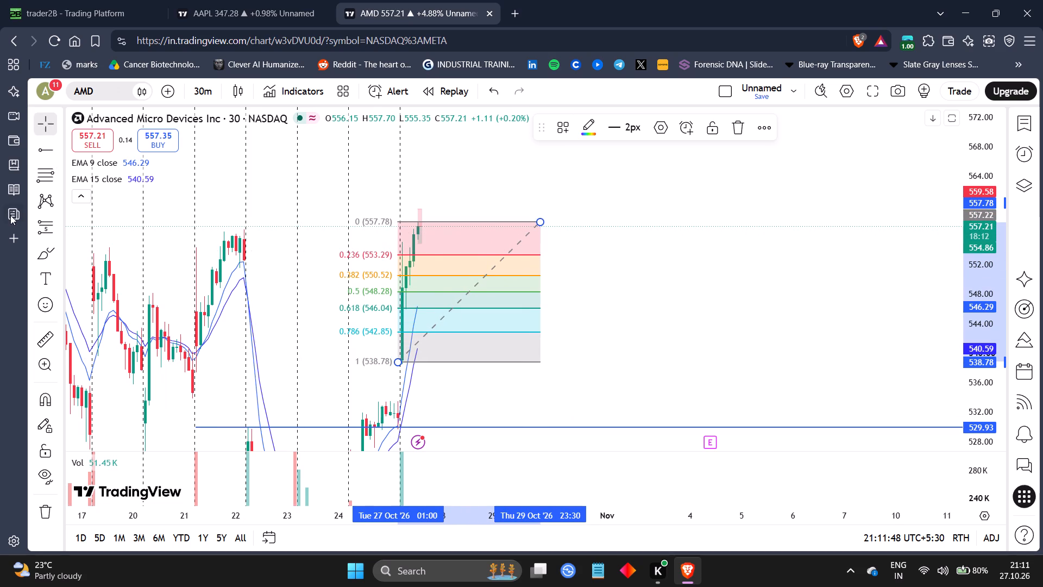
# Draw a rectangle marking the zone between the 0.5 and 0.618 retracement levels, from the latest candles to about 29 October.
pyautogui.click(57, 253)
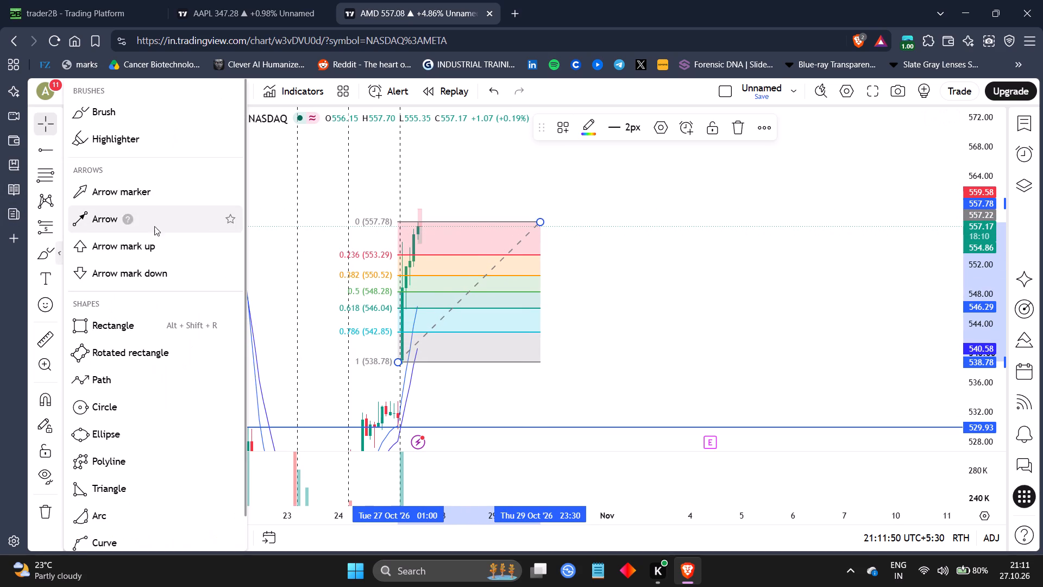
pyautogui.click(118, 327)
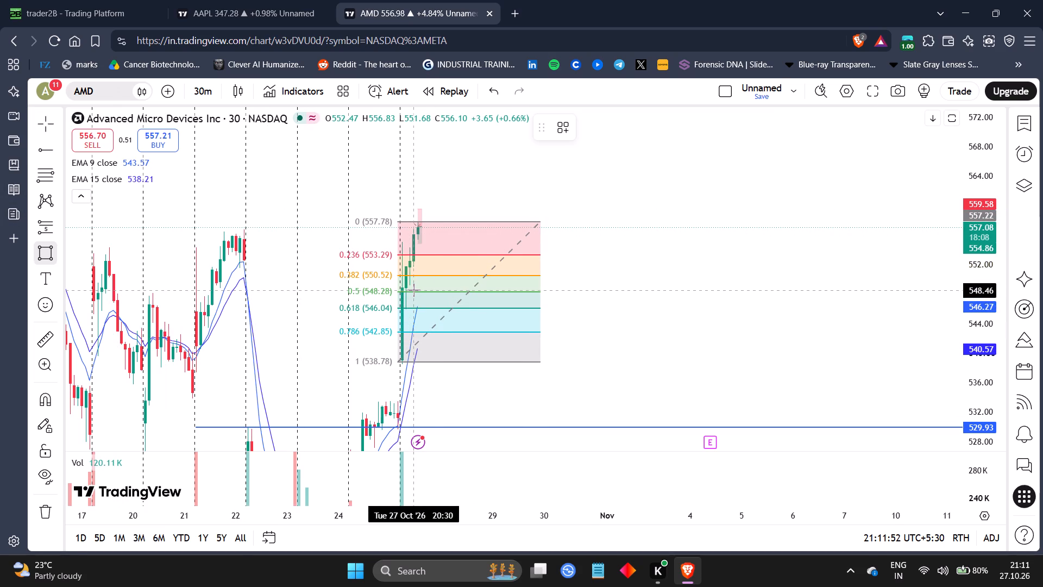
pyautogui.moveTo(414, 290); pyautogui.dragTo(525, 309)
pyautogui.click(525, 309)
pyautogui.click(580, 297)
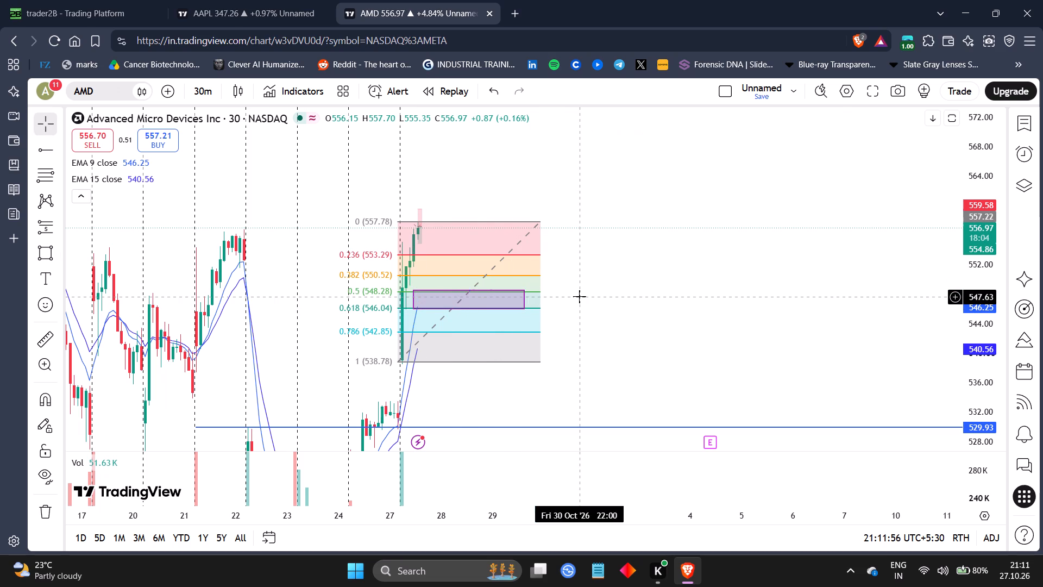
# Delete the Fibonacci retracement, keeping the rectangle zone.
pyautogui.click(538, 218)
pyautogui.press('BackSpace')
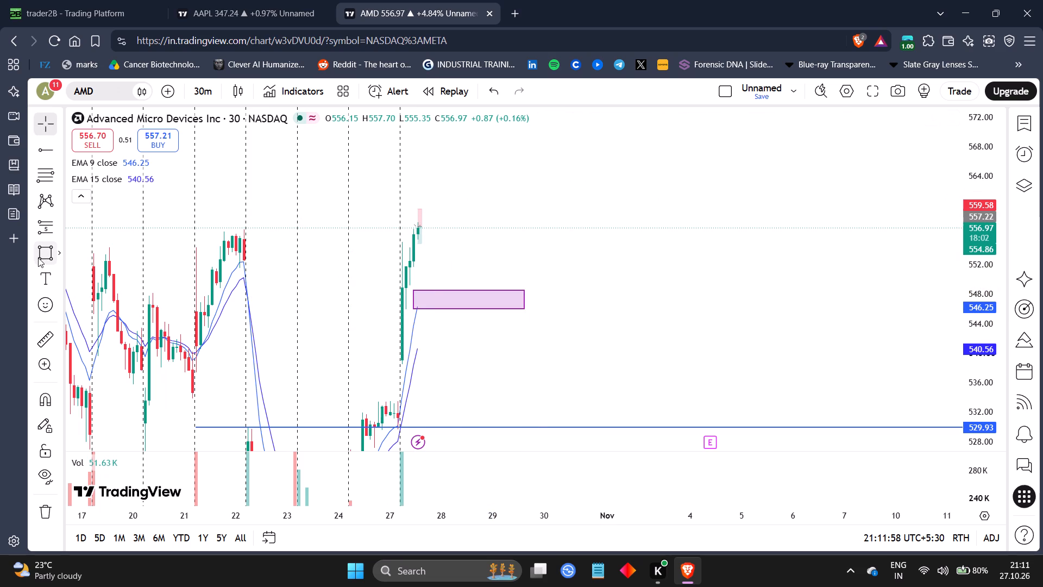
# Add a fixed range volume profile from the first 27 October rally candle to the latest 30-minute candle.
pyautogui.click(58, 229)
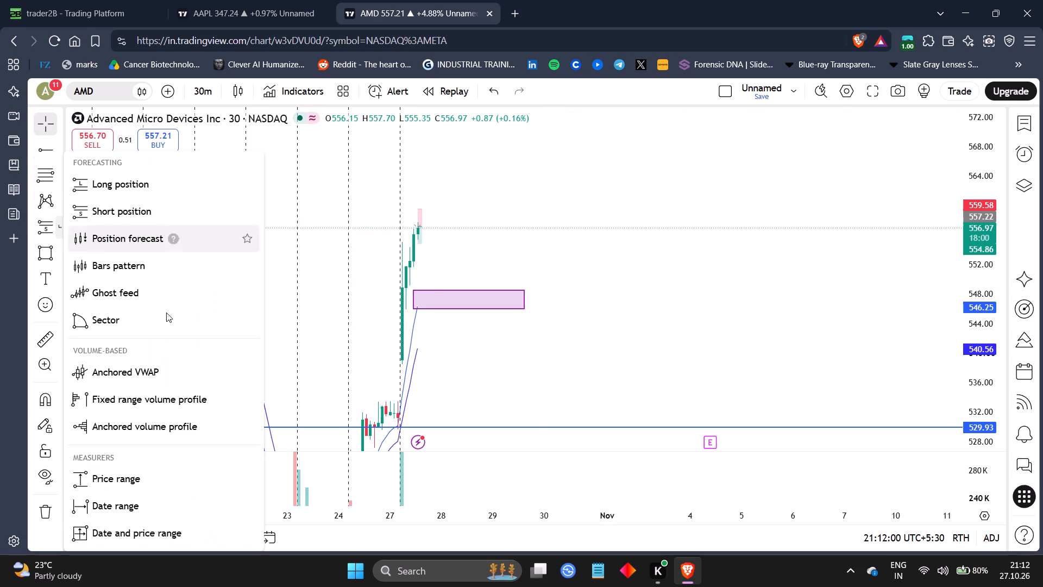
pyautogui.scroll(-5, 164, 335)
pyautogui.click(148, 394)
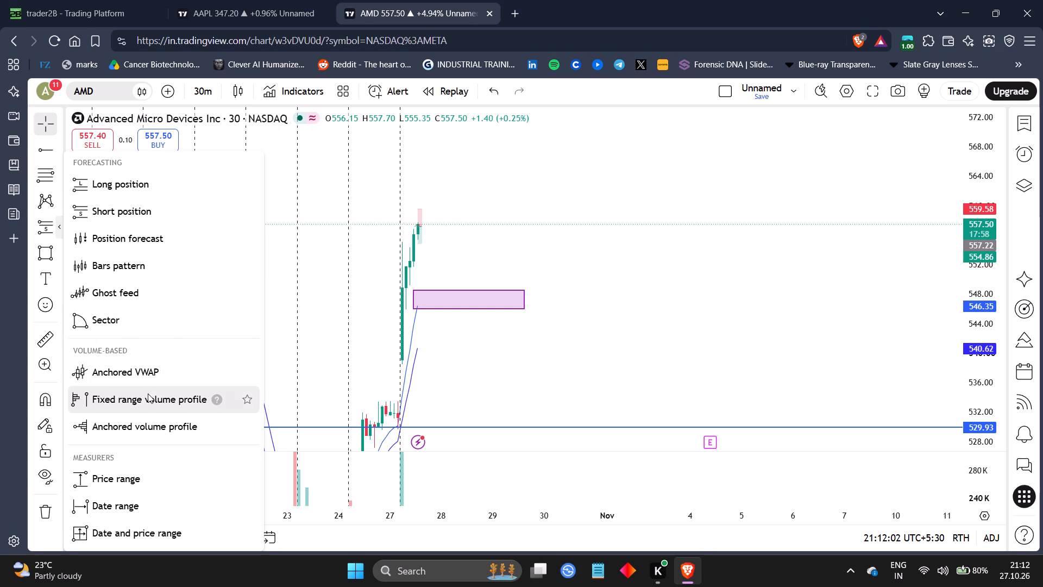
pyautogui.moveTo(402, 358); pyautogui.dragTo(441, 174)
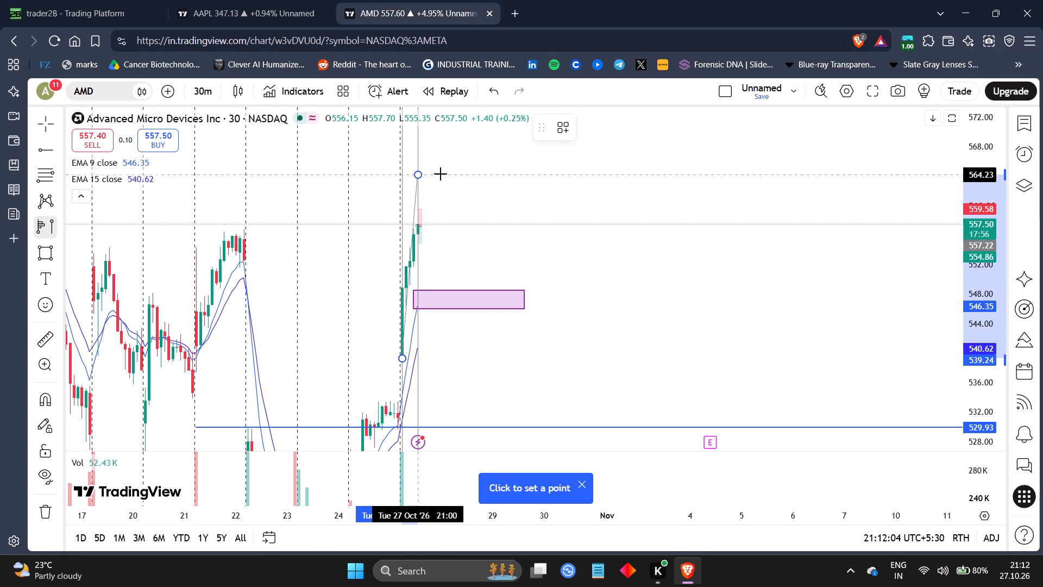
pyautogui.click(477, 222)
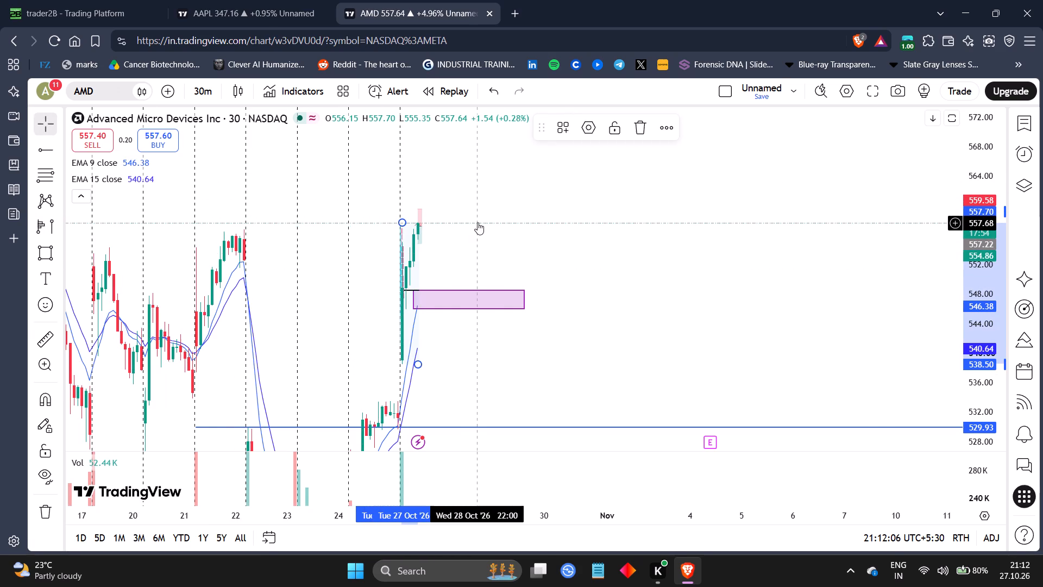
# Inspect the volume profile beside the rectangle zone and set the AMD chart back to the 1-minute interval.
pyautogui.moveTo(570, 517); pyautogui.dragTo(83, 533)
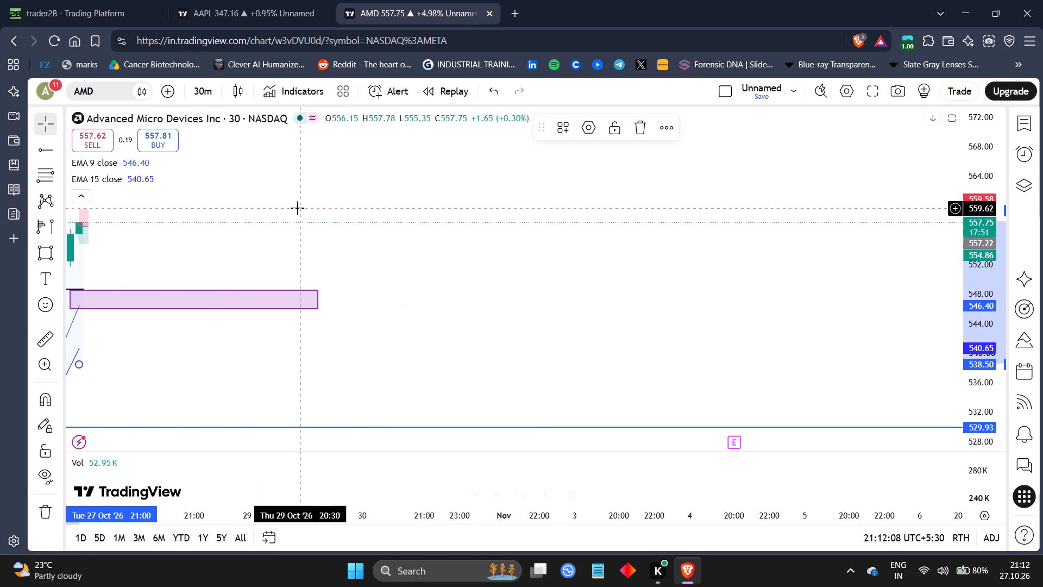
pyautogui.moveTo(298, 208); pyautogui.dragTo(812, 211)
pyautogui.moveTo(714, 283); pyautogui.dragTo(837, 268)
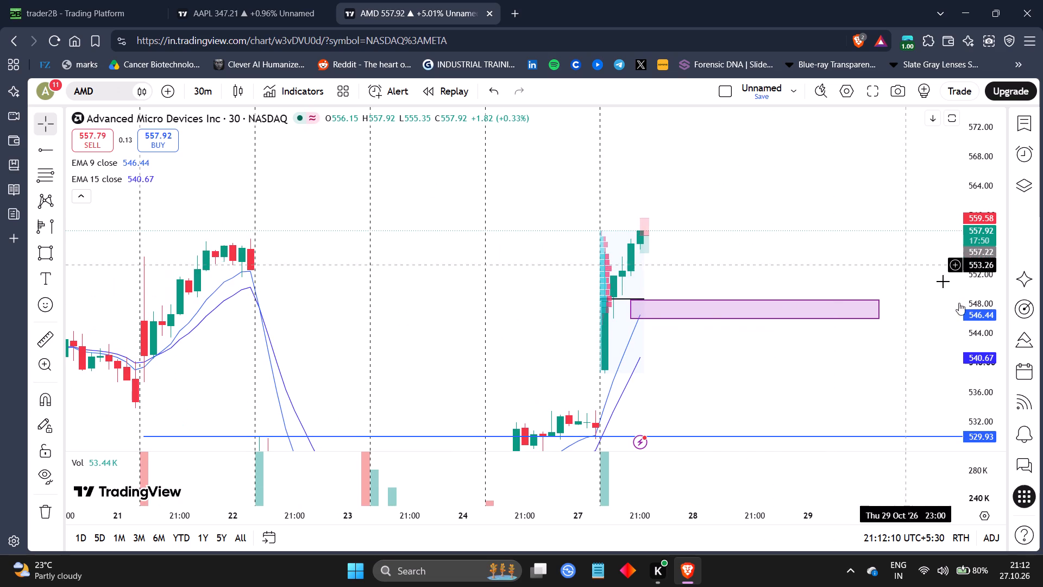
pyautogui.moveTo(810, 221); pyautogui.dragTo(736, 226)
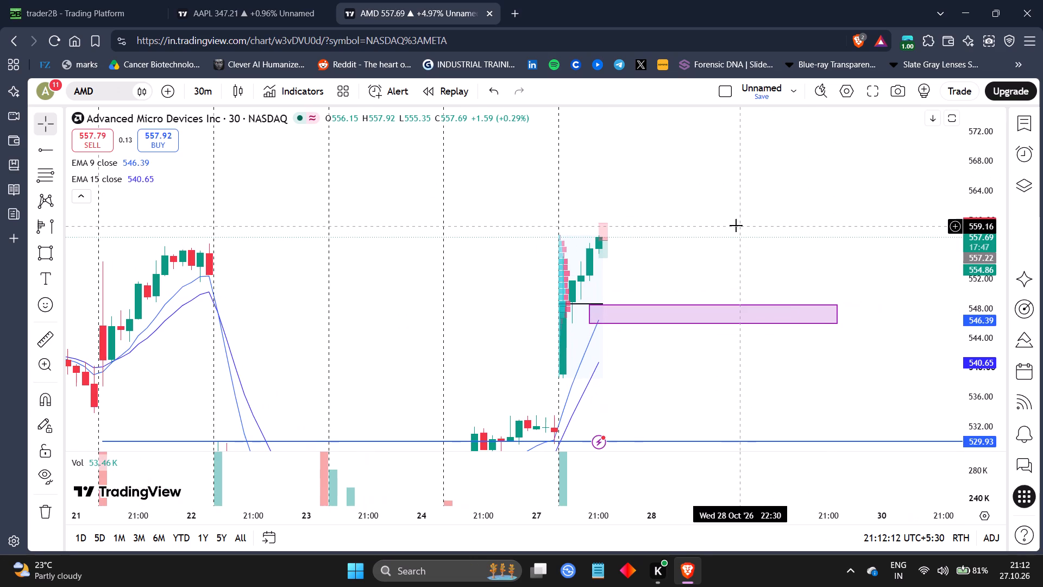
pyautogui.press('1')
pyautogui.press('Return')
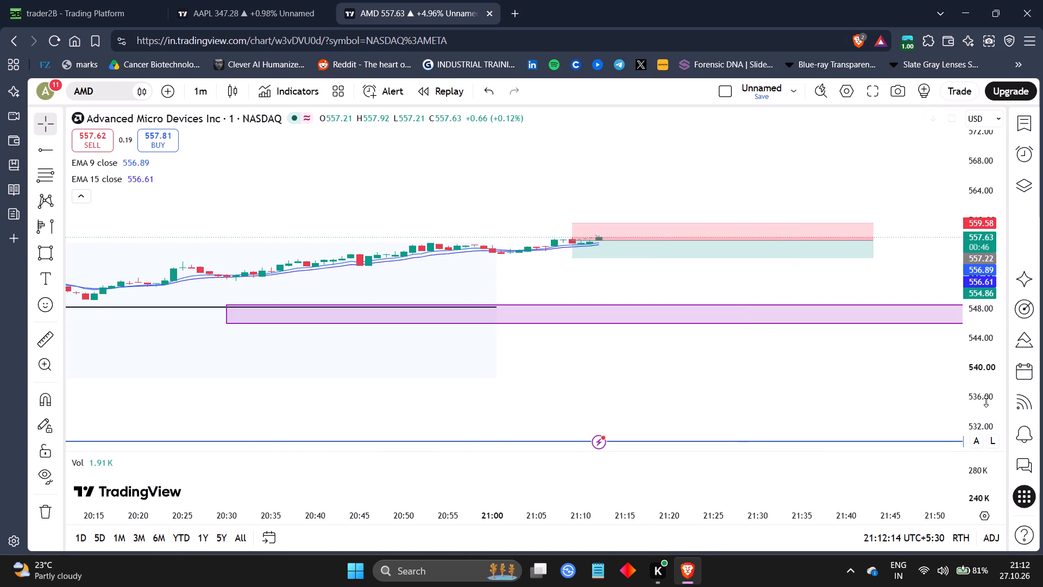
# Examine the latest 1-minute AMD candles against the short's stop and target zones, and check the open position's profit and loss in trader2B.
pyautogui.moveTo(986, 401); pyautogui.dragTo(885, 84)
pyautogui.moveTo(770, 307); pyautogui.dragTo(696, 414)
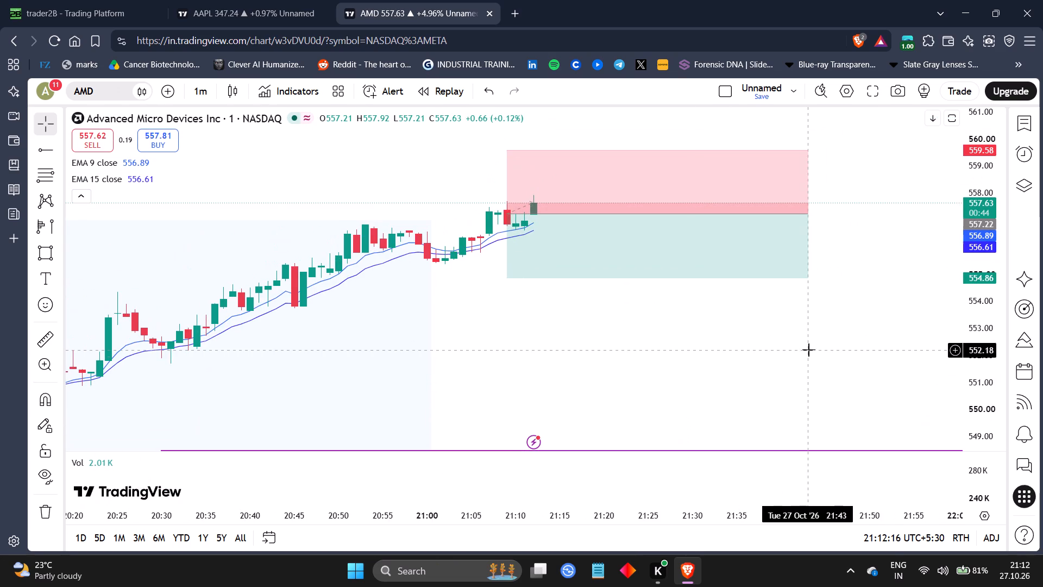
pyautogui.moveTo(809, 350); pyautogui.dragTo(791, 396)
pyautogui.moveTo(972, 379); pyautogui.dragTo(943, 160)
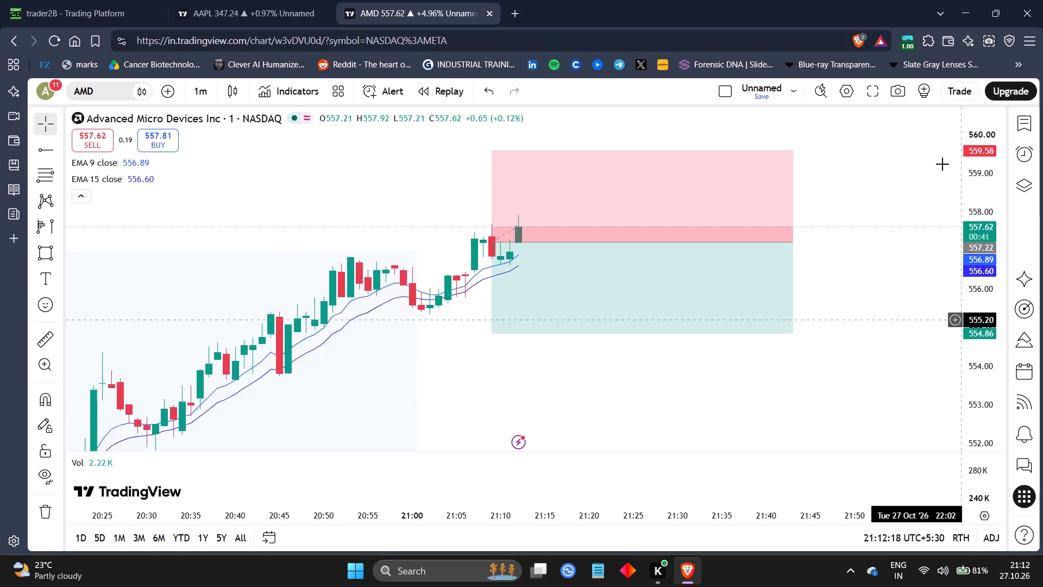
pyautogui.moveTo(943, 160); pyautogui.dragTo(951, 138)
pyautogui.moveTo(901, 211); pyautogui.dragTo(909, 324)
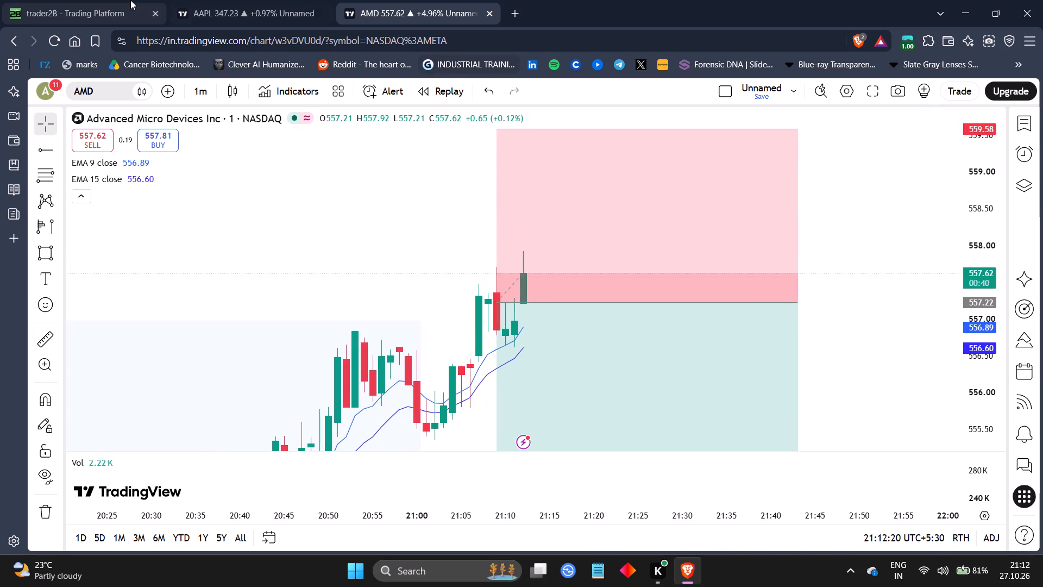
pyautogui.click(130, 0)
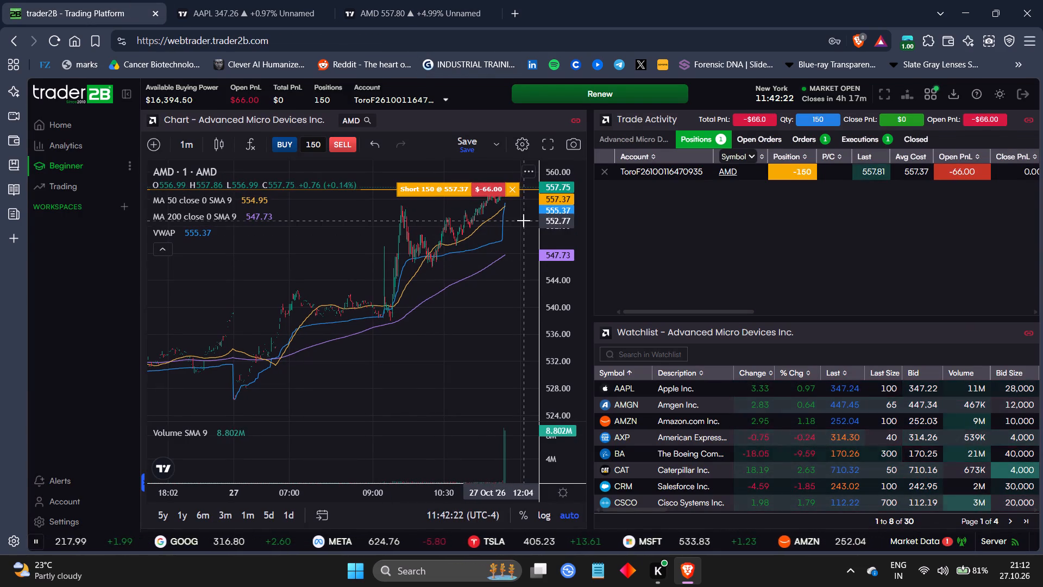
pyautogui.moveTo(551, 216); pyautogui.dragTo(560, 281)
pyautogui.moveTo(487, 270); pyautogui.dragTo(426, 299)
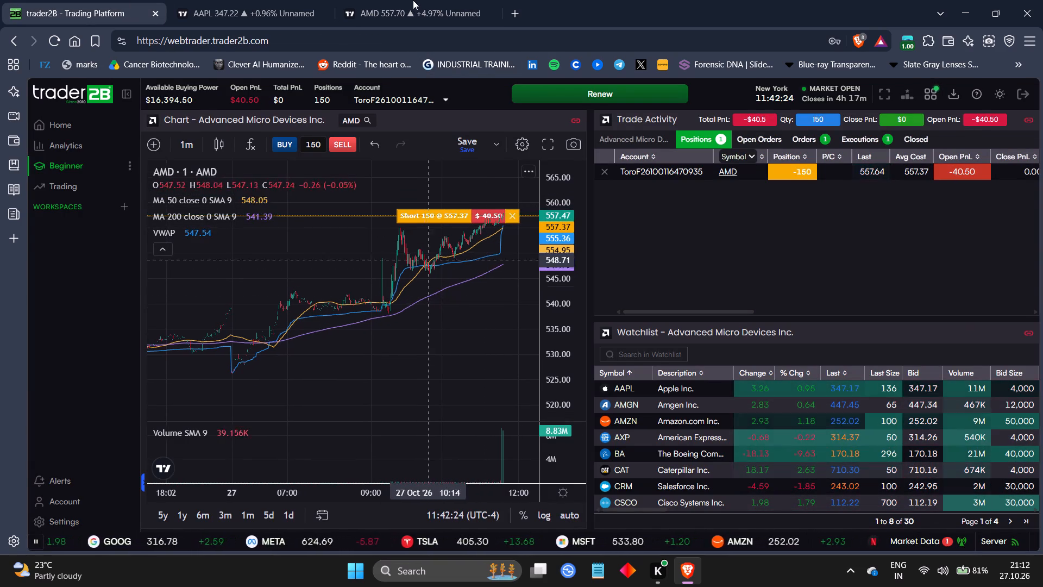
pyautogui.click(420, 0)
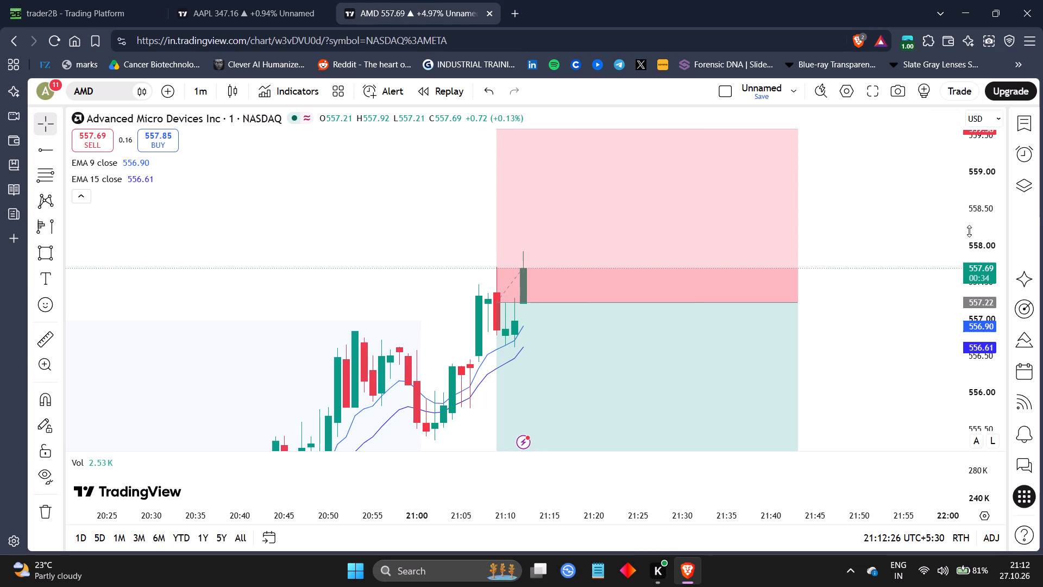
pyautogui.moveTo(970, 239); pyautogui.dragTo(978, 358)
pyautogui.moveTo(916, 352); pyautogui.dragTo(858, 281)
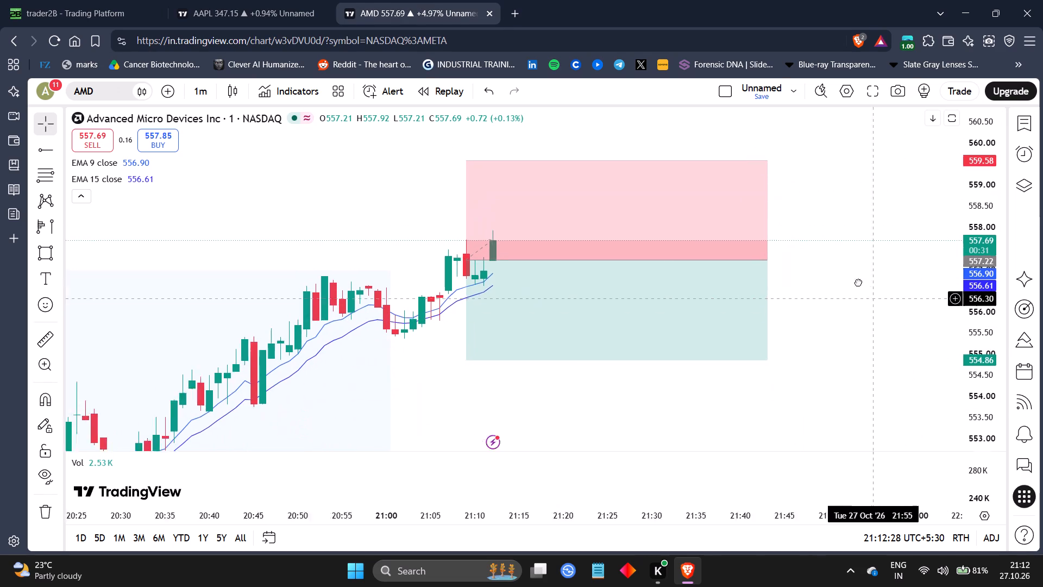
pyautogui.moveTo(858, 281); pyautogui.dragTo(855, 278)
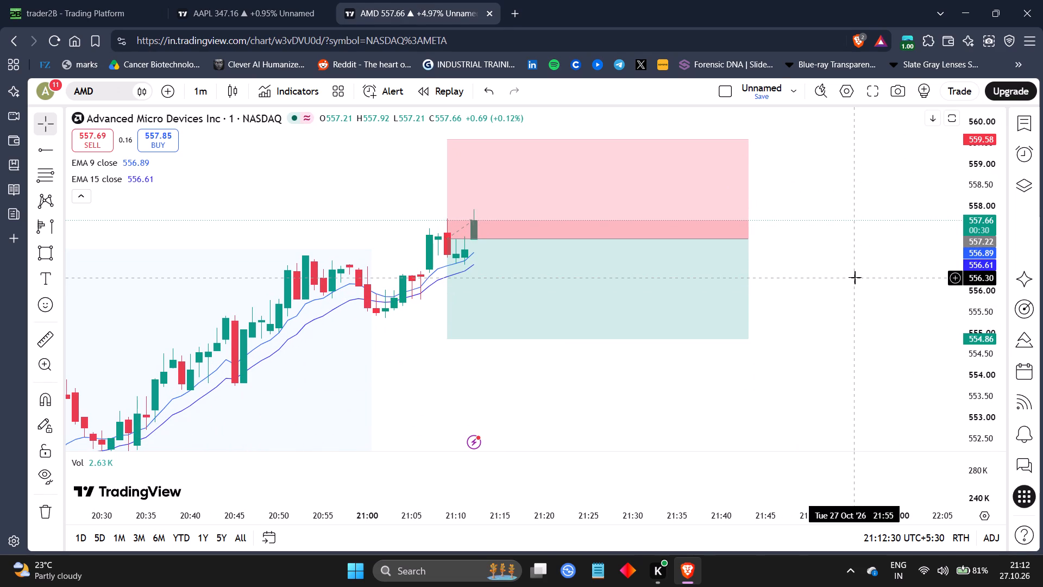
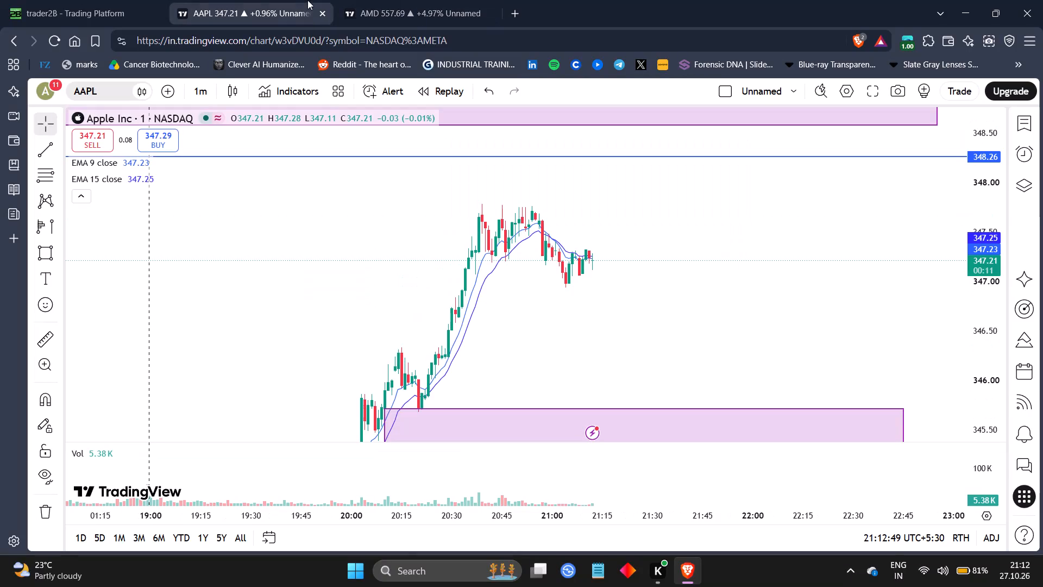
# Look over the 1-minute AAPL and AMD charts and check the open AMD short's profit and loss in trader2B.
pyautogui.moveTo(719, 324); pyautogui.dragTo(687, 283)
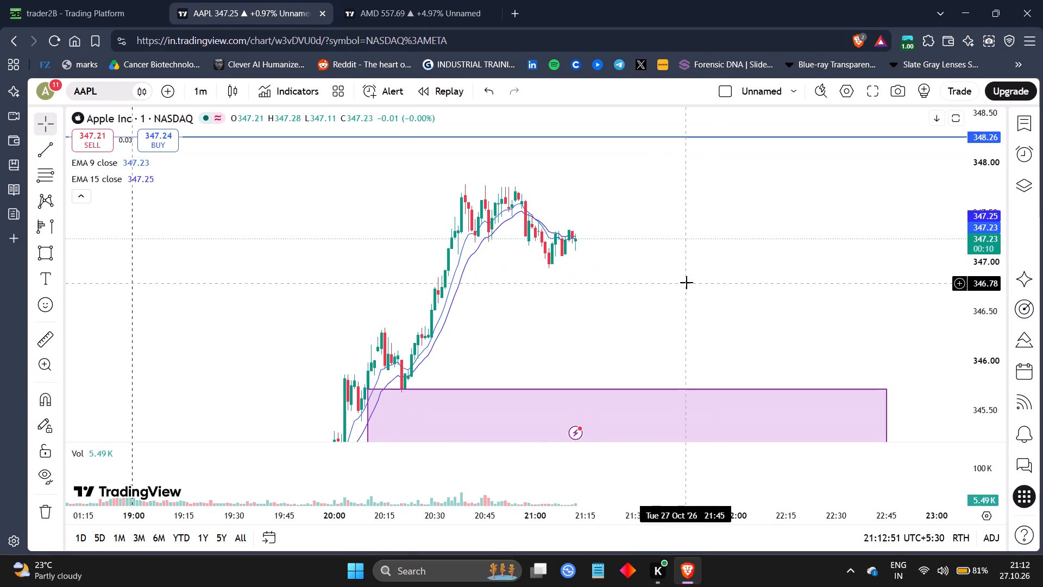
pyautogui.hscroll(-1, 343, 0)
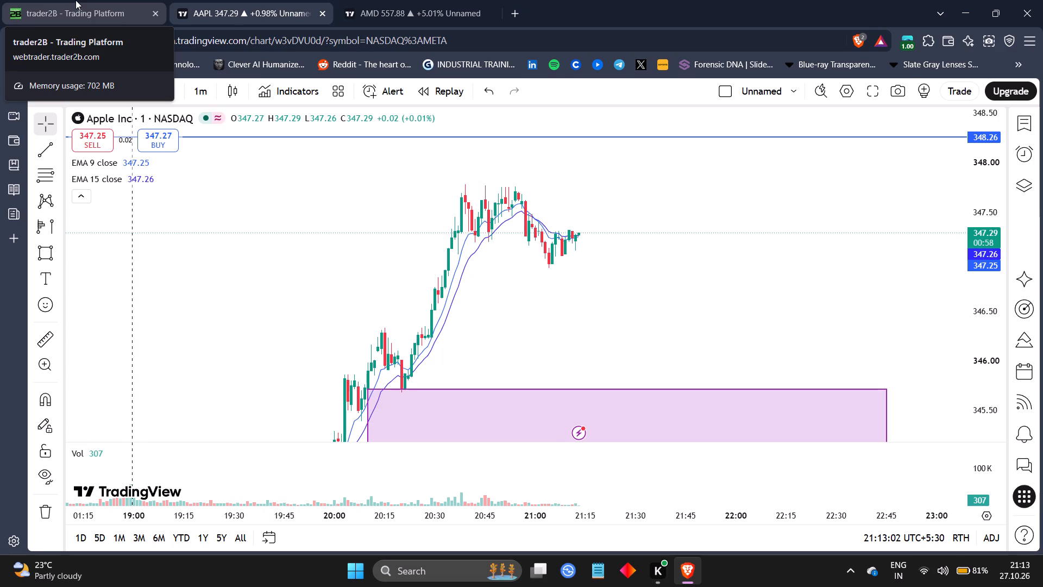
pyautogui.click(352, 0)
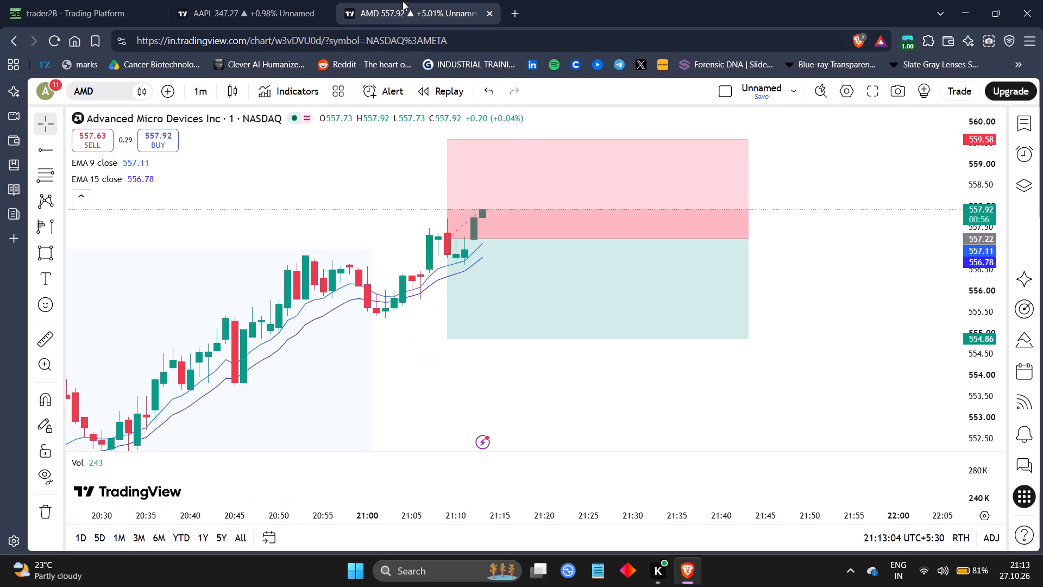
pyautogui.click(115, 0)
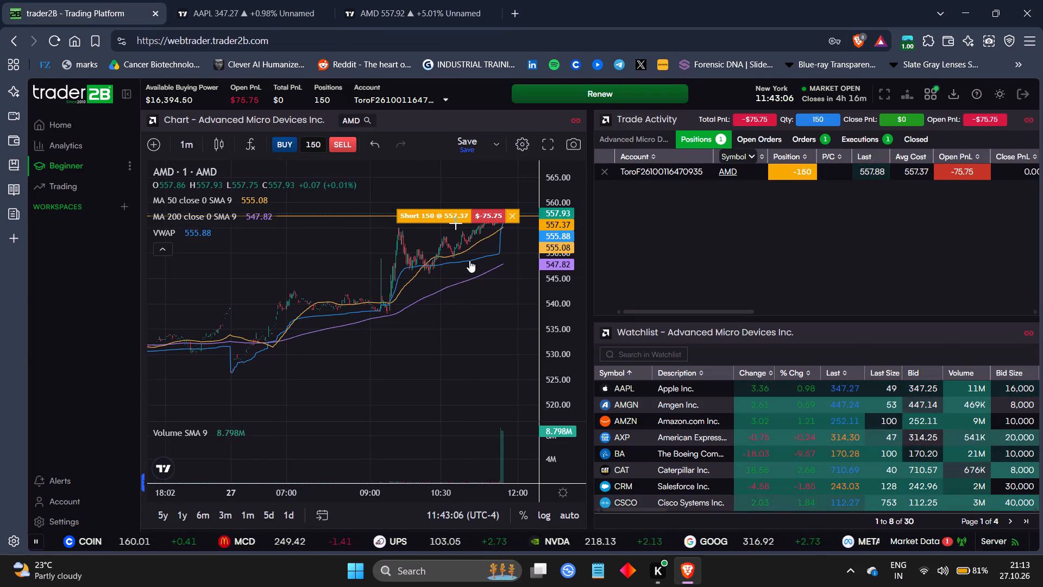
pyautogui.moveTo(469, 262); pyautogui.dragTo(382, 343)
pyautogui.moveTo(492, 288); pyautogui.dragTo(422, 327)
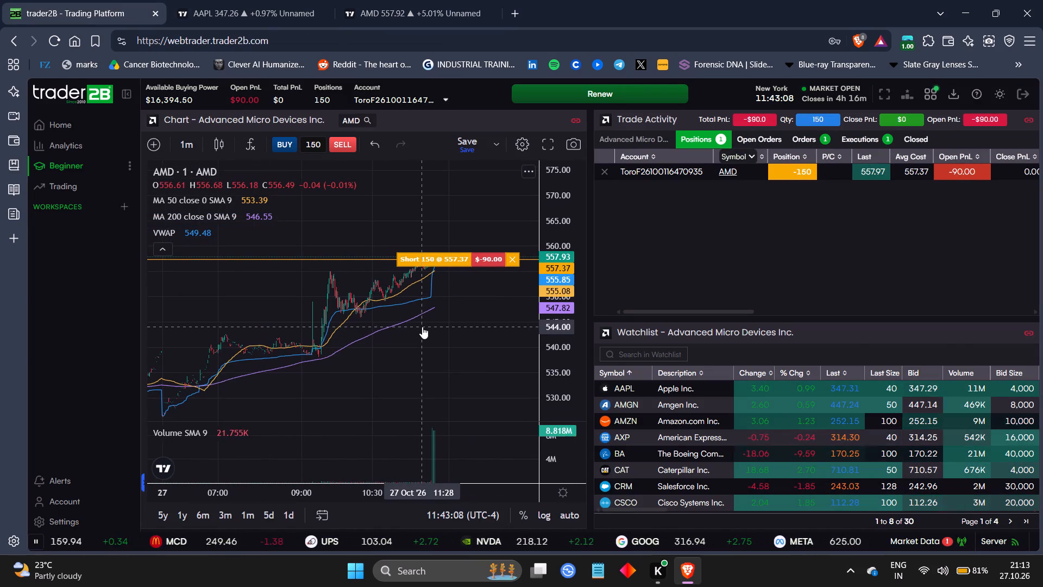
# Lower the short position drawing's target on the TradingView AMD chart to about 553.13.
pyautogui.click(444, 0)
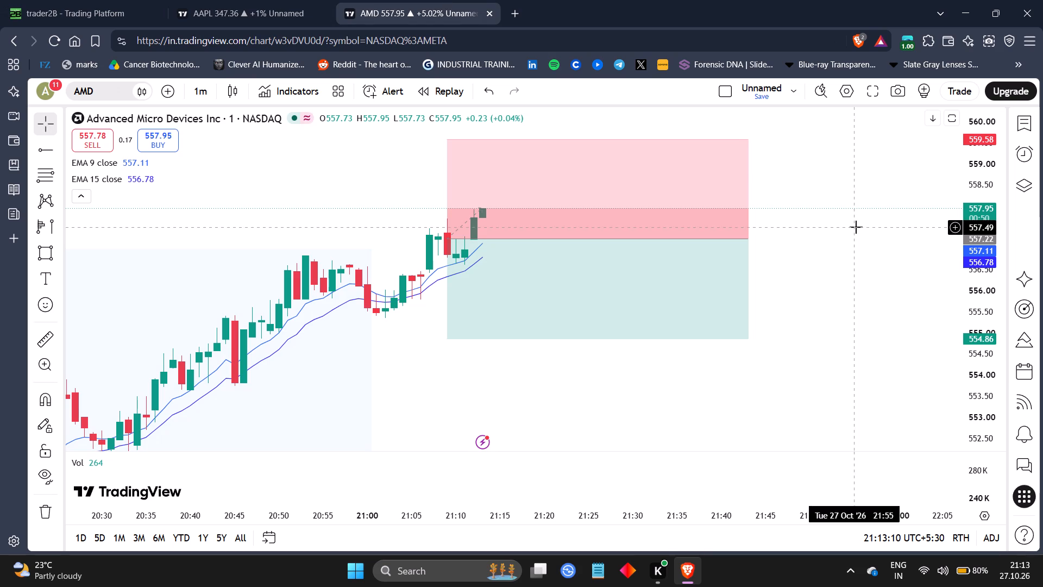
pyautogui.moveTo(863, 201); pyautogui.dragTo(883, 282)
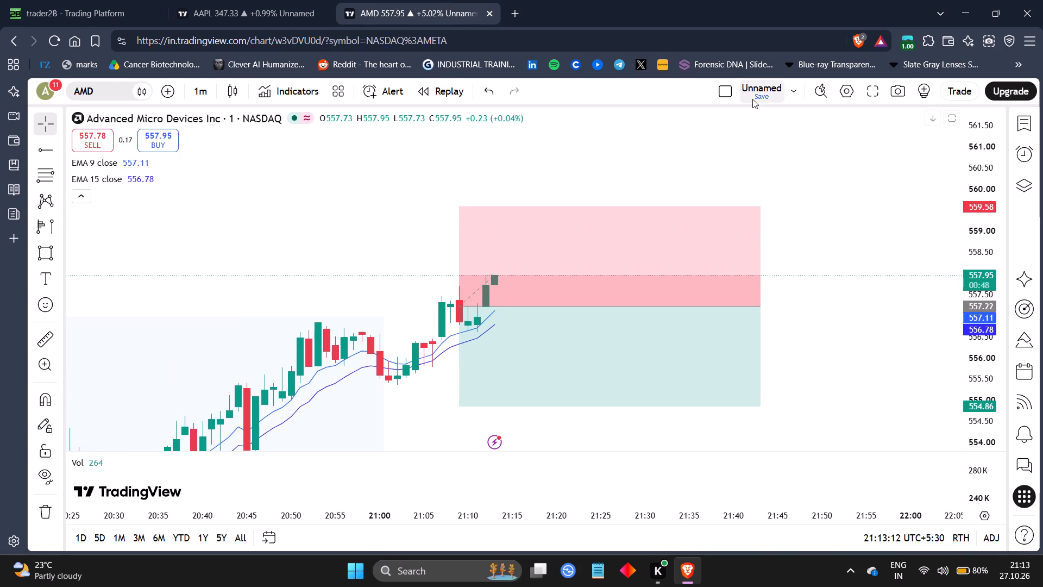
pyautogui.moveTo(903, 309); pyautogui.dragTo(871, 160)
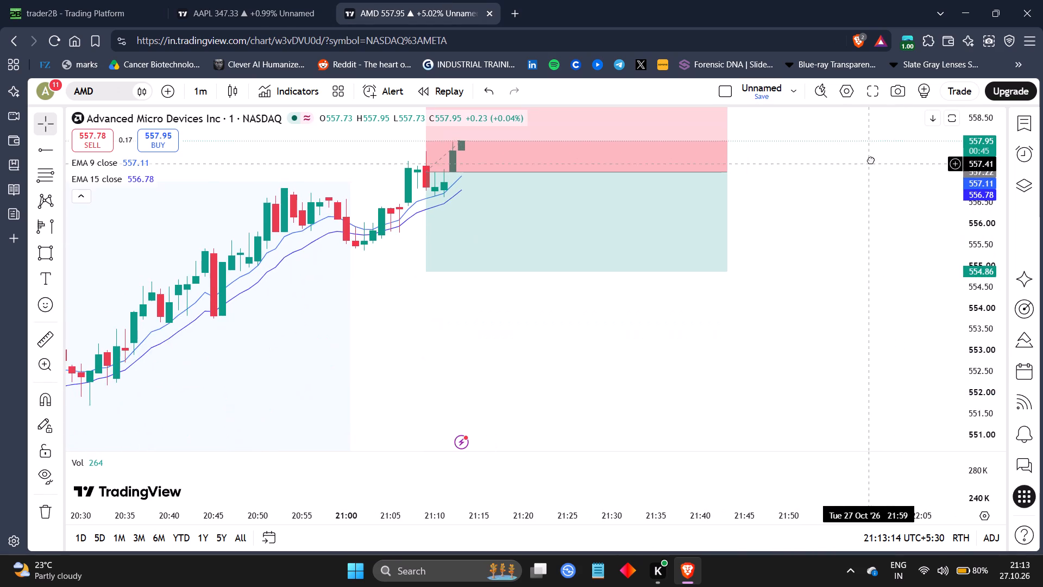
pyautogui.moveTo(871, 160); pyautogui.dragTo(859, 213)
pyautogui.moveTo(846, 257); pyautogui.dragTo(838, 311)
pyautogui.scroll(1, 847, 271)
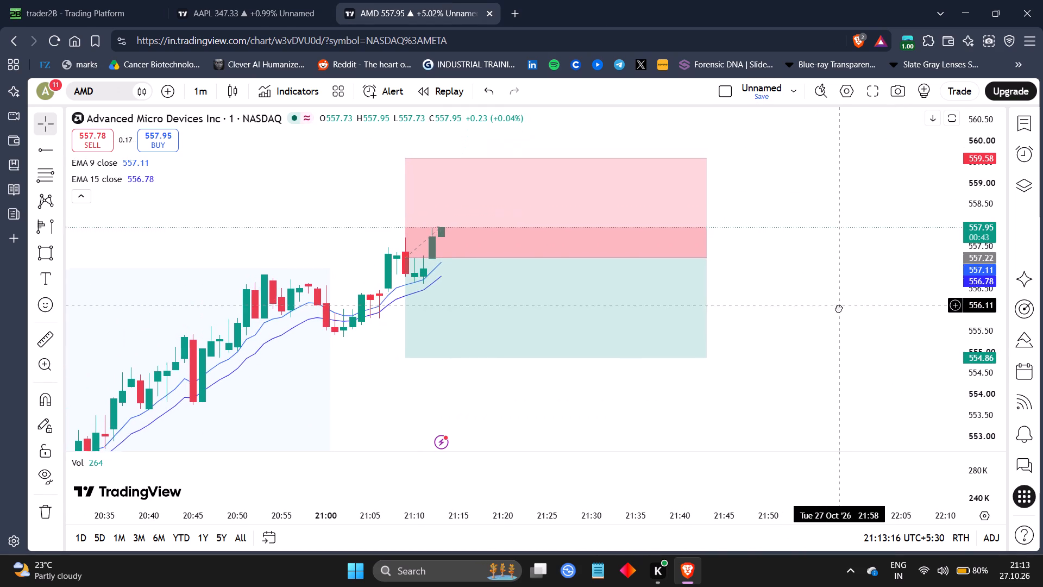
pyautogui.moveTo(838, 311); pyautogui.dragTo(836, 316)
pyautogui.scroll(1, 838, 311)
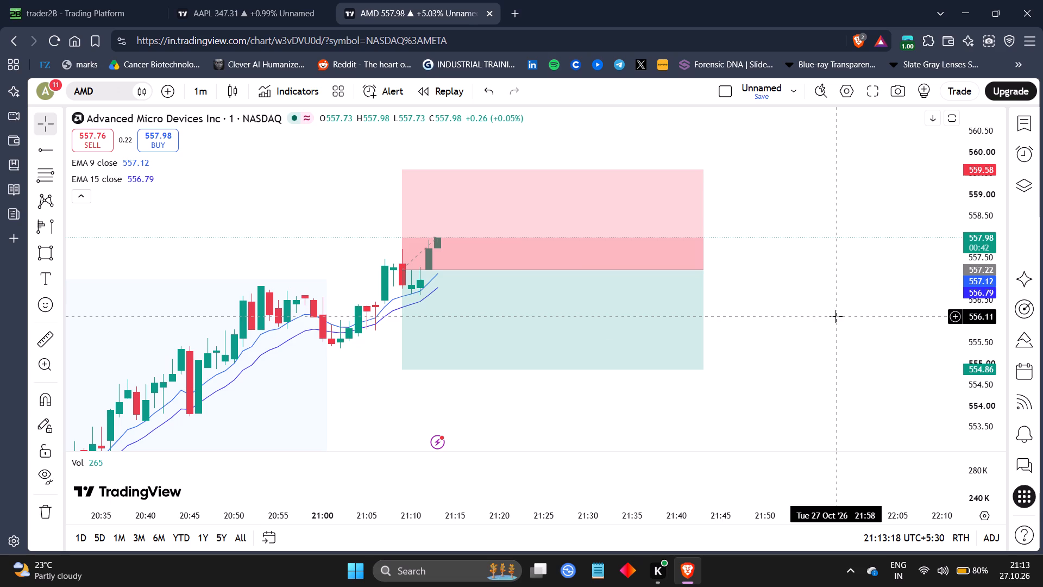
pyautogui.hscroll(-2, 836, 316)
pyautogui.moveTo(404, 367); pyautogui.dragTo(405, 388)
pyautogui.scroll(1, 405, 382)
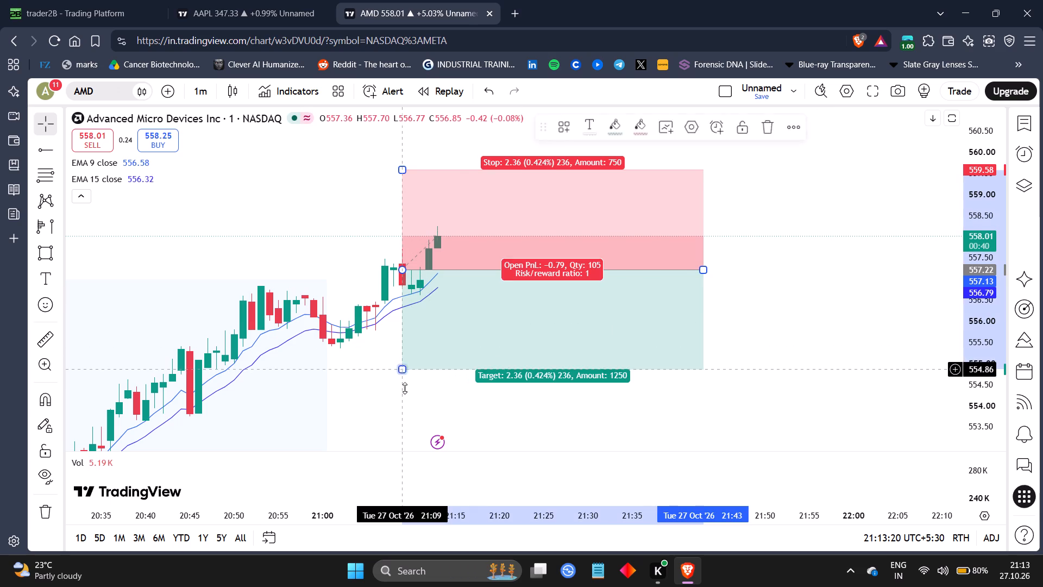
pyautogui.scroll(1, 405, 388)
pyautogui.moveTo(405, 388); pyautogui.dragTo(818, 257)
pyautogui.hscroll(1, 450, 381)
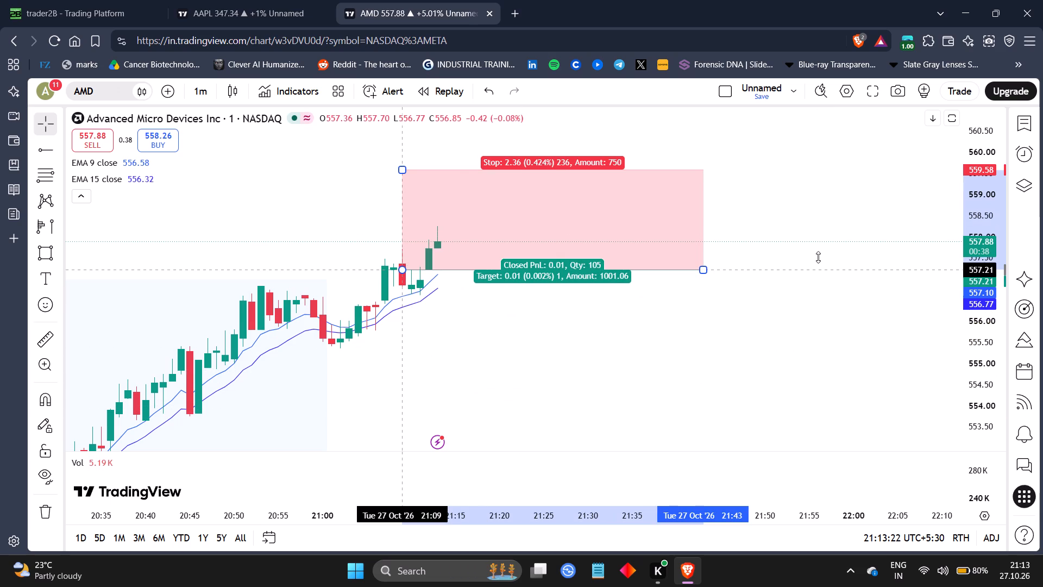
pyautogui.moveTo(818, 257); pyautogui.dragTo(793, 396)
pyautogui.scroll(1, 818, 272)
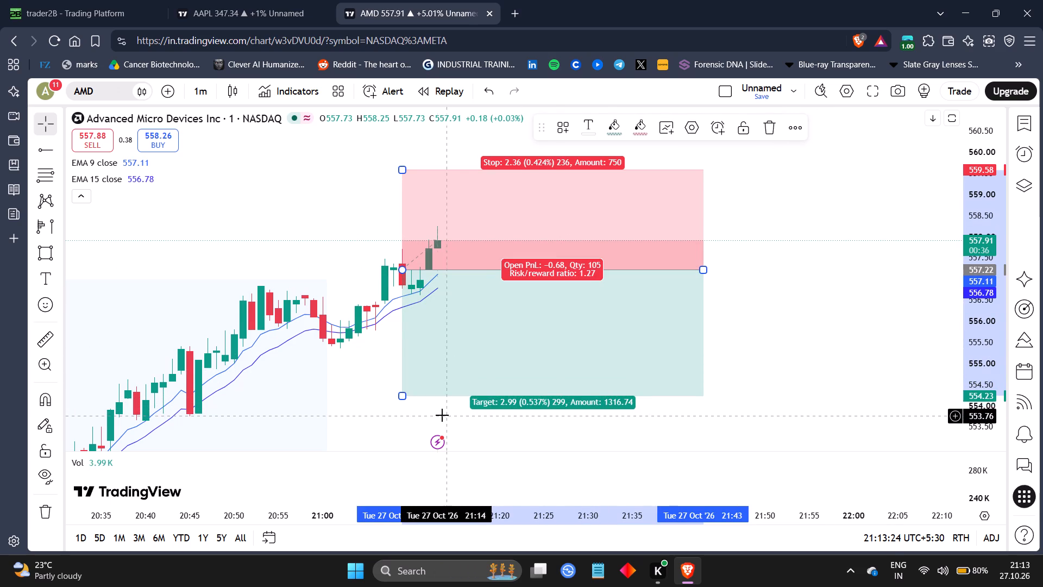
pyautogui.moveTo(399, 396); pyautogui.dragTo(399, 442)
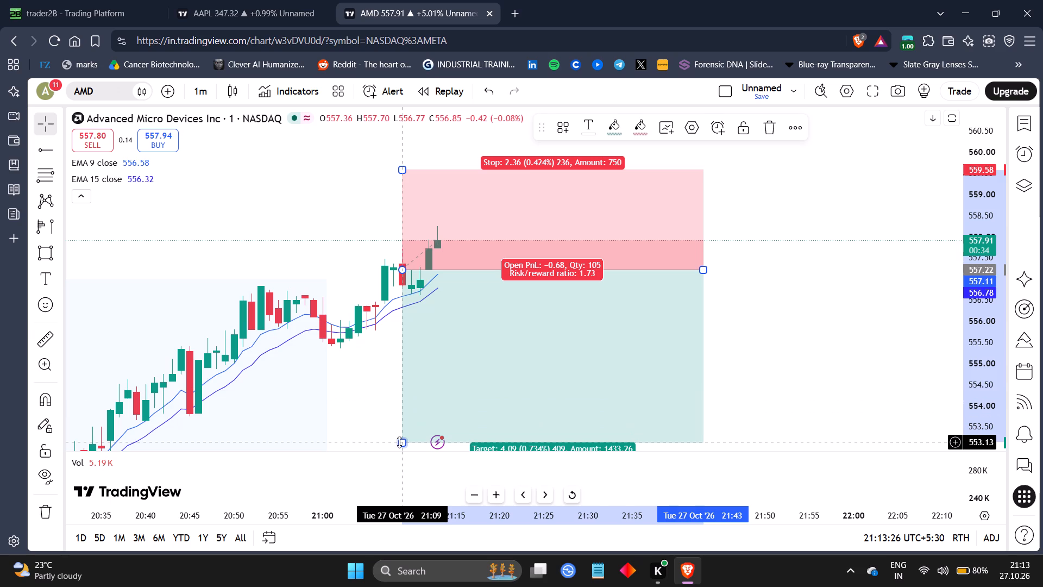
# Lower the short position drawing's target to about 549.33, just above the purple rectangle zone.
pyautogui.moveTo(743, 360); pyautogui.dragTo(765, 261)
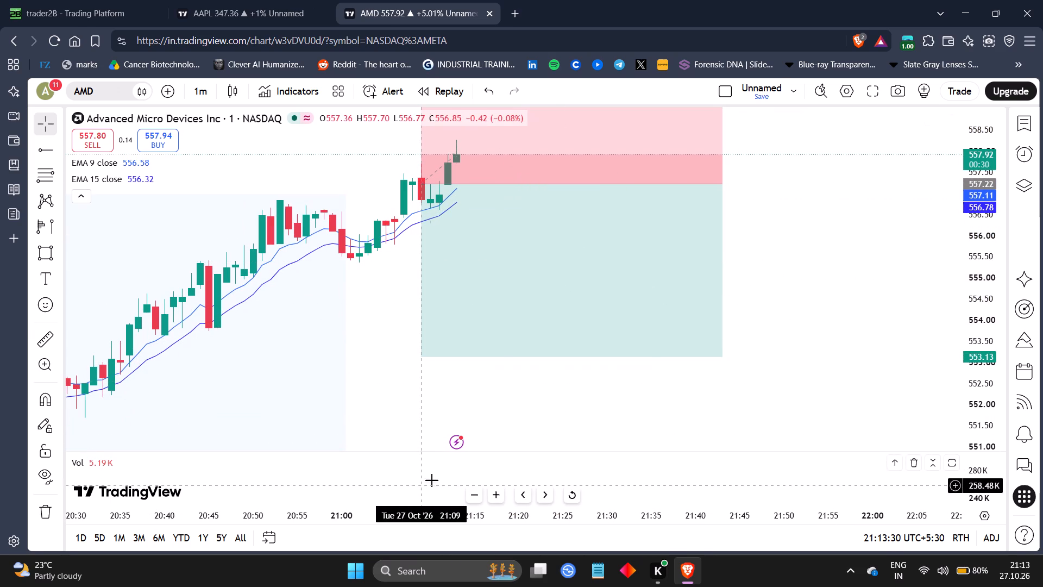
pyautogui.moveTo(455, 516); pyautogui.dragTo(729, 521)
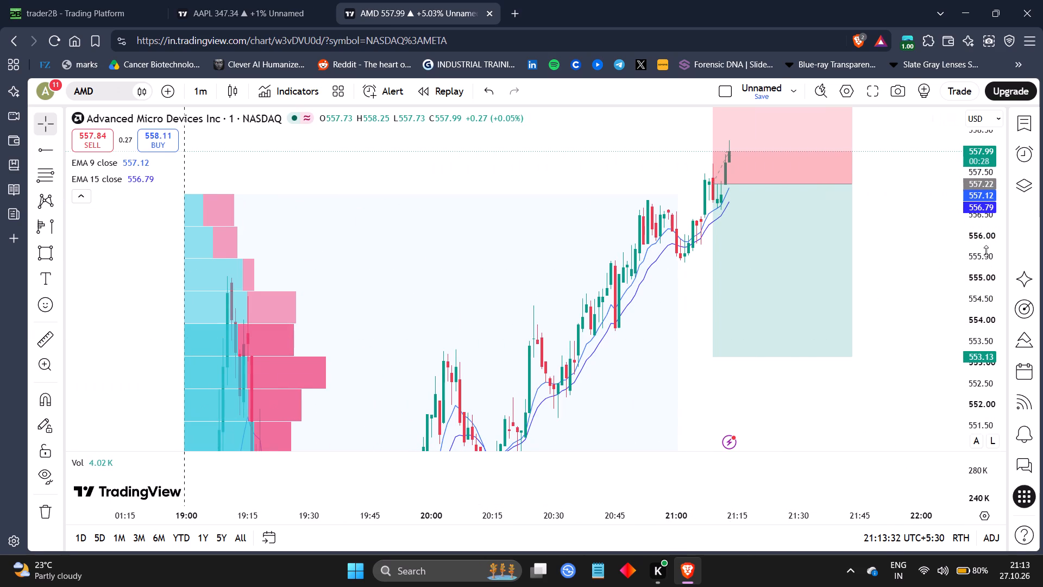
pyautogui.moveTo(986, 251); pyautogui.dragTo(998, 416)
pyautogui.moveTo(710, 309); pyautogui.dragTo(711, 316)
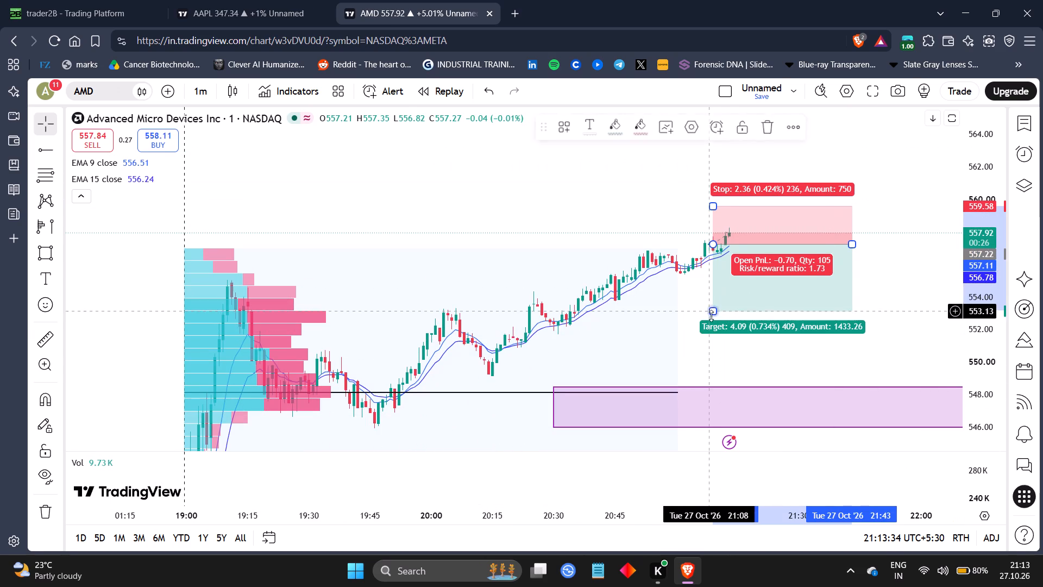
pyautogui.moveTo(711, 316); pyautogui.dragTo(708, 373)
pyautogui.moveTo(894, 290); pyautogui.dragTo(803, 337)
pyautogui.moveTo(878, 325); pyautogui.dragTo(859, 340)
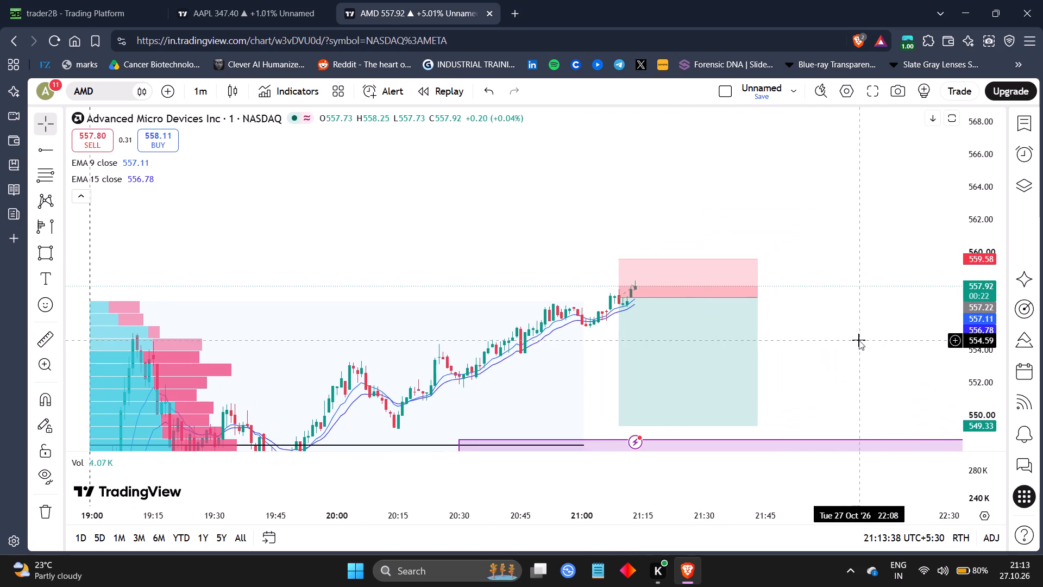
# Extend the short position drawing's end time to 21:55 on 27 October.
pyautogui.moveTo(973, 360); pyautogui.dragTo(902, 171)
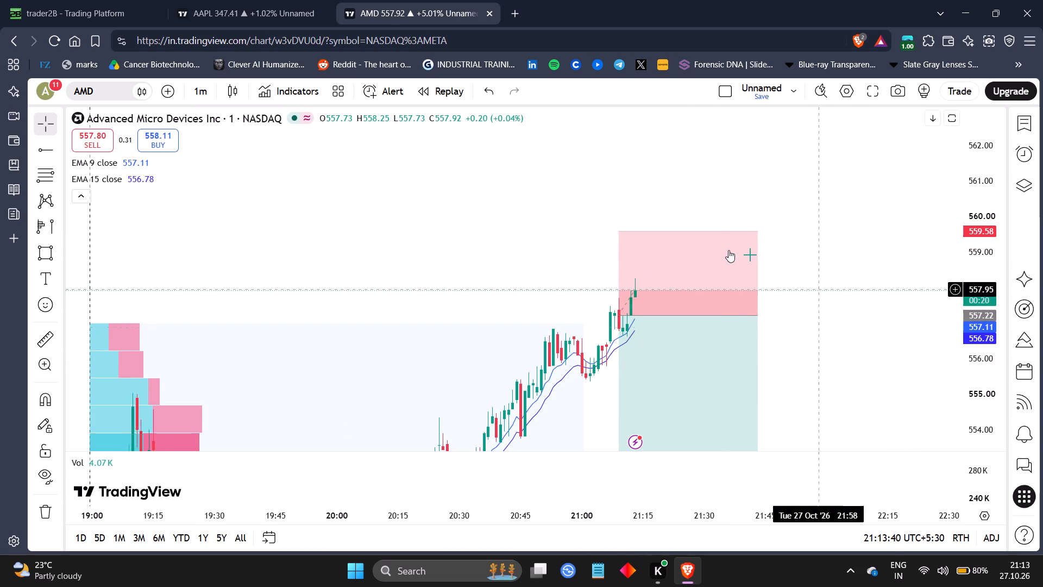
pyautogui.moveTo(759, 317); pyautogui.dragTo(806, 324)
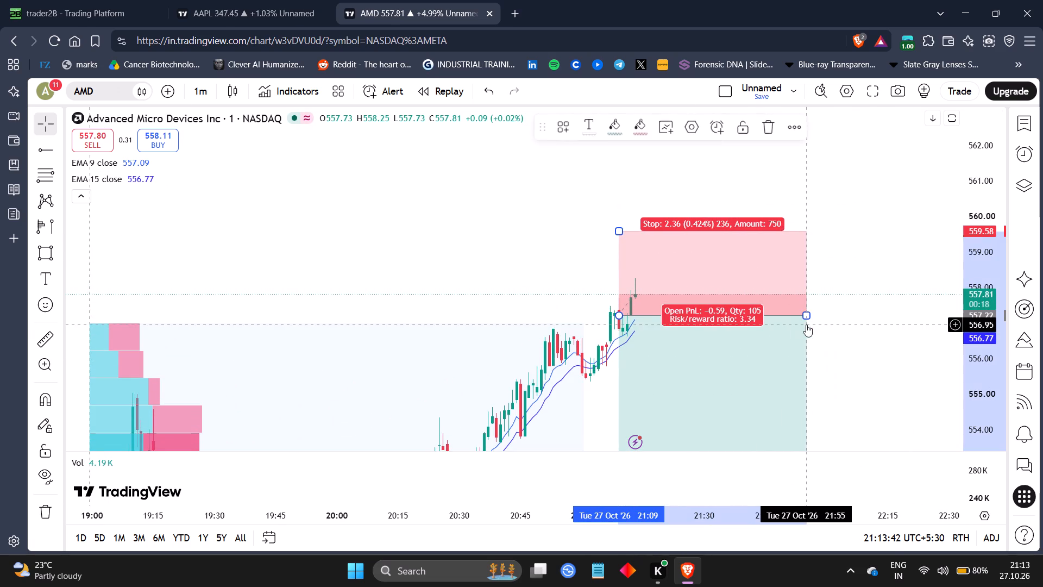
# Set the AMD chart to the 5-minute interval and re-anchor the fixed range volume profile from the 19:00 to the 21:10 candle on 27 October.
pyautogui.moveTo(862, 330); pyautogui.dragTo(789, 315)
pyautogui.press('5')
pyautogui.press('Return')
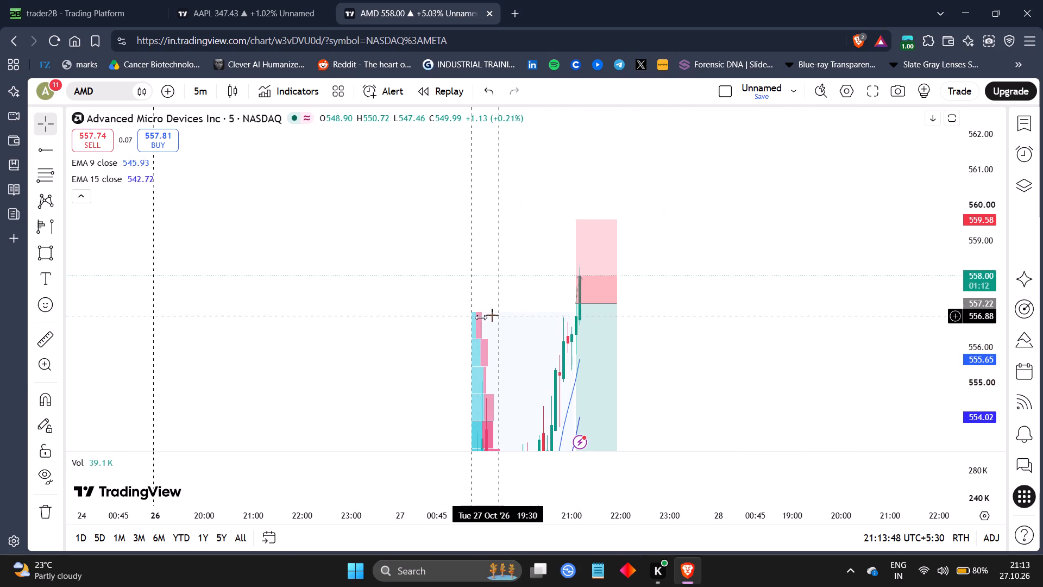
pyautogui.moveTo(473, 311); pyautogui.dragTo(579, 268)
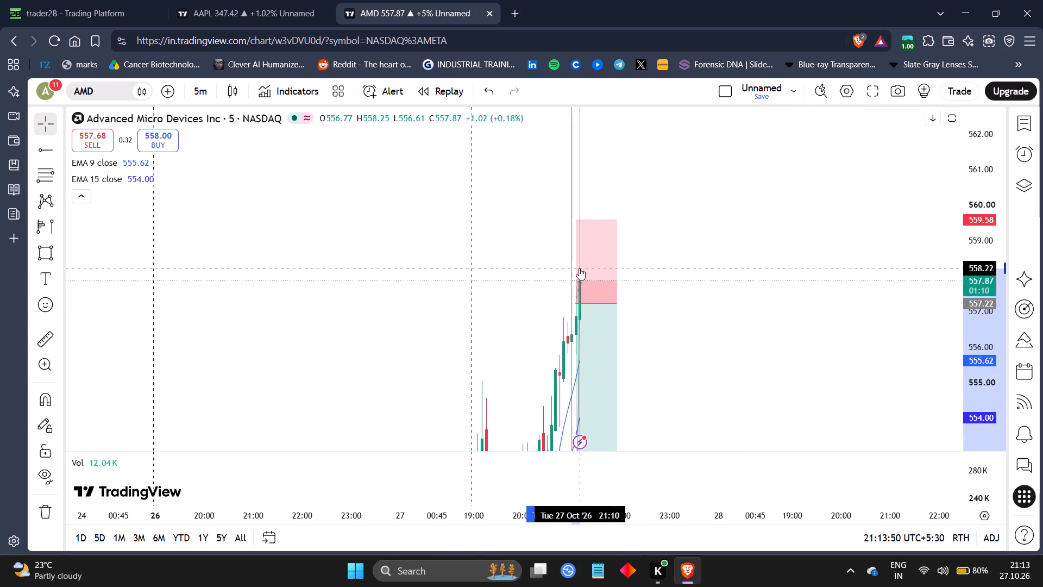
pyautogui.moveTo(723, 329); pyautogui.dragTo(688, 178)
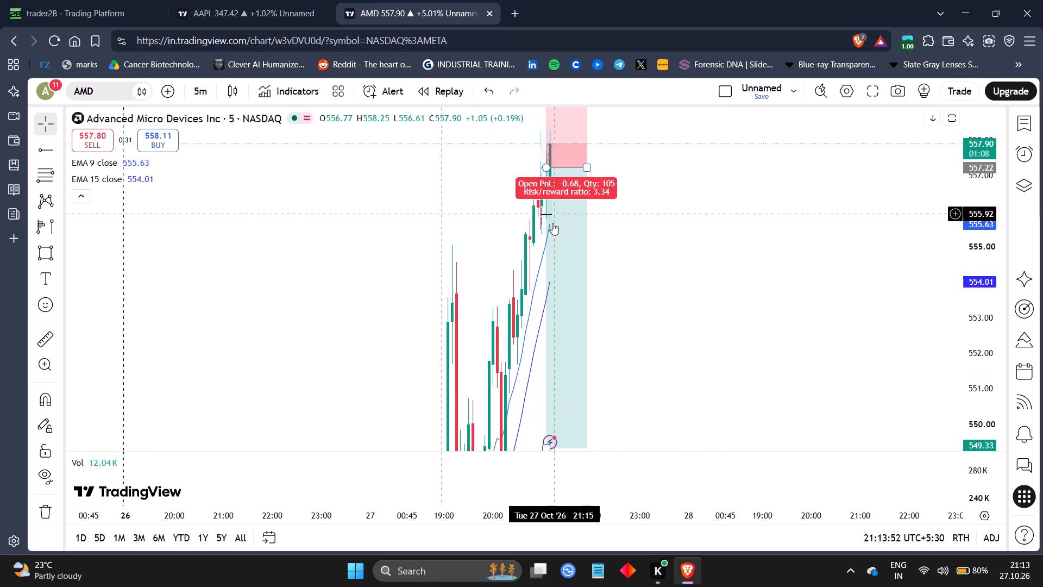
pyautogui.click(541, 230)
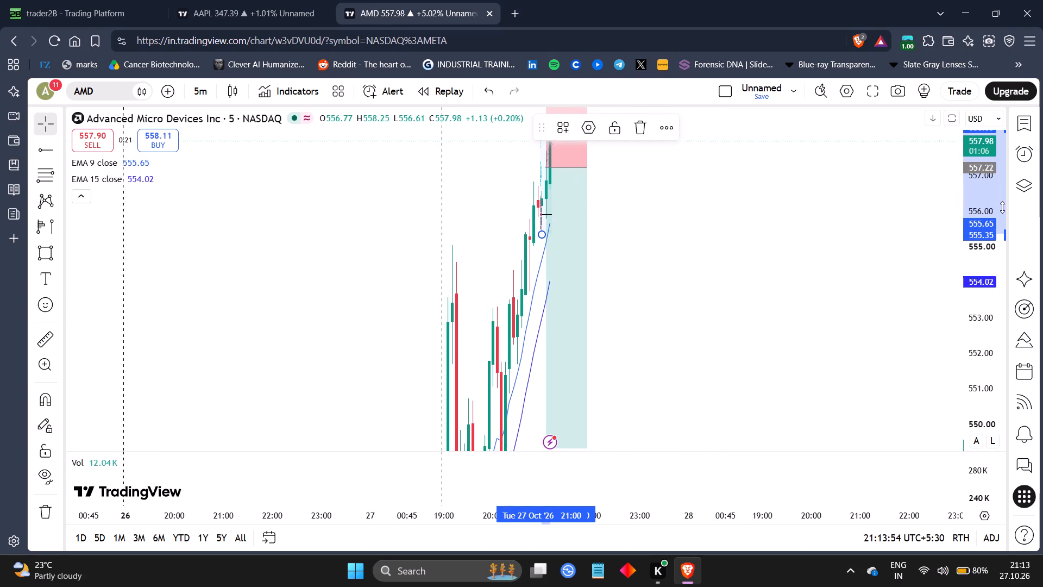
pyautogui.moveTo(976, 190); pyautogui.dragTo(1009, 441)
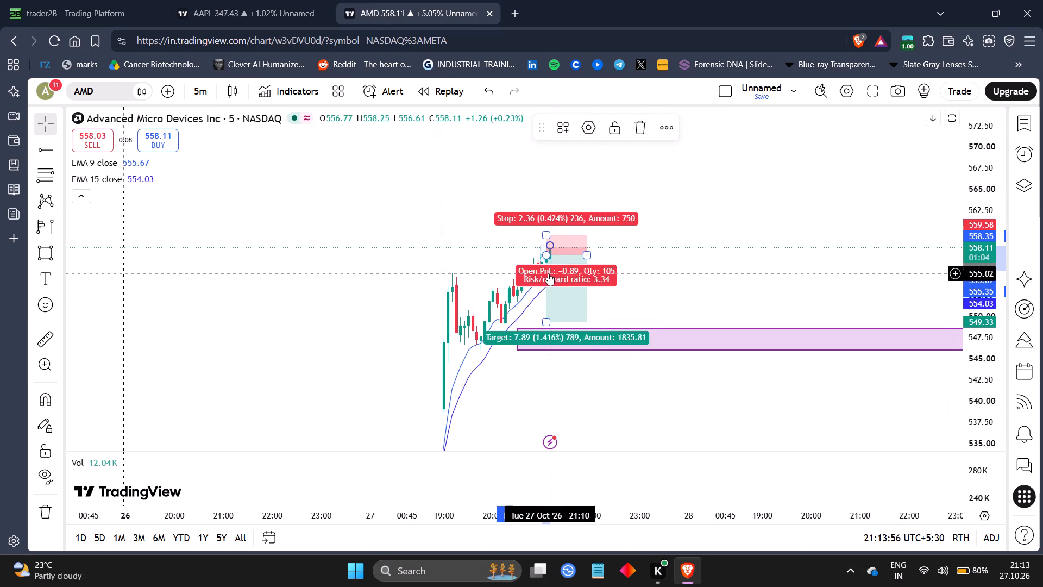
pyautogui.moveTo(539, 273); pyautogui.dragTo(443, 410)
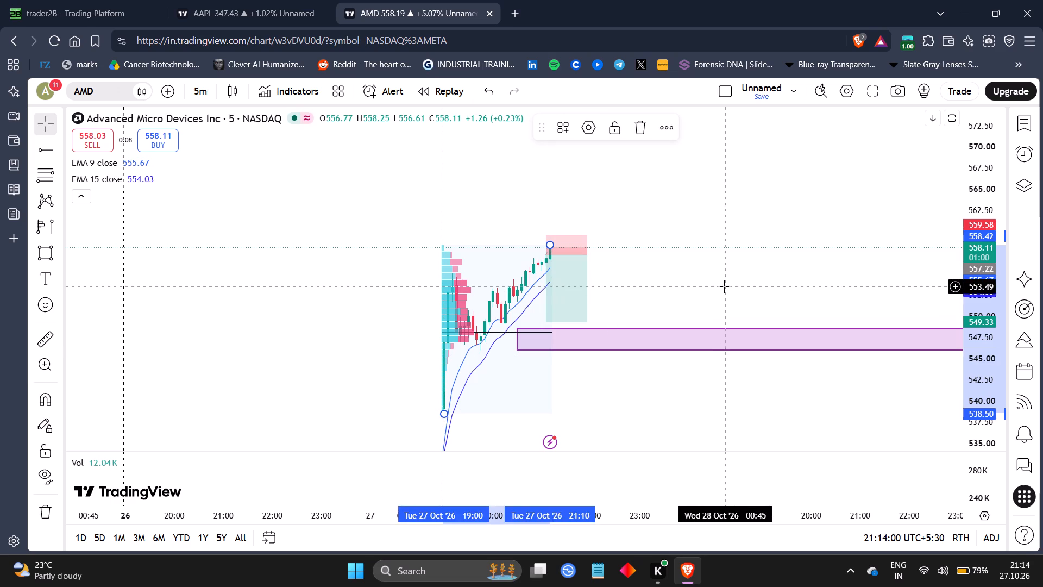
# Examine the 5-minute AMD candles against the short's stop and target zones, the volume profile and the rectangle zone.
pyautogui.moveTo(724, 286); pyautogui.dragTo(750, 297)
pyautogui.moveTo(750, 297); pyautogui.dragTo(745, 319)
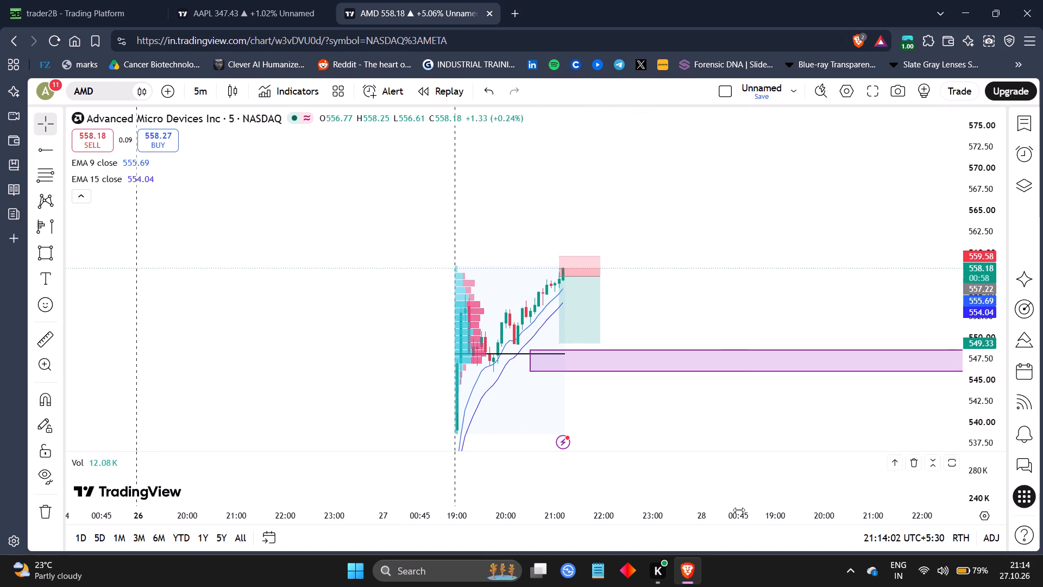
pyautogui.moveTo(739, 510); pyautogui.dragTo(370, 490)
pyautogui.moveTo(403, 233); pyautogui.dragTo(883, 257)
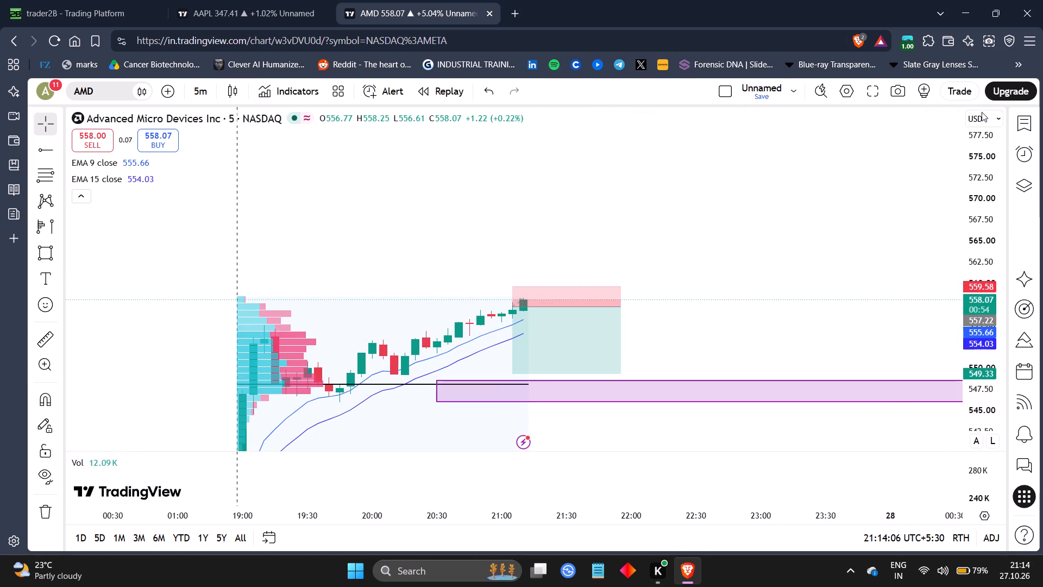
pyautogui.moveTo(981, 284); pyautogui.dragTo(964, 0)
pyautogui.moveTo(854, 334); pyautogui.dragTo(845, 296)
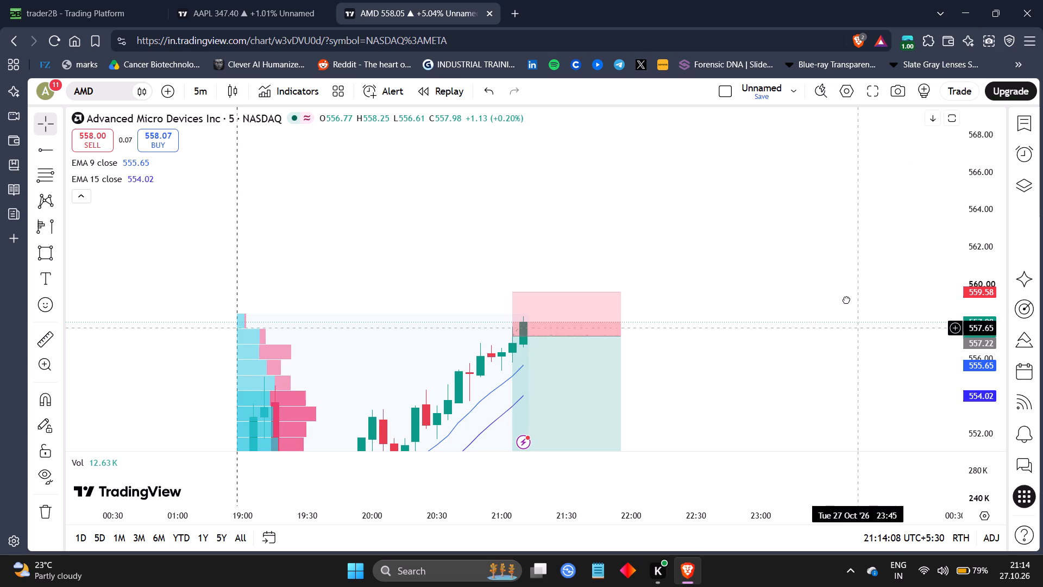
pyautogui.moveTo(845, 296); pyautogui.dragTo(834, 293)
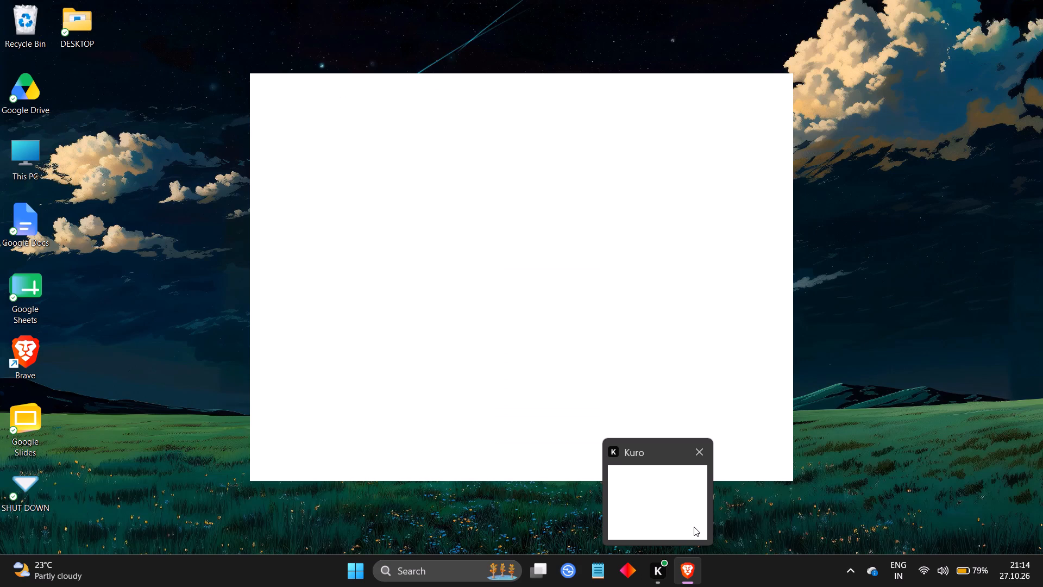
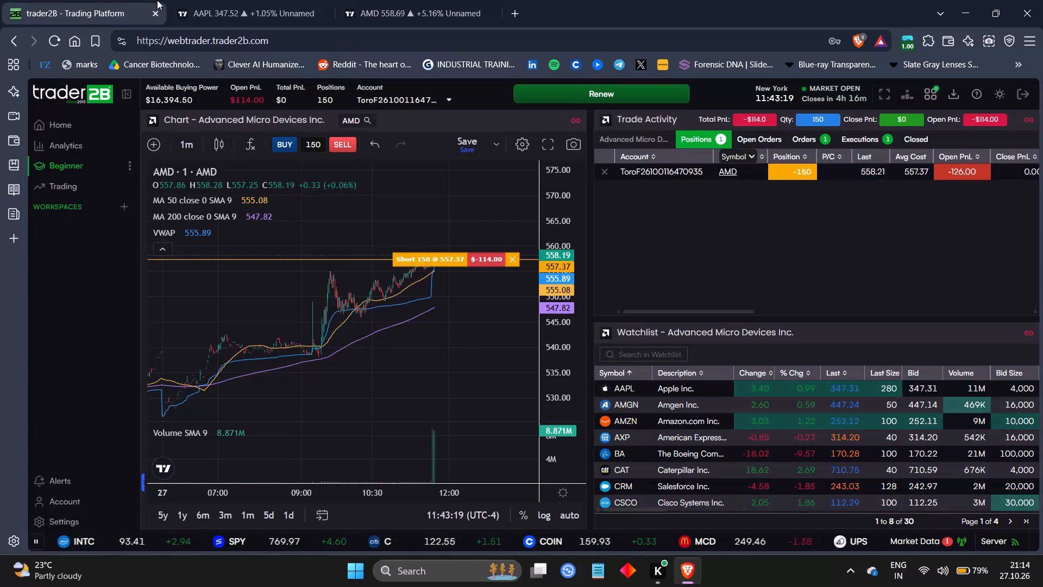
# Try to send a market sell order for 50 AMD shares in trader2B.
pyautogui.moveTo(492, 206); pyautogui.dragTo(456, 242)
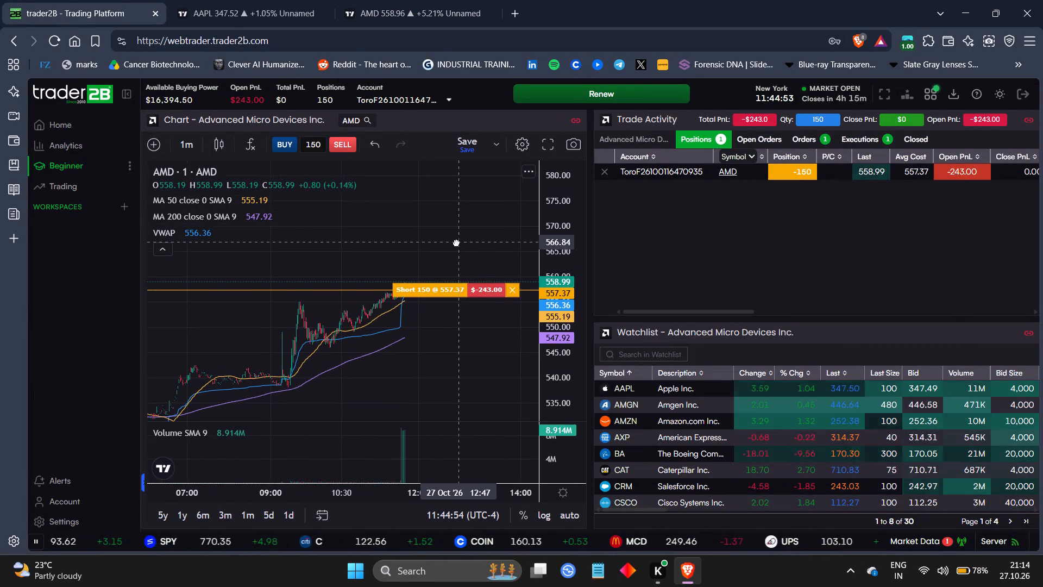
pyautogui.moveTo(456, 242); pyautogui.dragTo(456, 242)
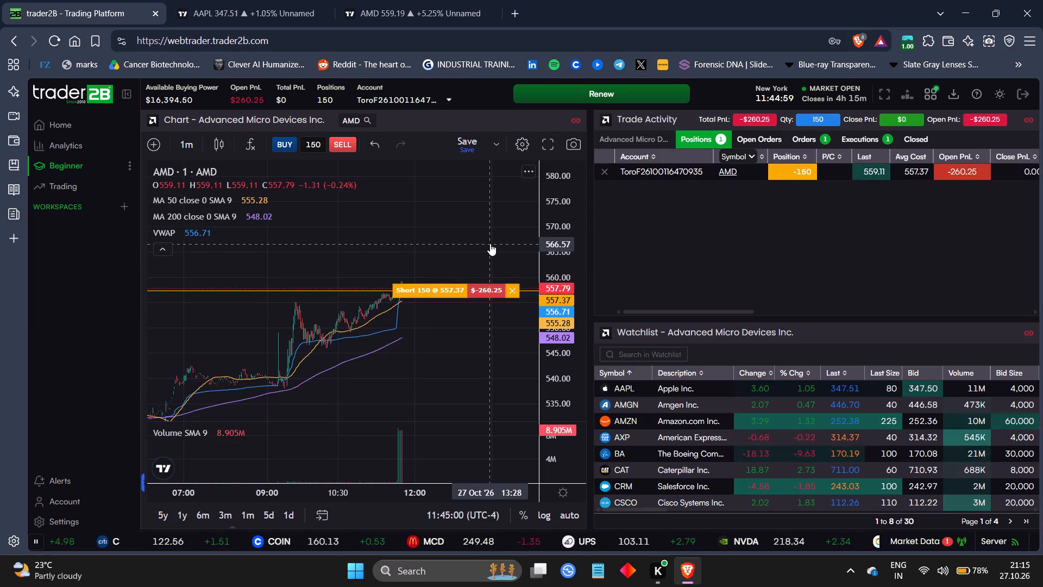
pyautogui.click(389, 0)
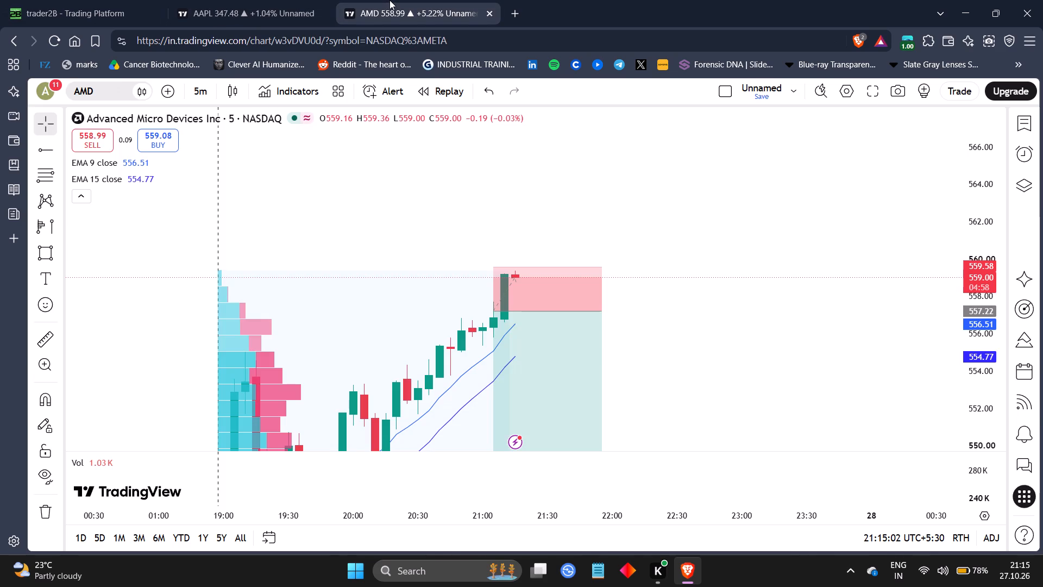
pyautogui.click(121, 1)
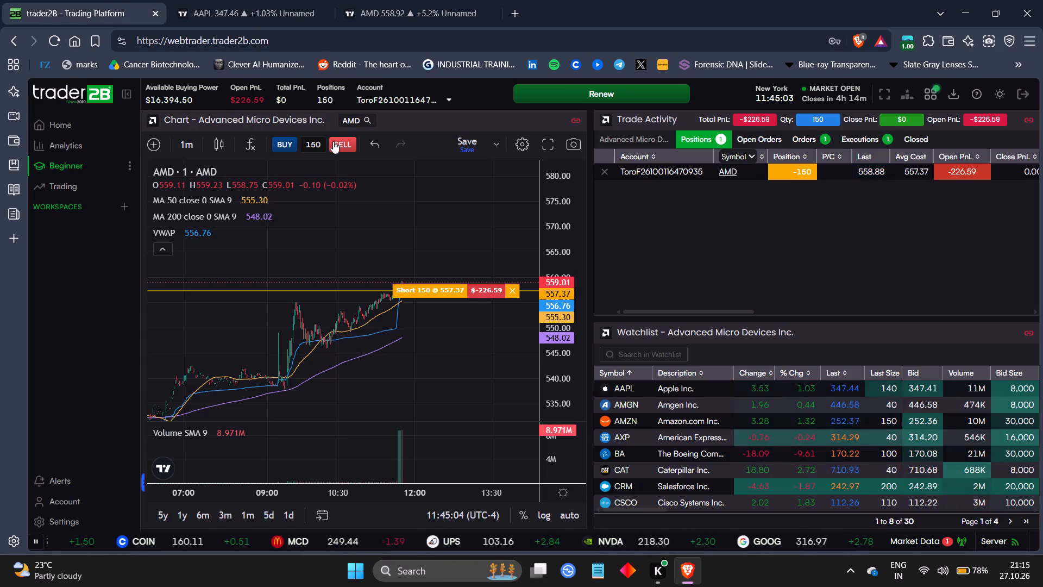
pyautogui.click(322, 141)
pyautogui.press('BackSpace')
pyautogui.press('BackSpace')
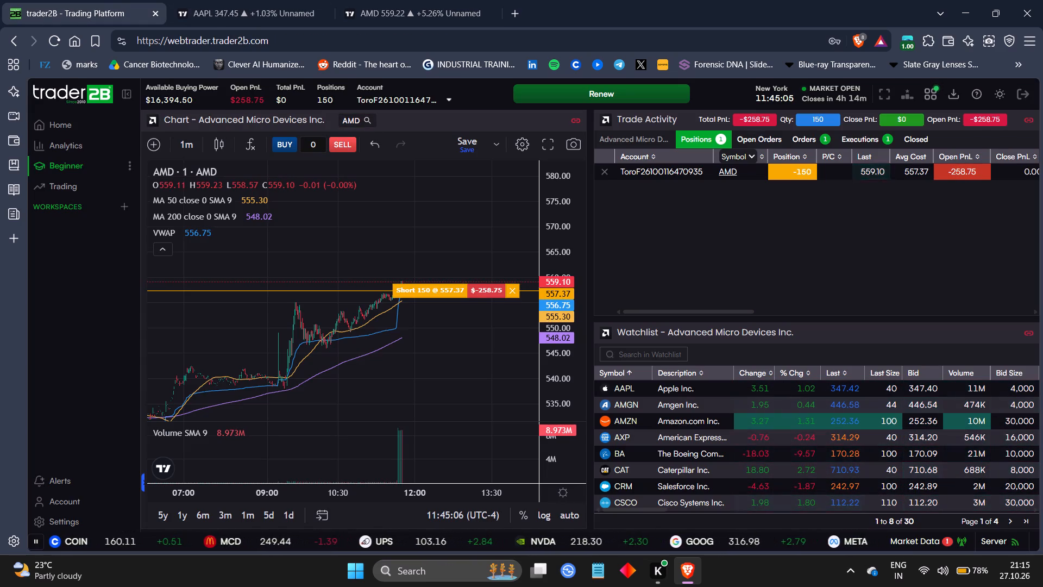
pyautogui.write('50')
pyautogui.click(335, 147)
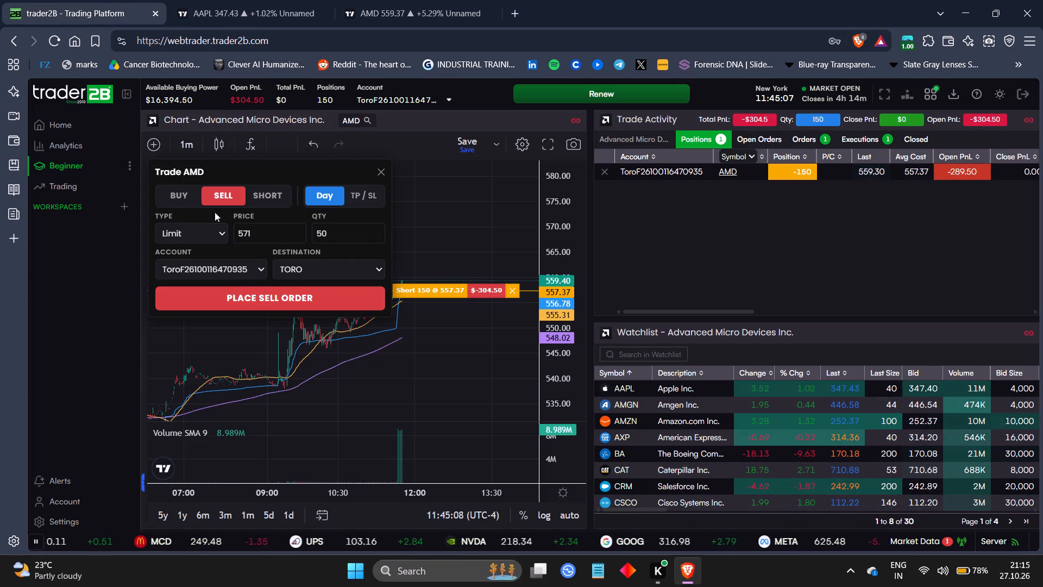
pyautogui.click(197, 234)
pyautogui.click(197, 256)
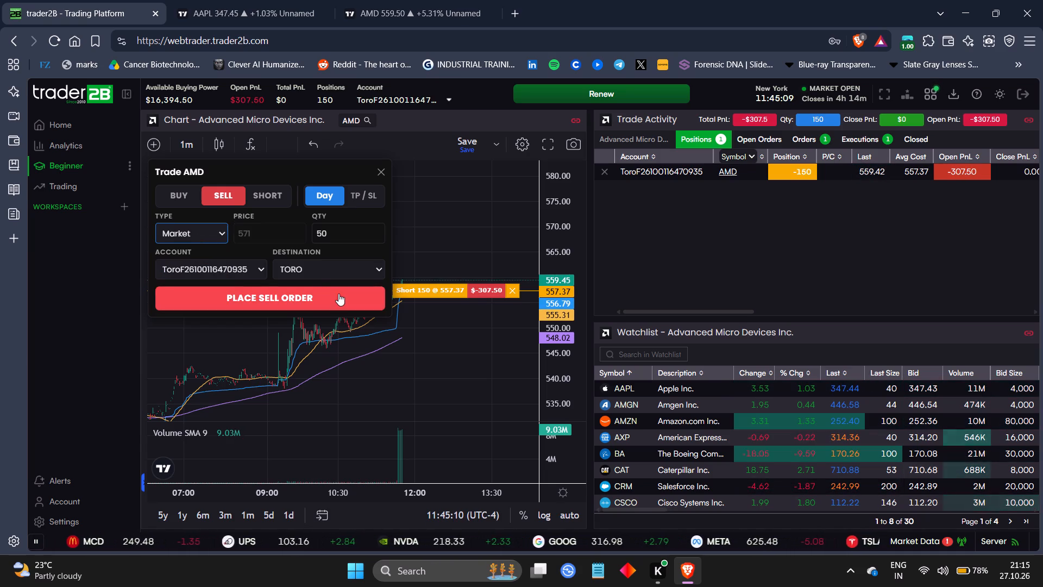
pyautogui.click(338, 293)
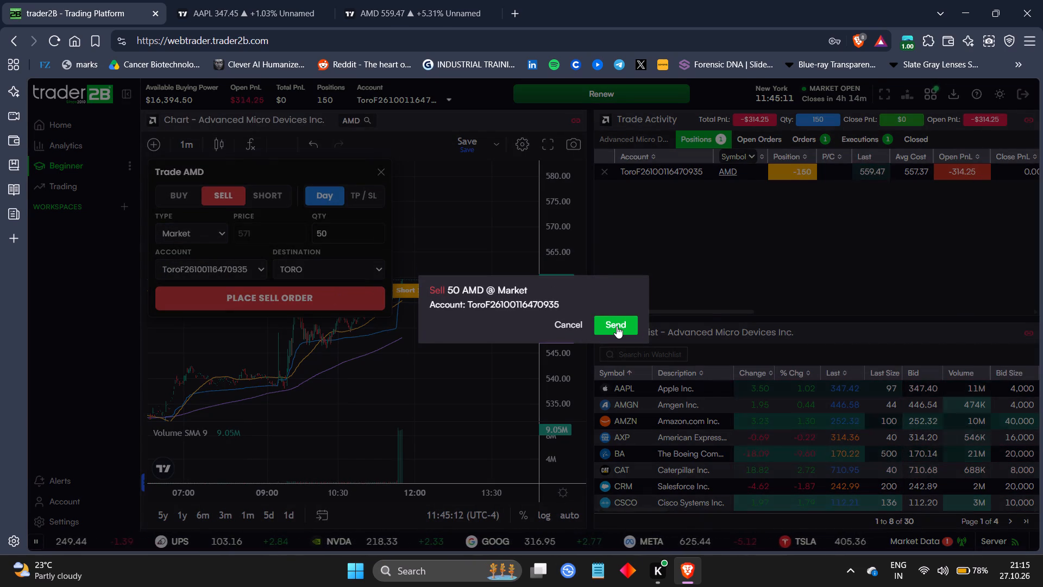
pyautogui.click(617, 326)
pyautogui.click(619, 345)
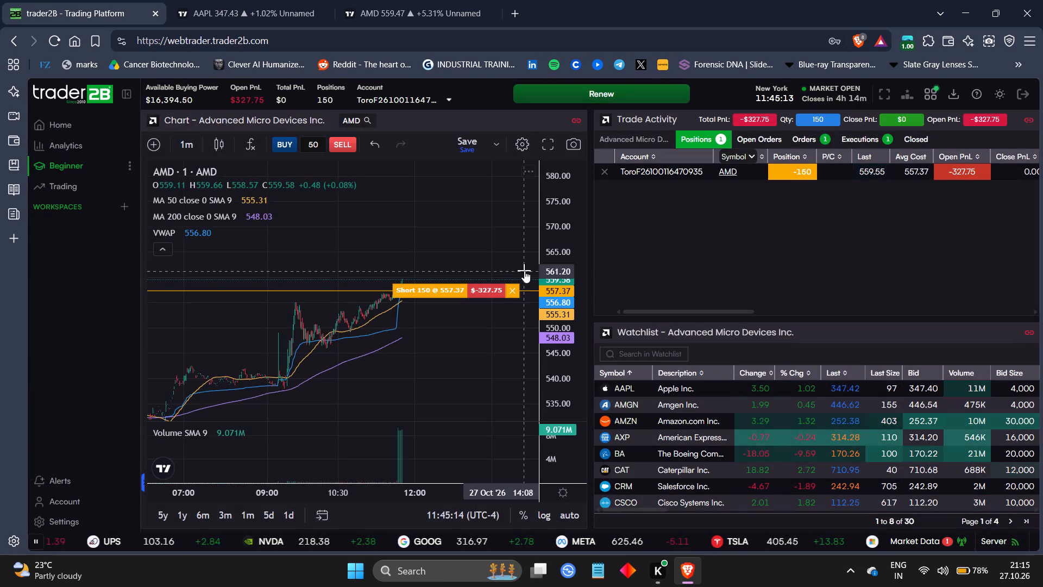
# Move the AMD TradingView tab ahead of the AAPL chart tab.
pyautogui.click(425, 1)
pyautogui.moveTo(425, 1); pyautogui.dragTo(263, 0)
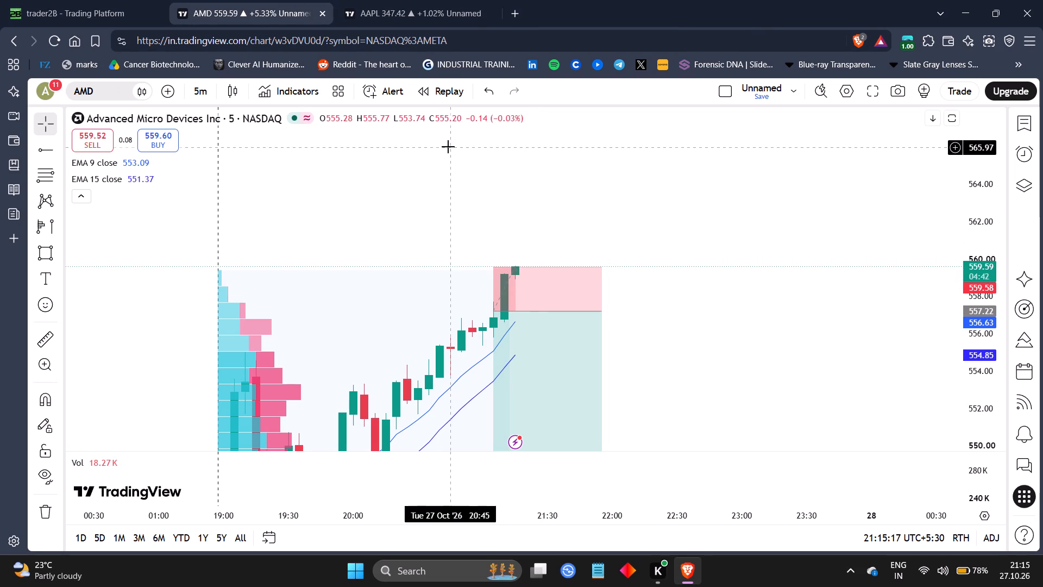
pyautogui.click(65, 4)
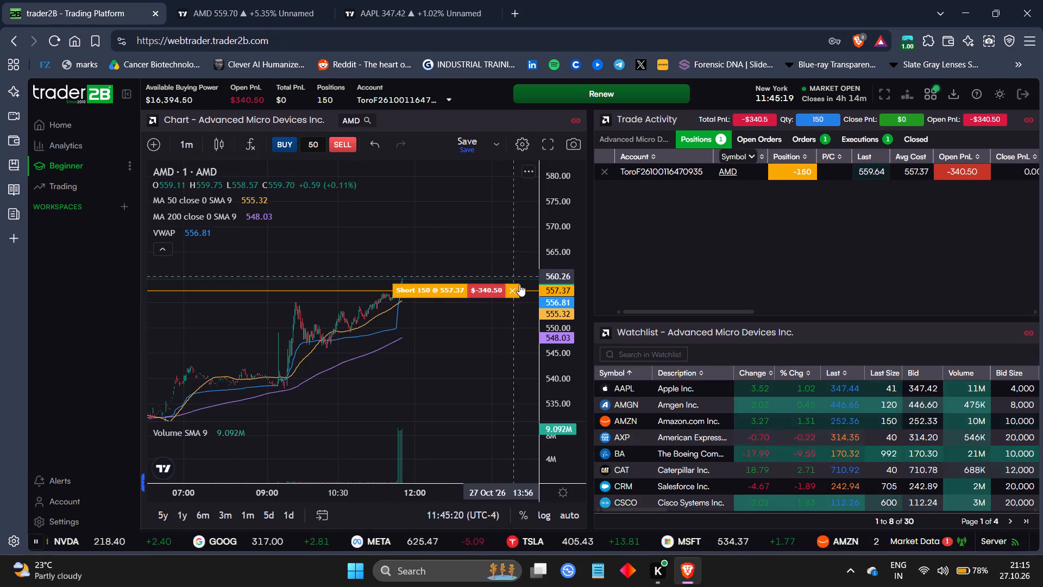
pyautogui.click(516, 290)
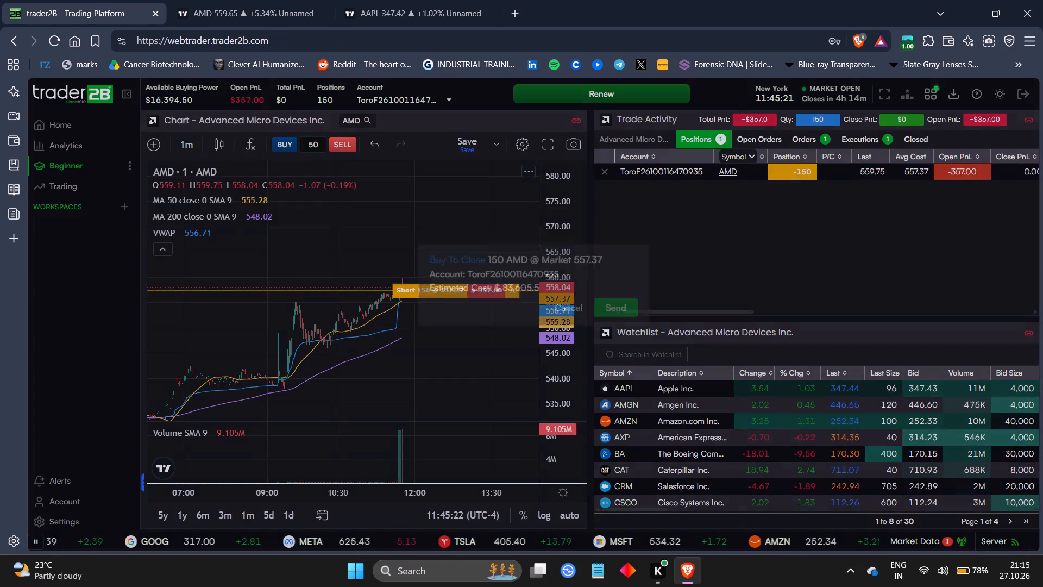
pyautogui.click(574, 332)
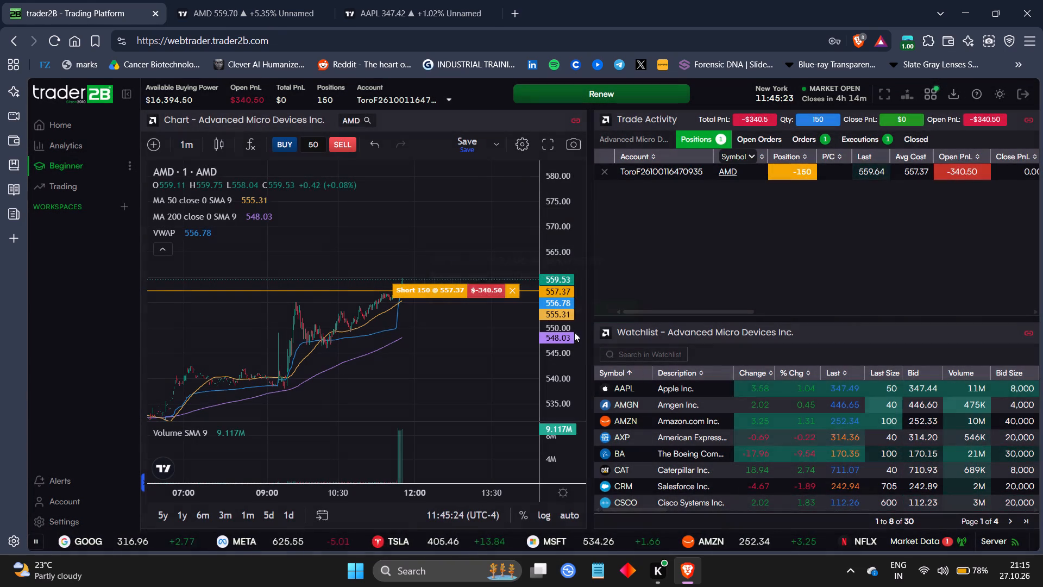
# Examine AMD's price action in trader2B and against the short's stop and target zones on TradingView's 5-minute chart.
pyautogui.moveTo(482, 170); pyautogui.dragTo(404, 160)
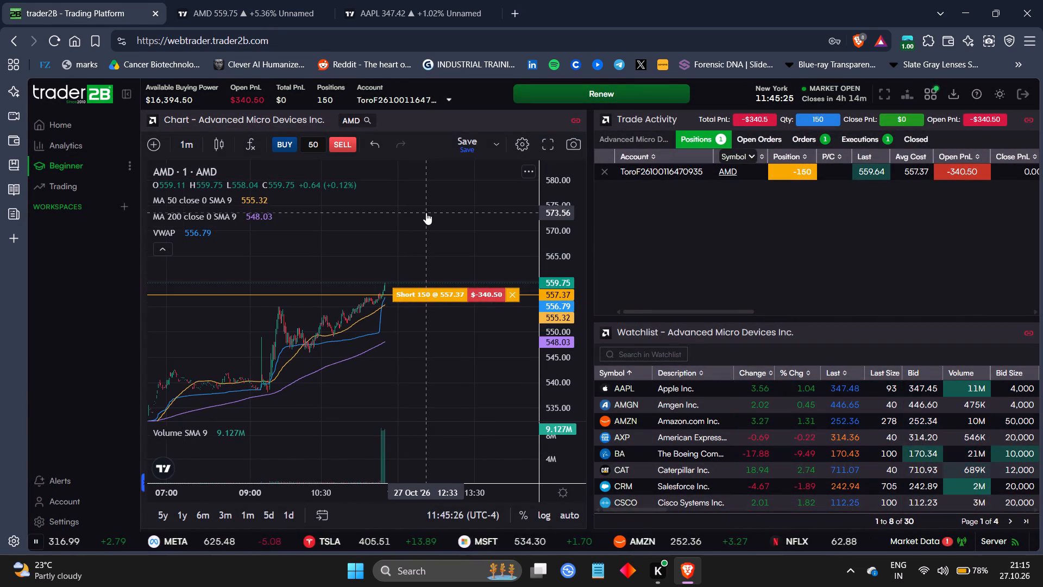
pyautogui.moveTo(426, 213); pyautogui.dragTo(351, 155)
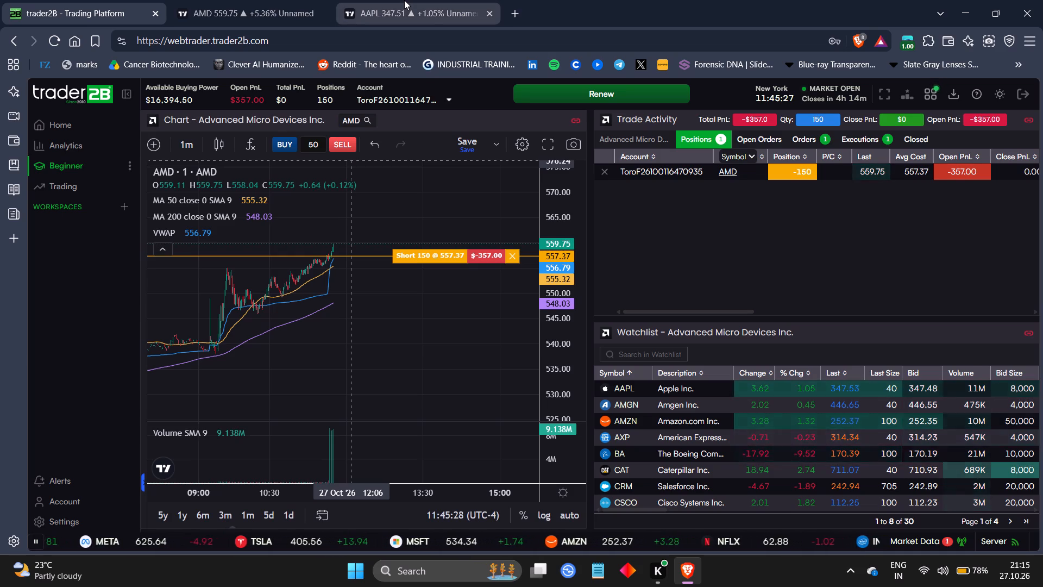
pyautogui.click(404, 0)
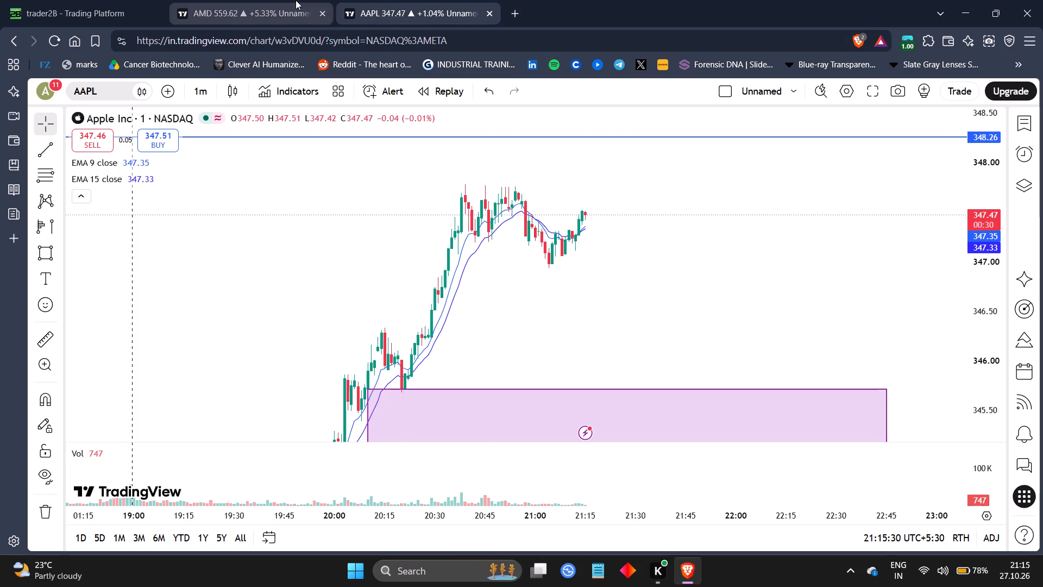
pyautogui.click(296, 0)
pyautogui.moveTo(620, 201); pyautogui.dragTo(616, 177)
pyautogui.moveTo(700, 268); pyautogui.dragTo(670, 201)
pyautogui.moveTo(670, 201); pyautogui.dragTo(657, 145)
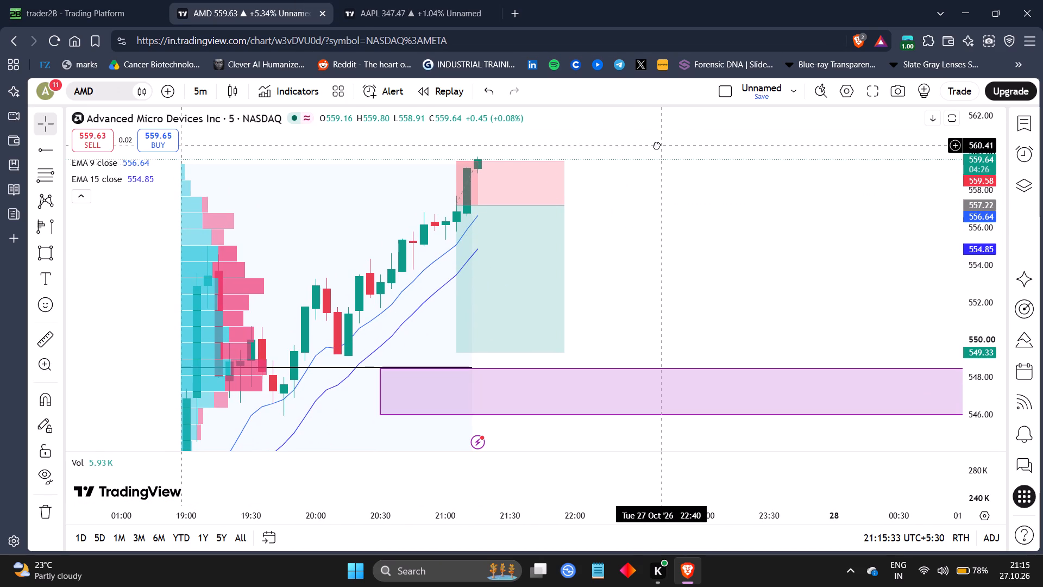
pyautogui.moveTo(657, 145); pyautogui.dragTo(657, 156)
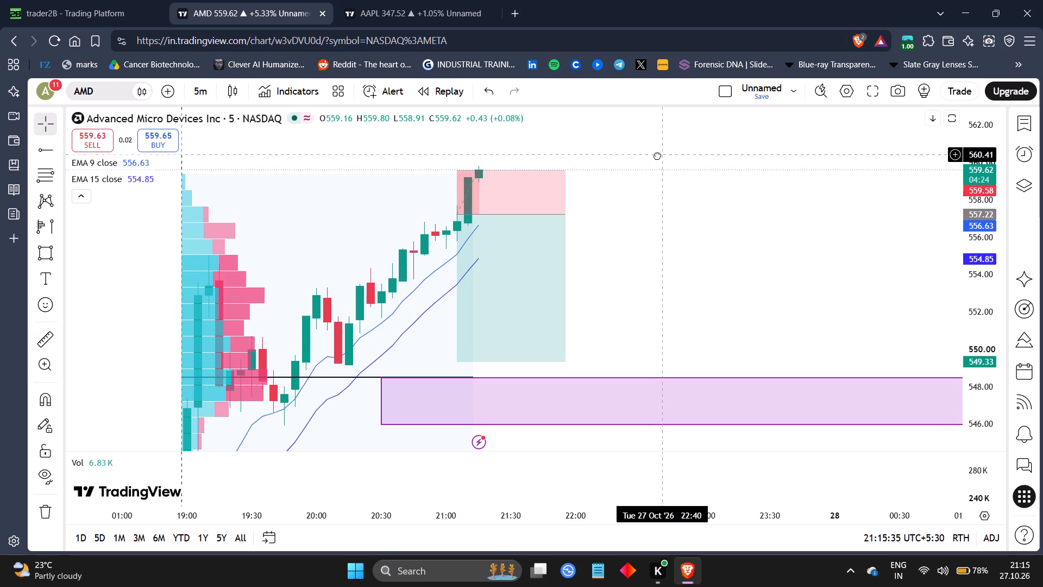
pyautogui.moveTo(657, 156); pyautogui.dragTo(654, 179)
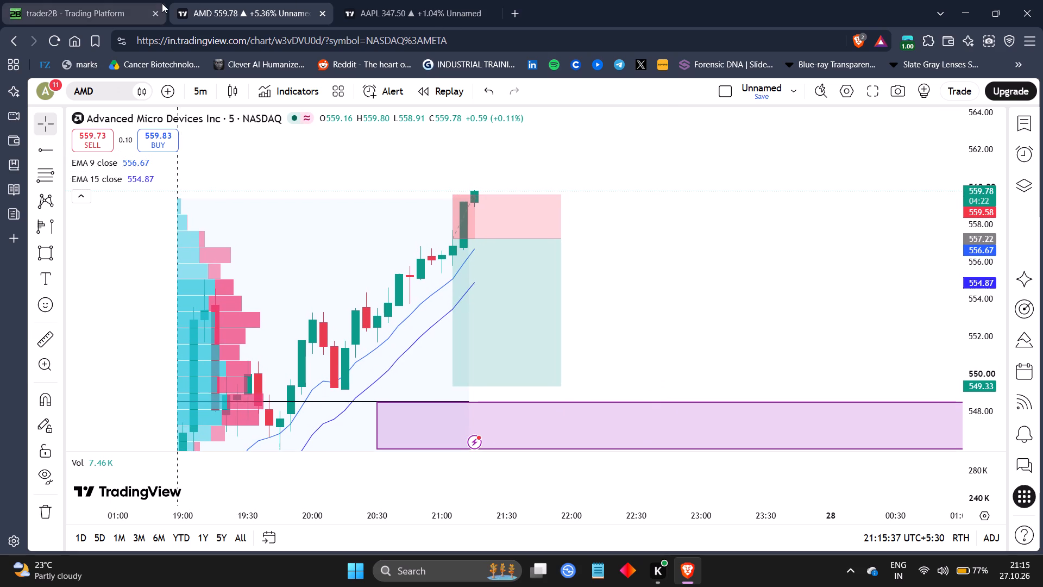
# Examine the latest one-minute AMD candles around the short entry line on the trader2B chart.
pyautogui.click(162, 3)
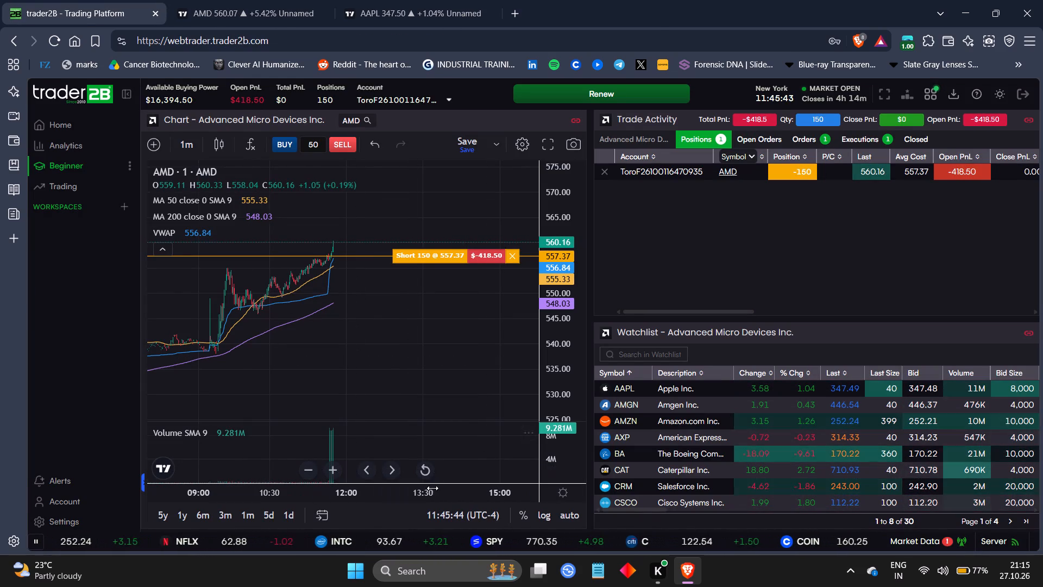
pyautogui.moveTo(433, 490); pyautogui.dragTo(159, 495)
pyautogui.moveTo(235, 318); pyautogui.dragTo(530, 405)
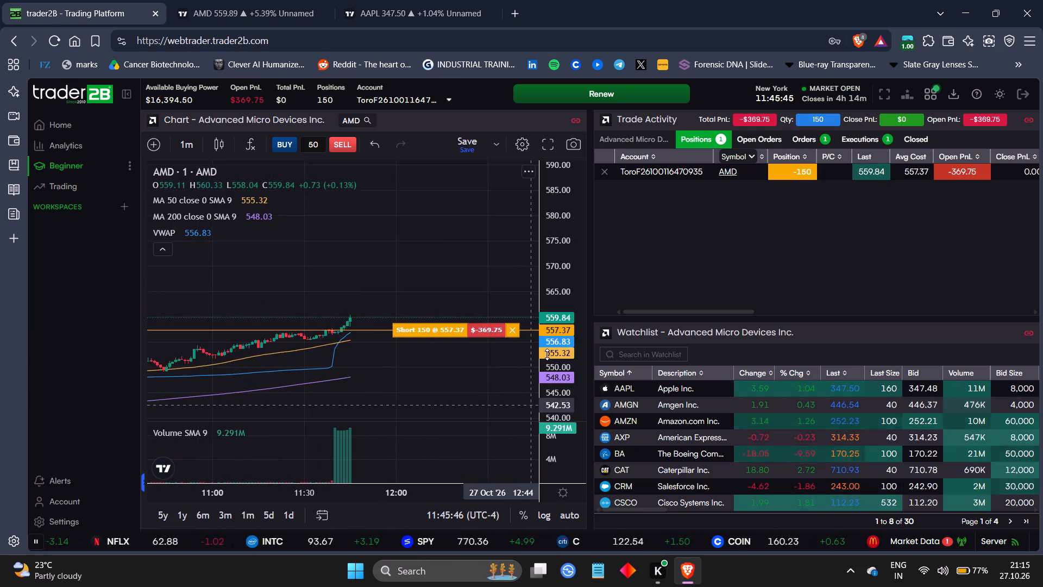
pyautogui.moveTo(547, 354); pyautogui.dragTo(529, 168)
pyautogui.moveTo(448, 249); pyautogui.dragTo(449, 171)
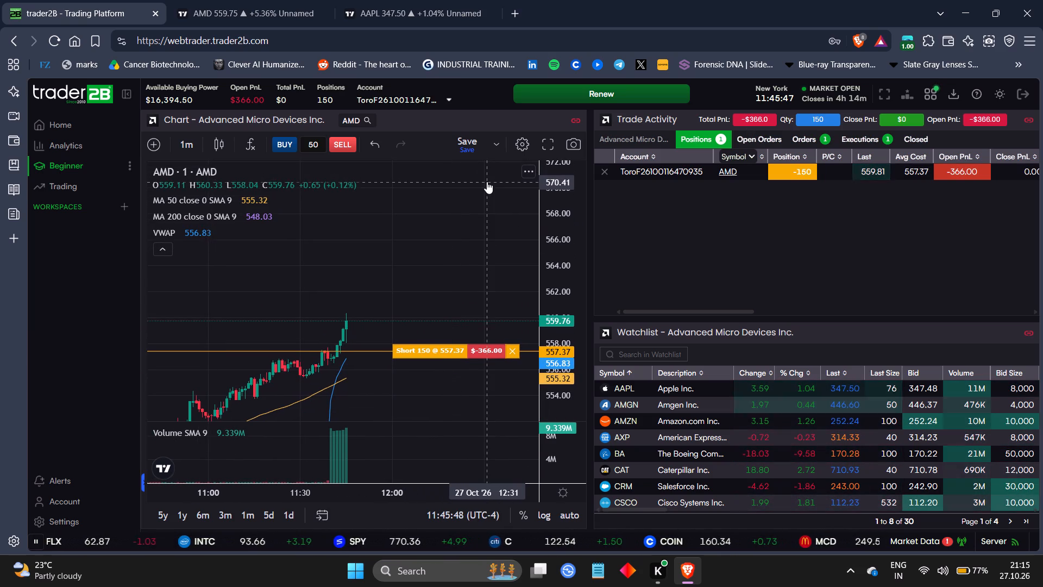
pyautogui.moveTo(485, 493); pyautogui.dragTo(370, 480)
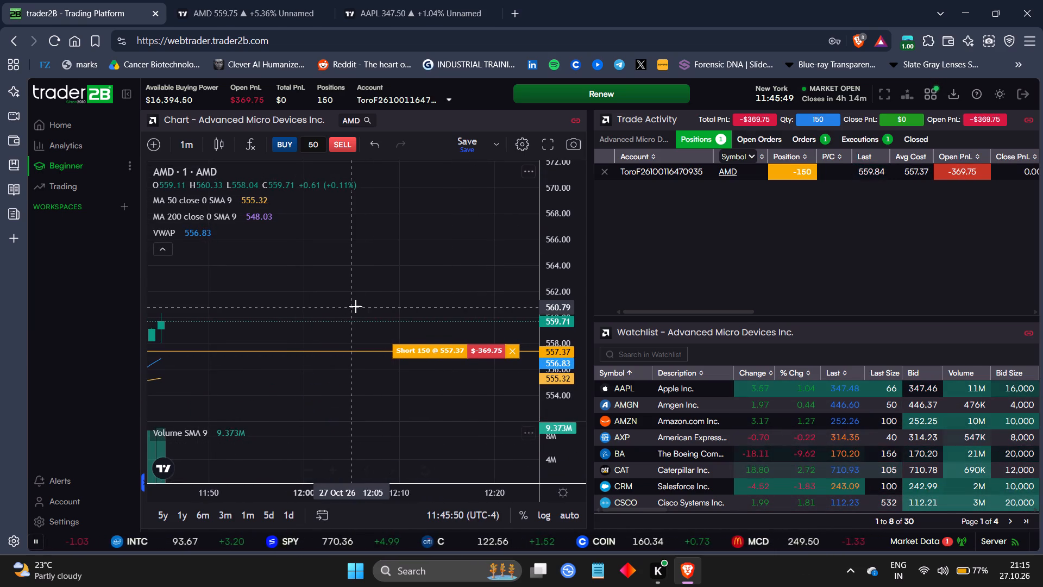
pyautogui.moveTo(356, 307); pyautogui.dragTo(525, 278)
pyautogui.moveTo(361, 267); pyautogui.dragTo(432, 259)
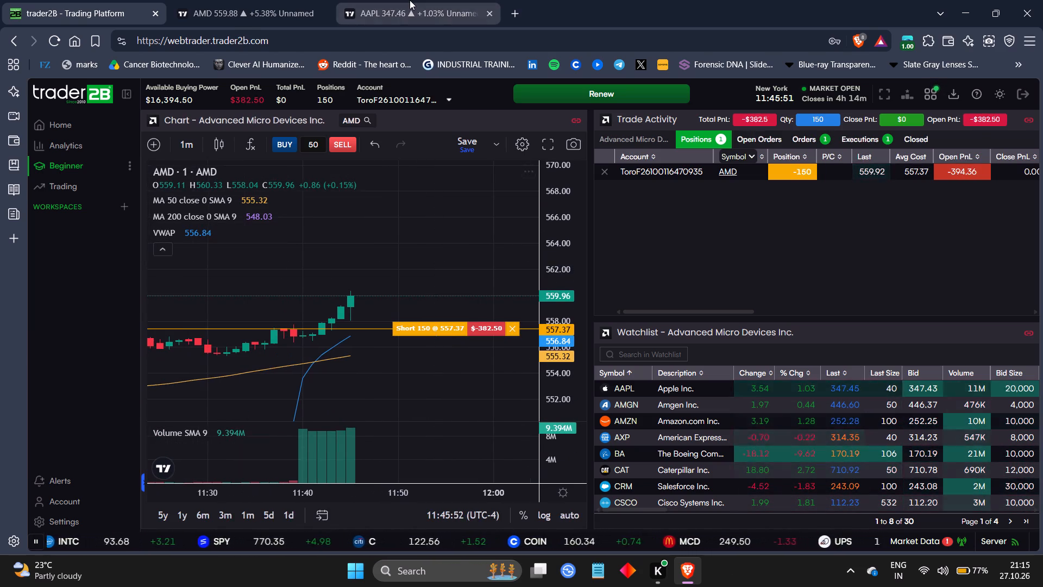
# Compare the AAPL one-minute and AMD 5-minute TradingView charts with the open AMD short in trader2B.
pyautogui.click(410, 0)
pyautogui.hscroll(1, 427, 0)
pyautogui.hscroll(-1, 716, 293)
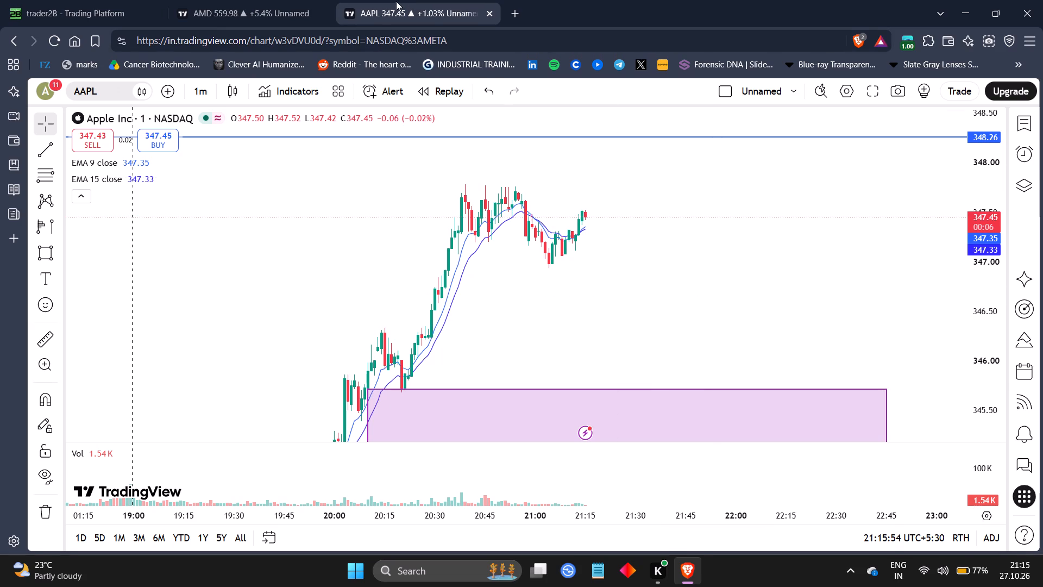
pyautogui.hscroll(-1, 342, 16)
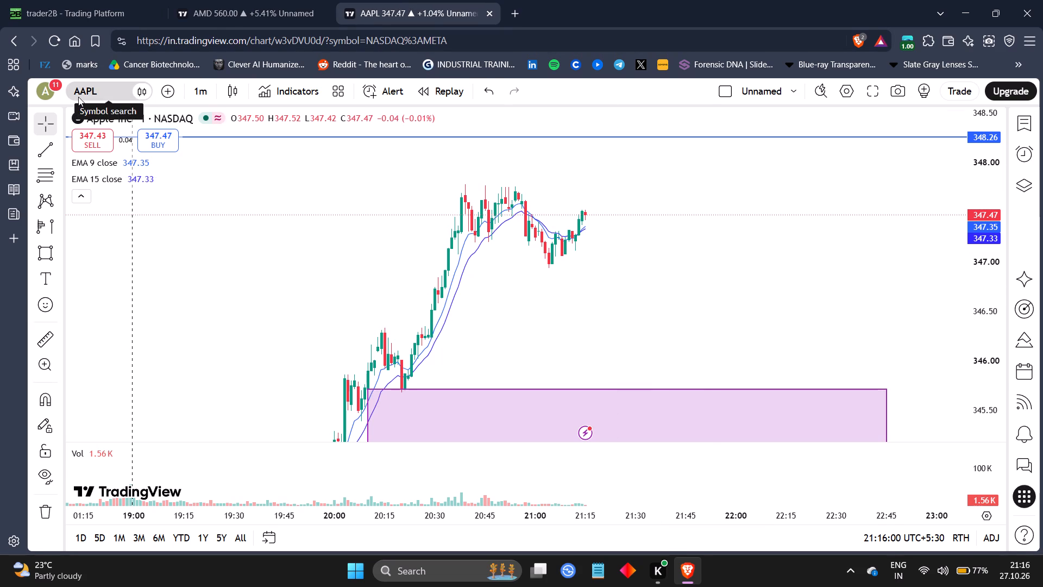
pyautogui.hscroll(1, 27, 0)
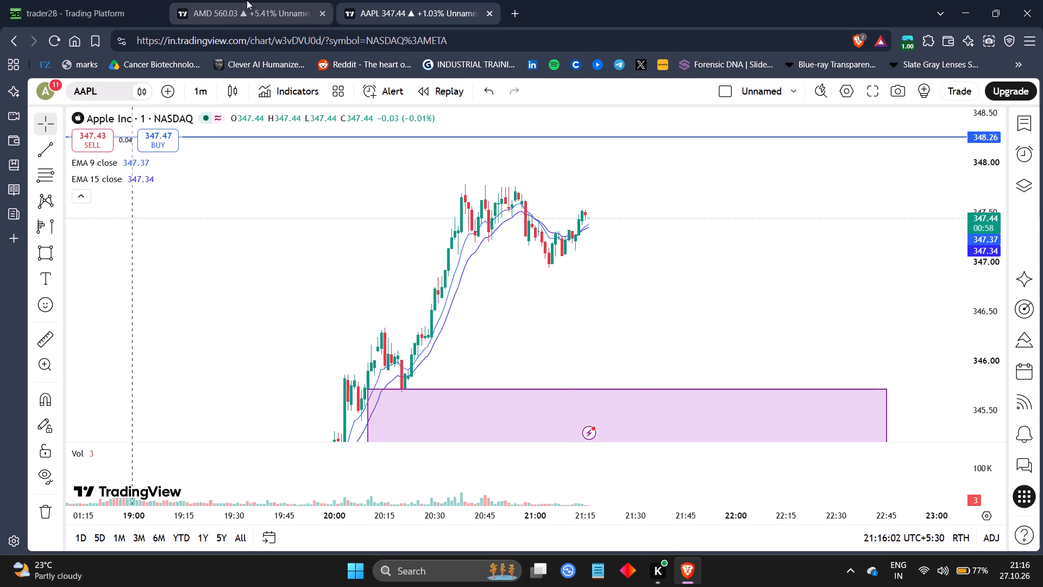
pyautogui.click(247, 0)
pyautogui.scroll(-1, 238, 0)
pyautogui.click(117, 0)
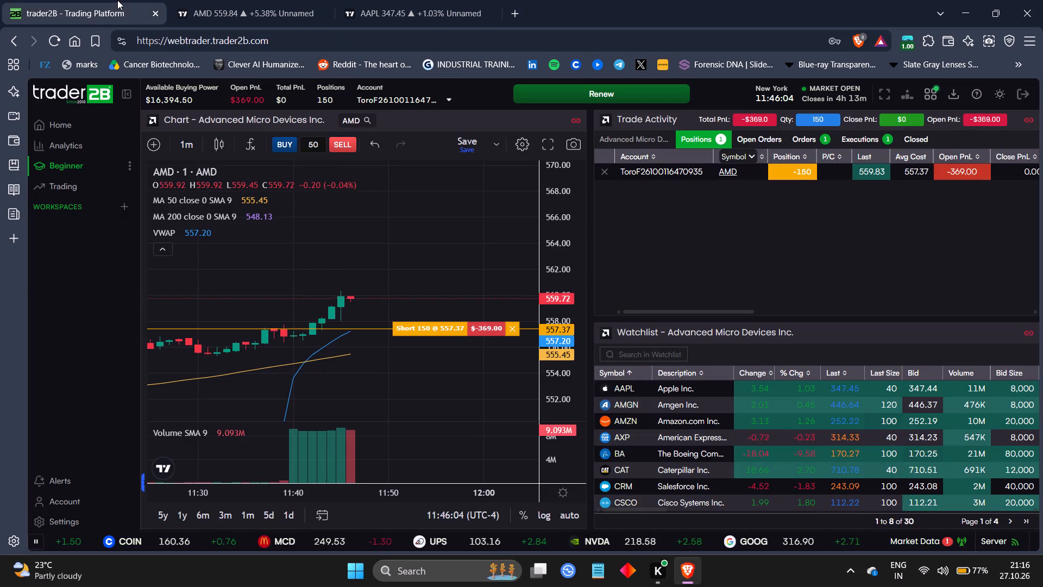
pyautogui.hscroll(1, 127, 0)
pyautogui.click(295, 0)
pyautogui.hscroll(1, 305, 0)
pyautogui.moveTo(593, 190); pyautogui.dragTo(594, 249)
pyautogui.scroll(1, 596, 203)
pyautogui.moveTo(594, 249); pyautogui.dragTo(587, 217)
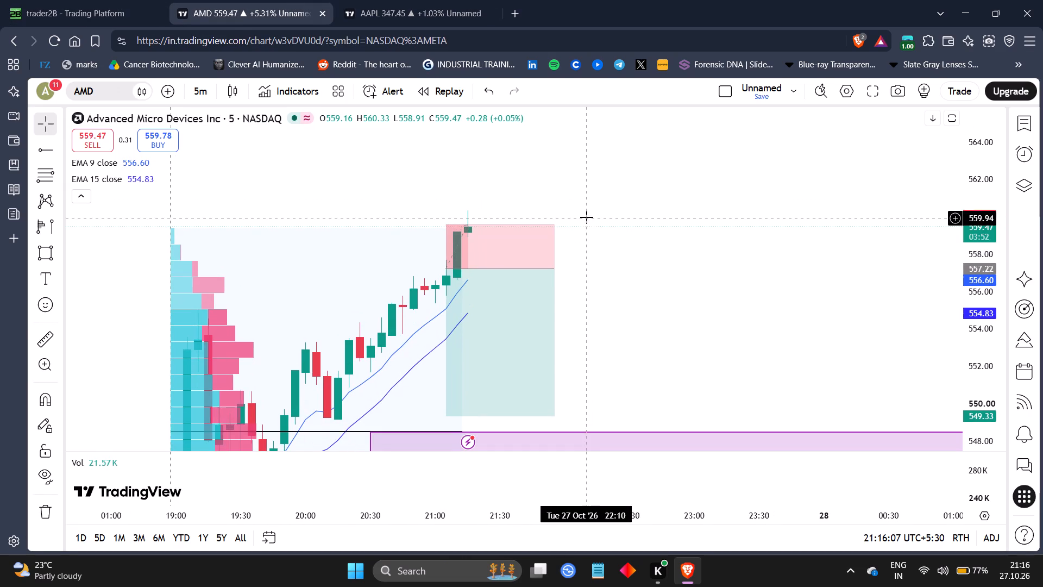
# Send a market sell order for 30 AMD shares in trader2B.
pyautogui.click(110, 0)
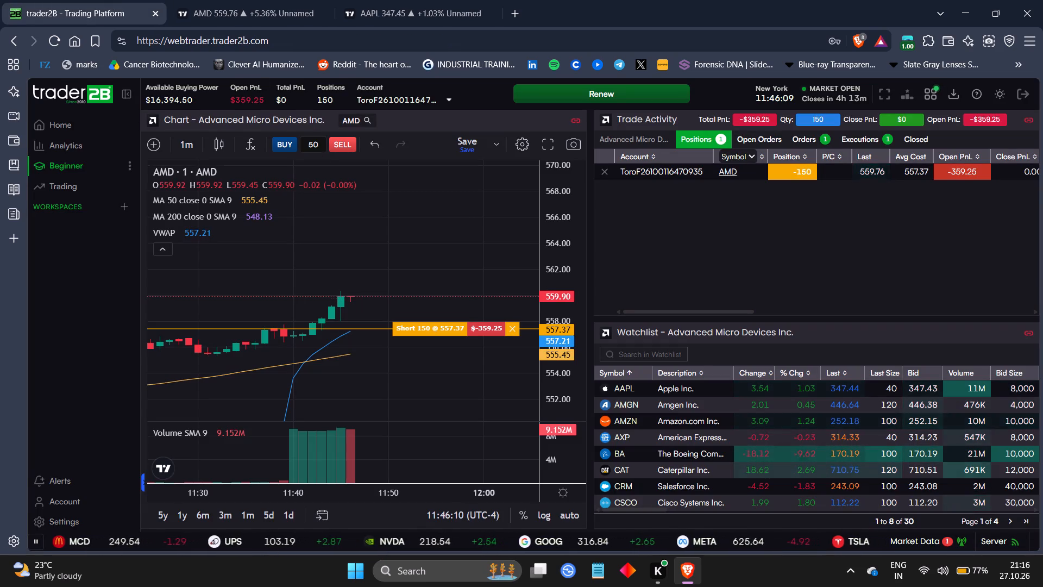
pyautogui.click(323, 145)
pyautogui.press('BackSpace')
pyautogui.press('BackSpace')
pyautogui.write('30')
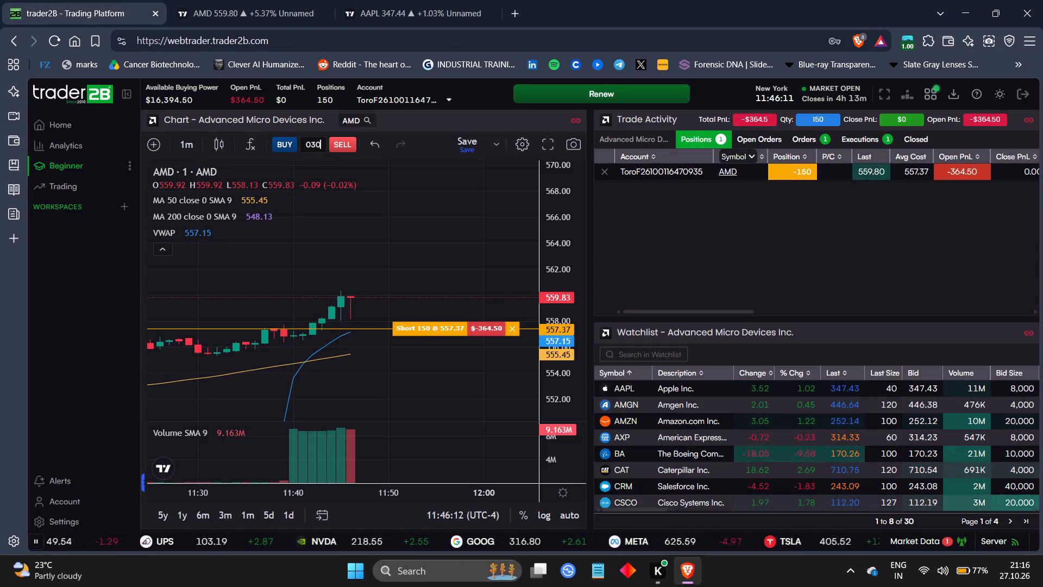
pyautogui.click(347, 152)
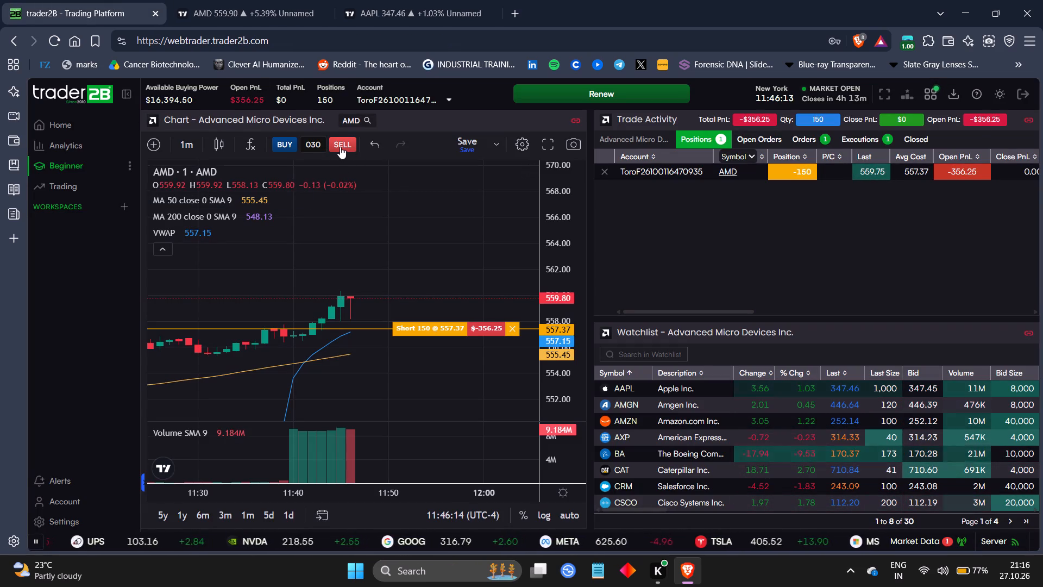
pyautogui.click(340, 147)
pyautogui.click(210, 226)
pyautogui.click(200, 248)
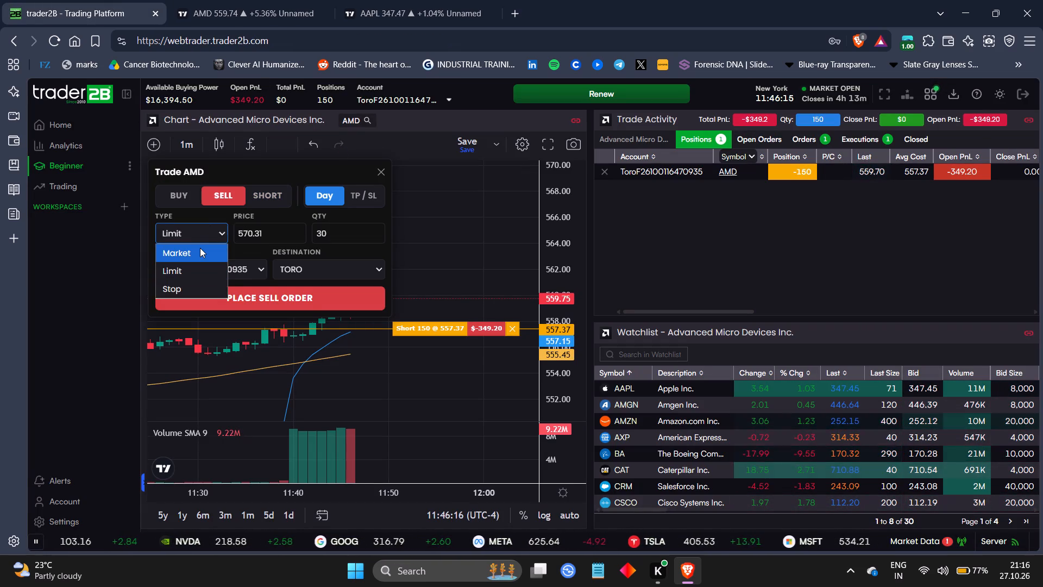
pyautogui.click(308, 308)
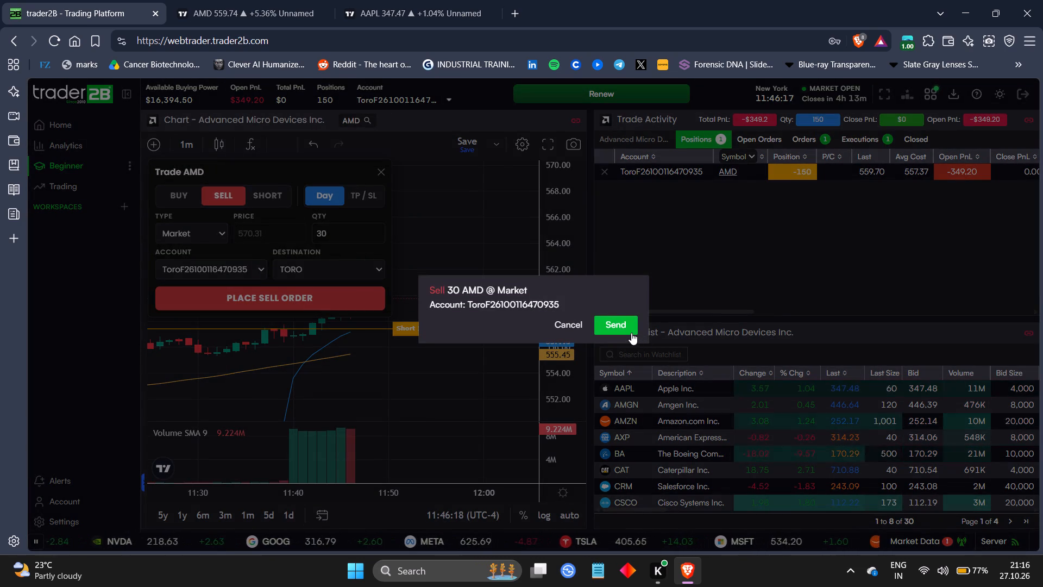
pyautogui.click(631, 333)
pyautogui.click(620, 340)
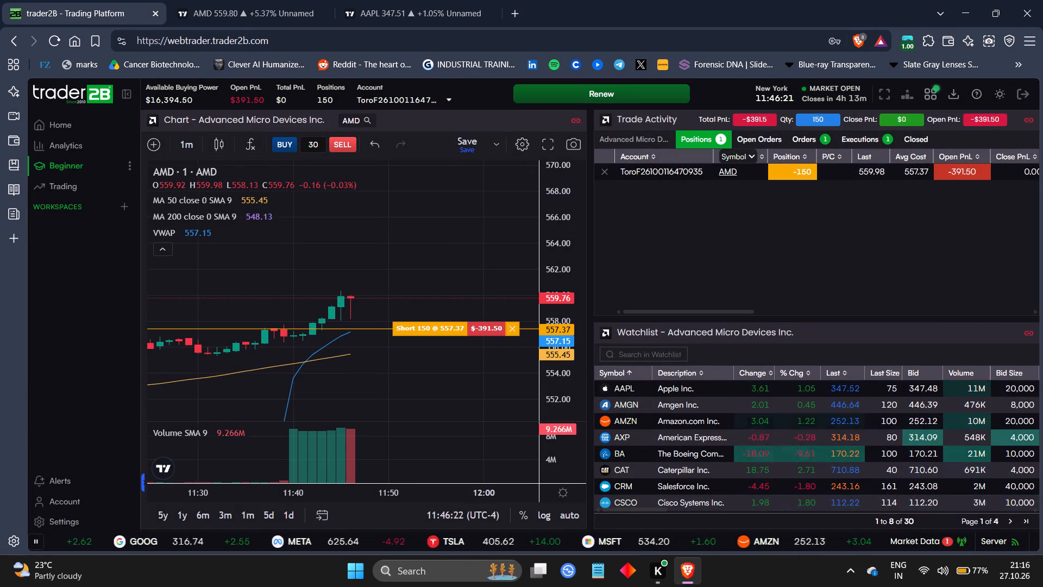
# Prepare a market sell order for 15 AMD shares in trader2B.
pyautogui.click(314, 141)
pyautogui.press('BackSpace')
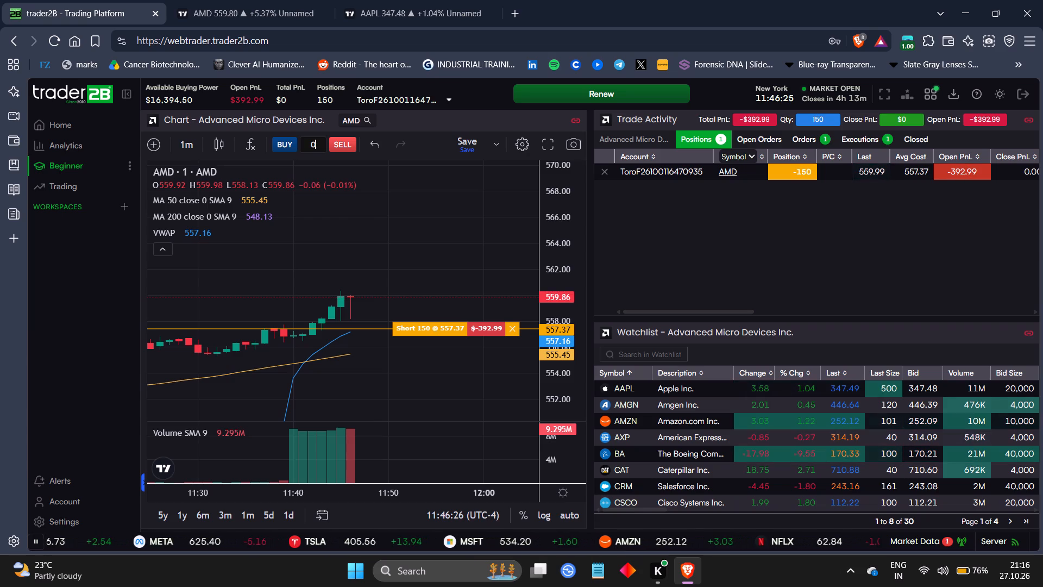
pyautogui.write('15')
pyautogui.click(351, 143)
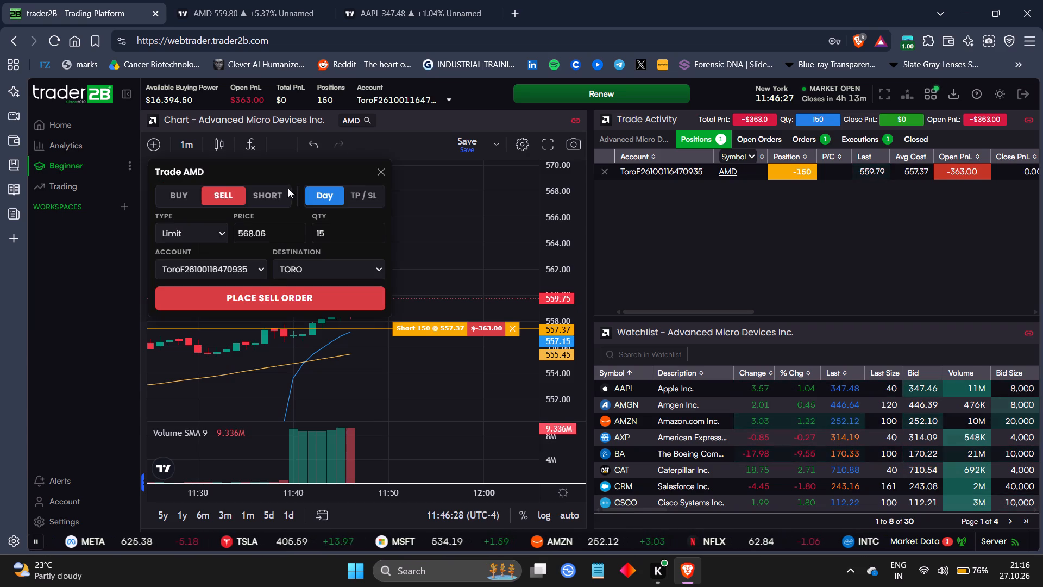
pyautogui.click(206, 222)
pyautogui.click(207, 231)
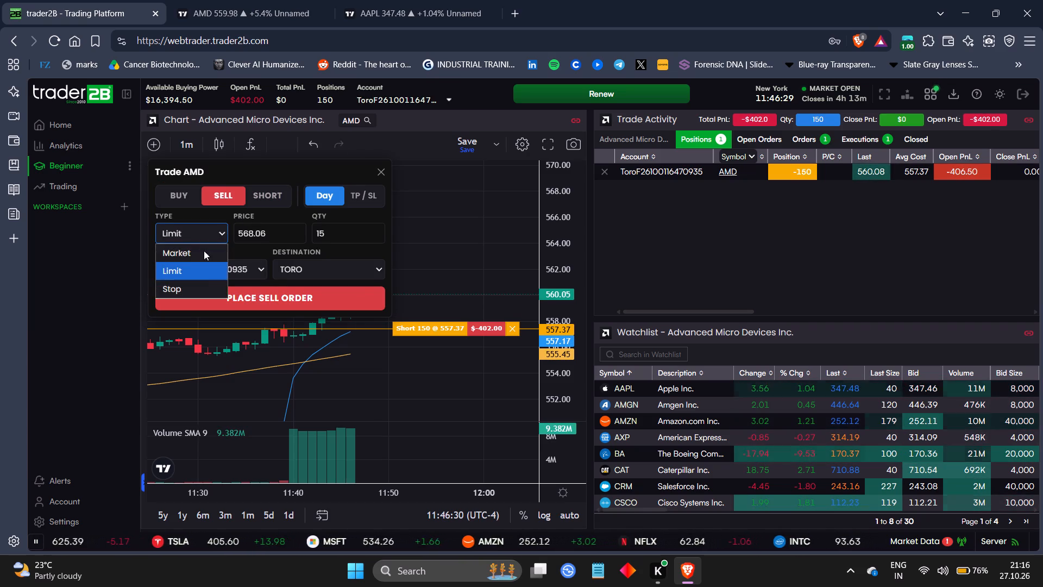
pyautogui.click(203, 252)
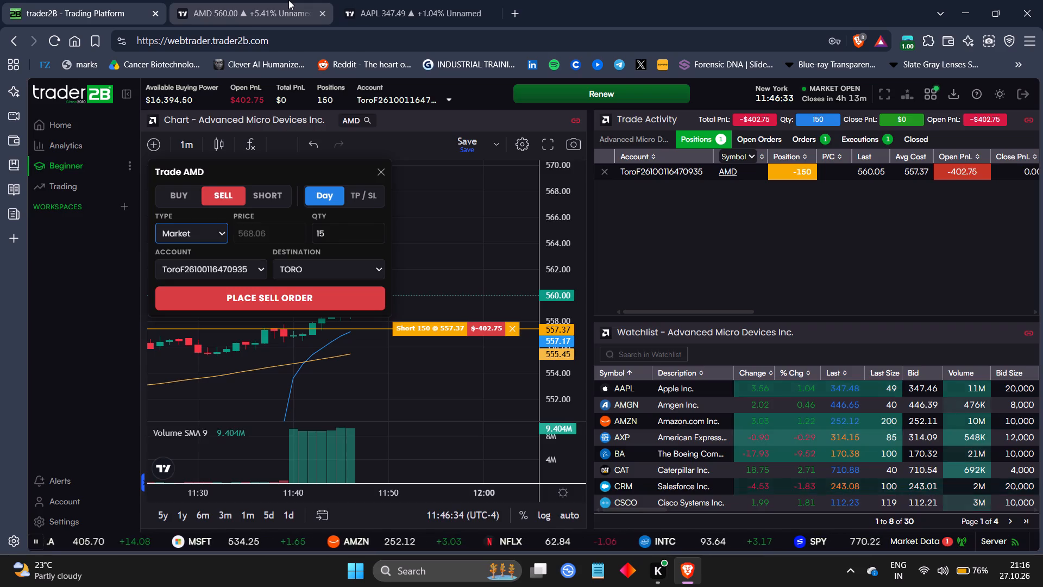
# Change the AMD chart in TradingView to the 1-minute interval.
pyautogui.click(288, 0)
pyautogui.moveTo(585, 235); pyautogui.dragTo(614, 263)
pyautogui.press('1')
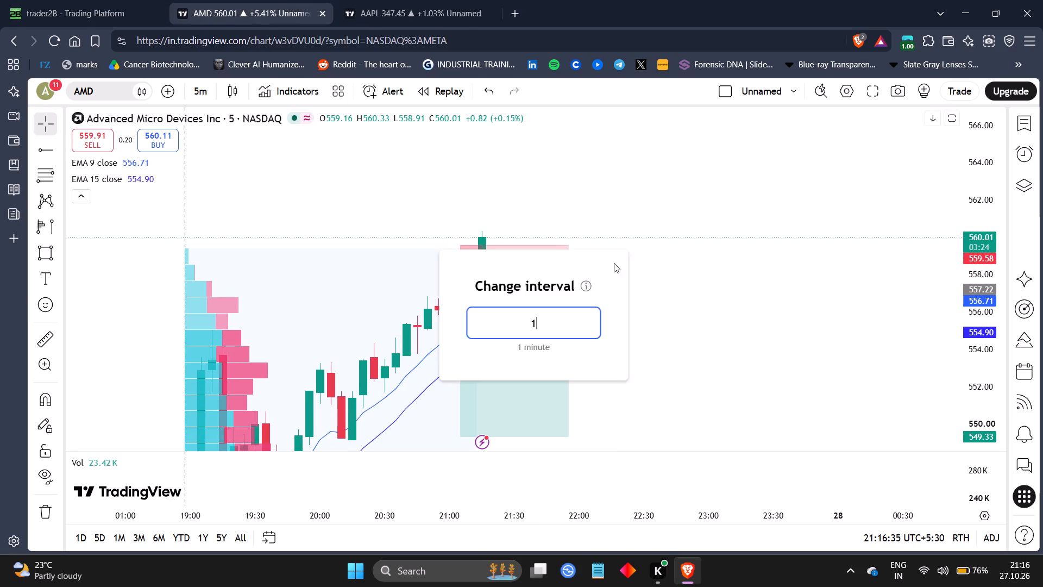
pyautogui.press('Return')
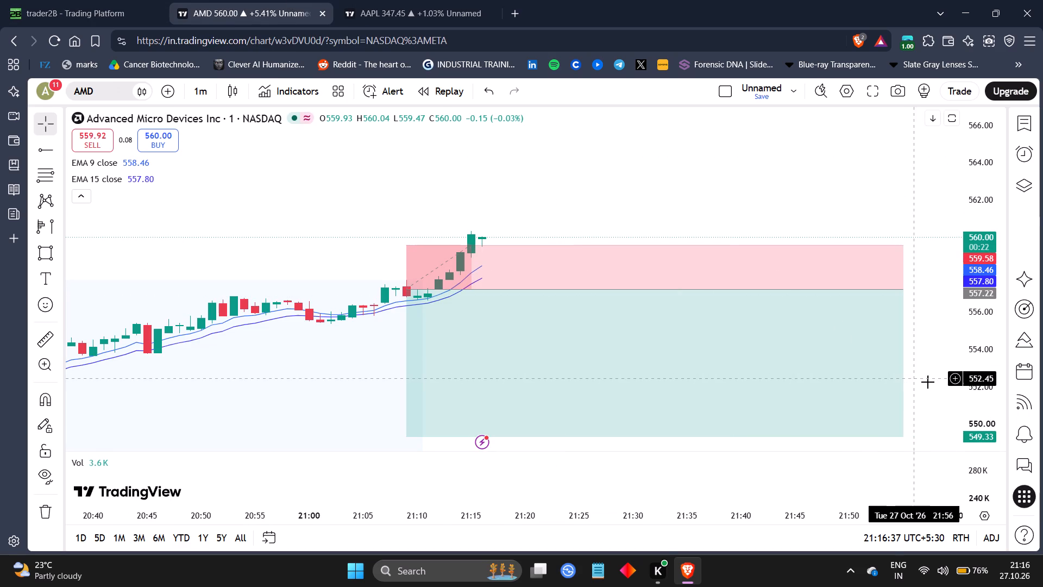
# Raise the stop level of the AMD short position drawing to 560.23 on the TradingView chart.
pyautogui.moveTo(979, 401); pyautogui.dragTo(988, 258)
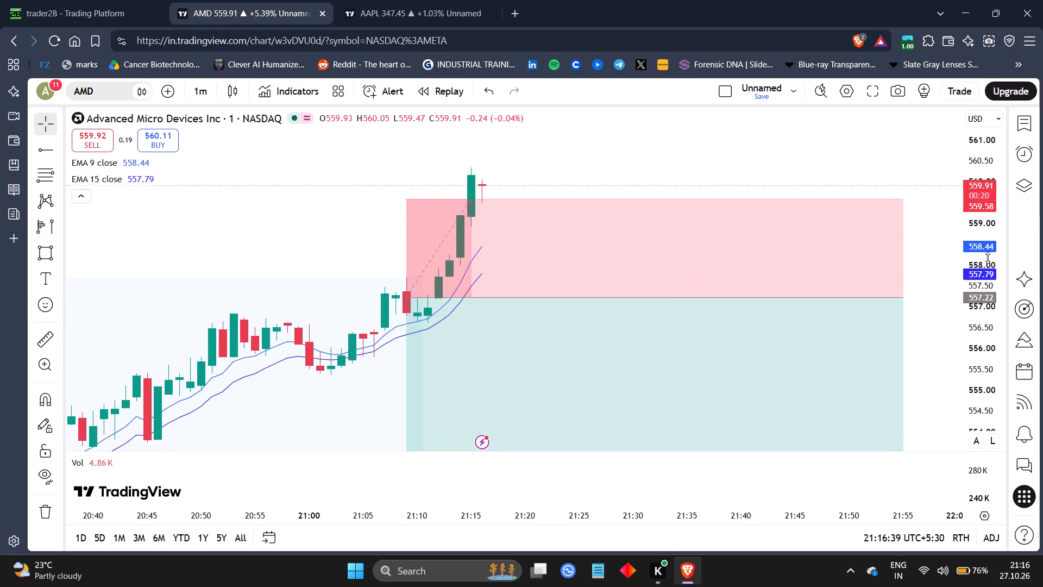
pyautogui.moveTo(988, 258); pyautogui.dragTo(988, 341)
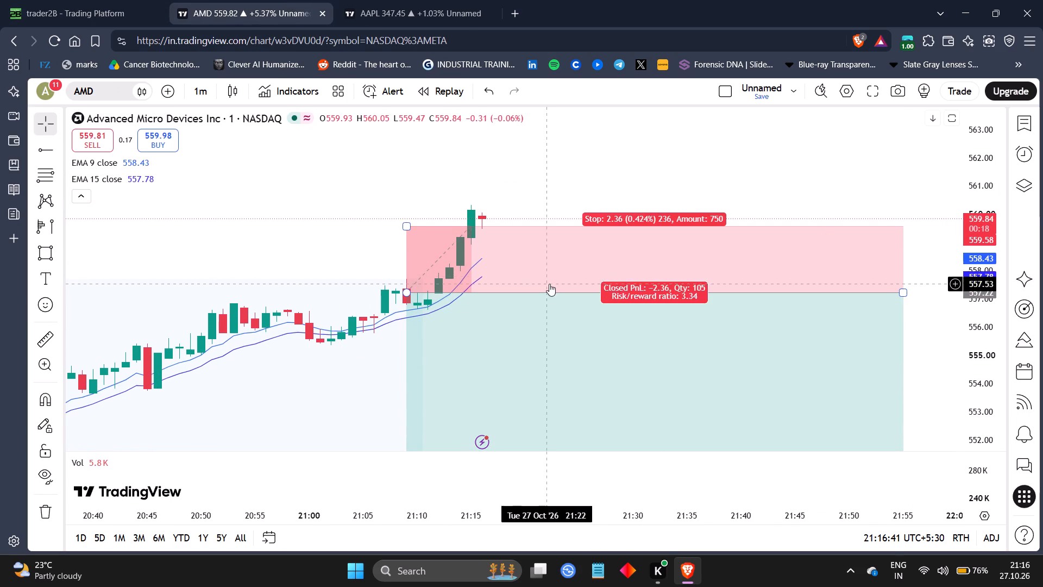
pyautogui.moveTo(411, 224); pyautogui.dragTo(409, 208)
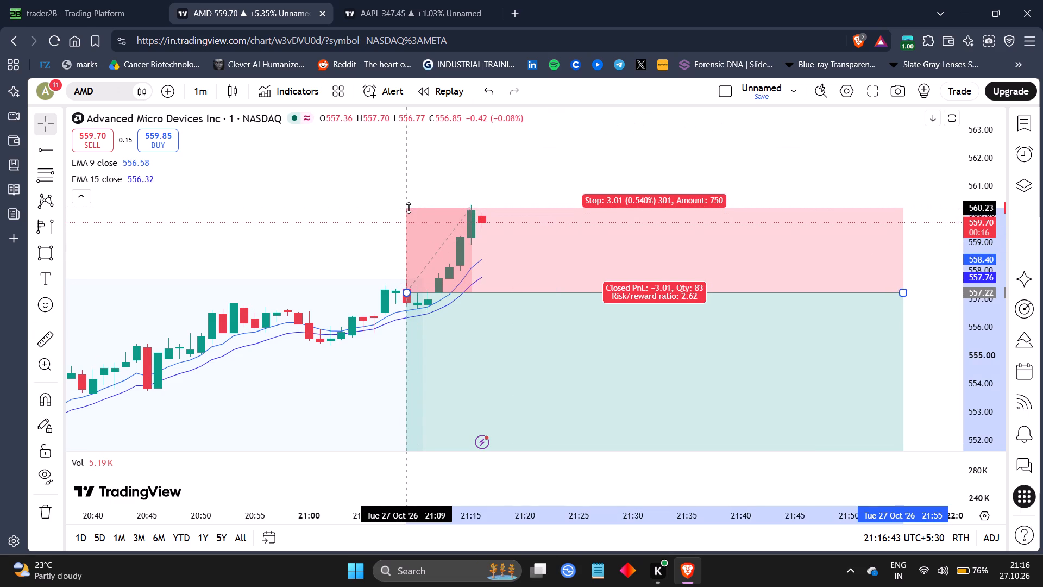
pyautogui.moveTo(409, 208); pyautogui.dragTo(408, 208)
pyautogui.click(527, 189)
# Examine AMD's one-minute trend against the short's stop and target zones, and check the AAPL chart and trader2B.
pyautogui.moveTo(527, 189); pyautogui.dragTo(462, 143)
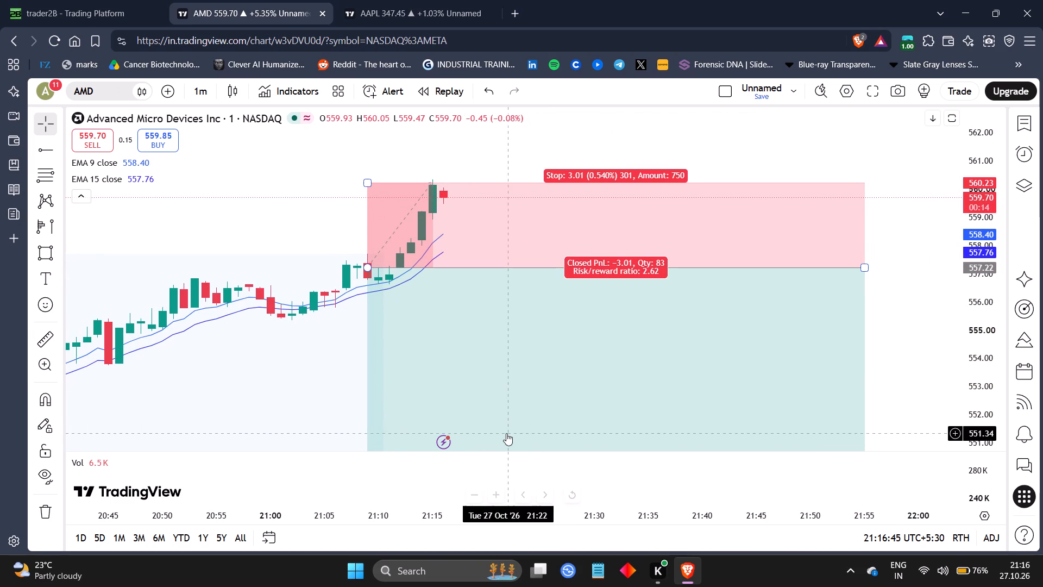
pyautogui.moveTo(517, 513); pyautogui.dragTo(670, 526)
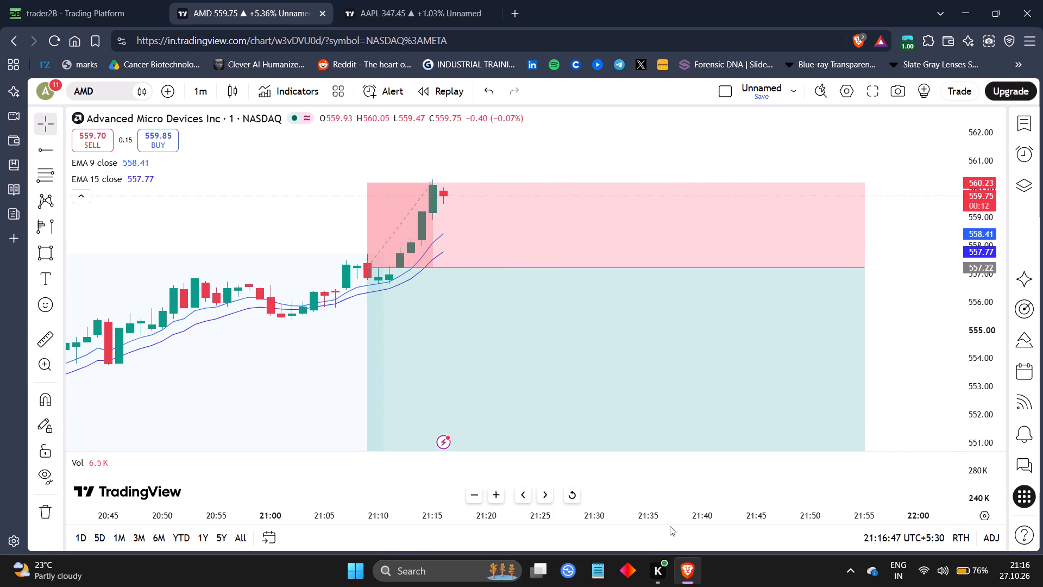
pyautogui.moveTo(670, 526); pyautogui.dragTo(745, 540)
pyautogui.moveTo(598, 409); pyautogui.dragTo(456, 334)
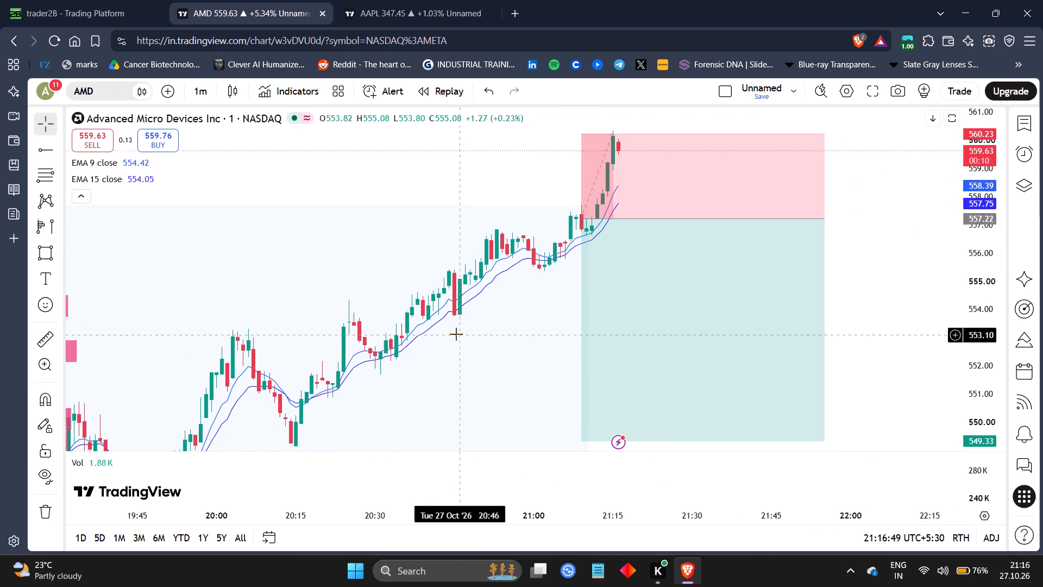
pyautogui.moveTo(885, 266); pyautogui.dragTo(682, 256)
pyautogui.moveTo(793, 227); pyautogui.dragTo(698, 247)
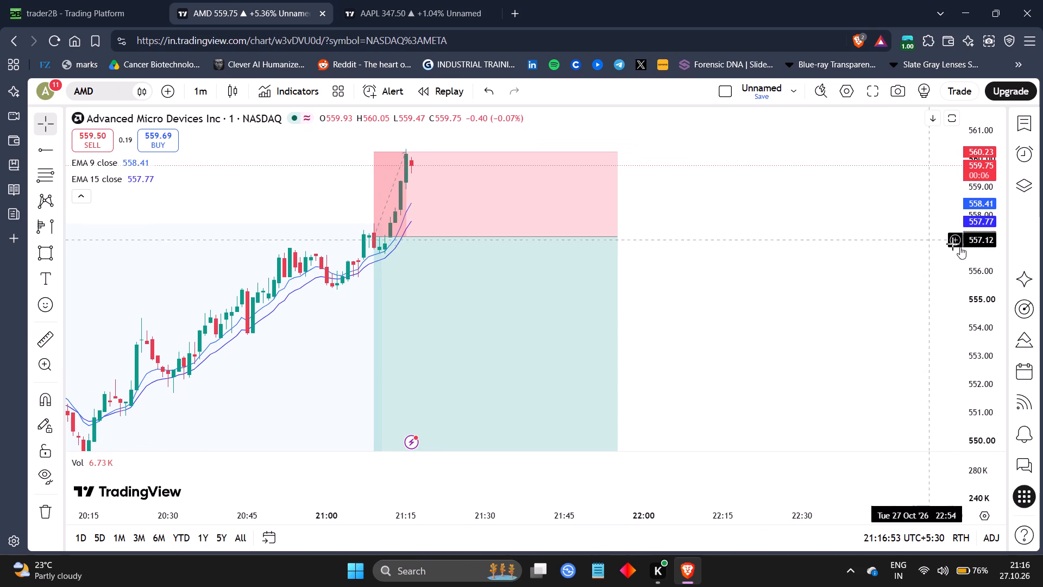
pyautogui.moveTo(985, 258); pyautogui.dragTo(980, 332)
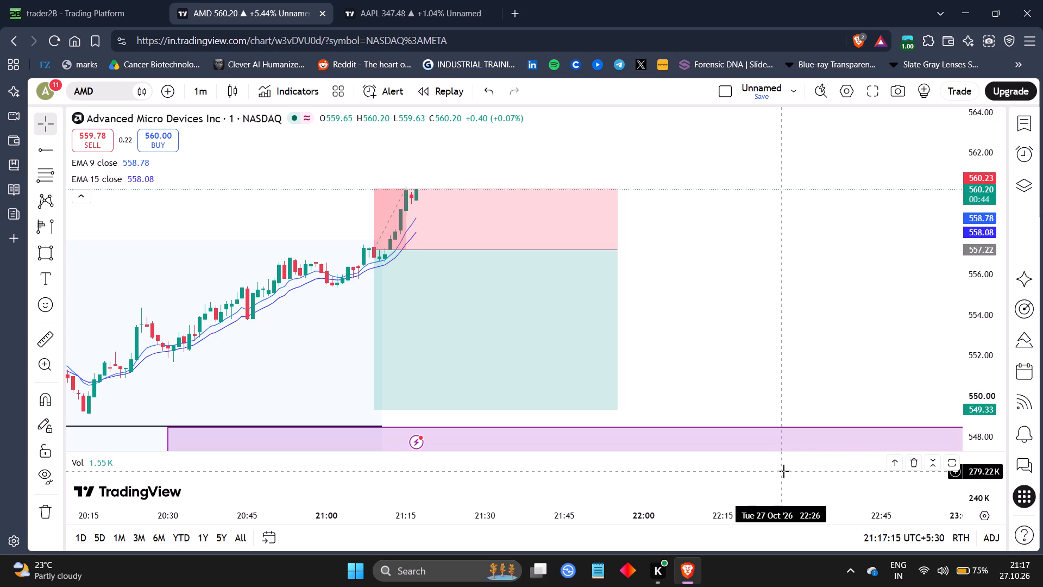
pyautogui.click(423, 0)
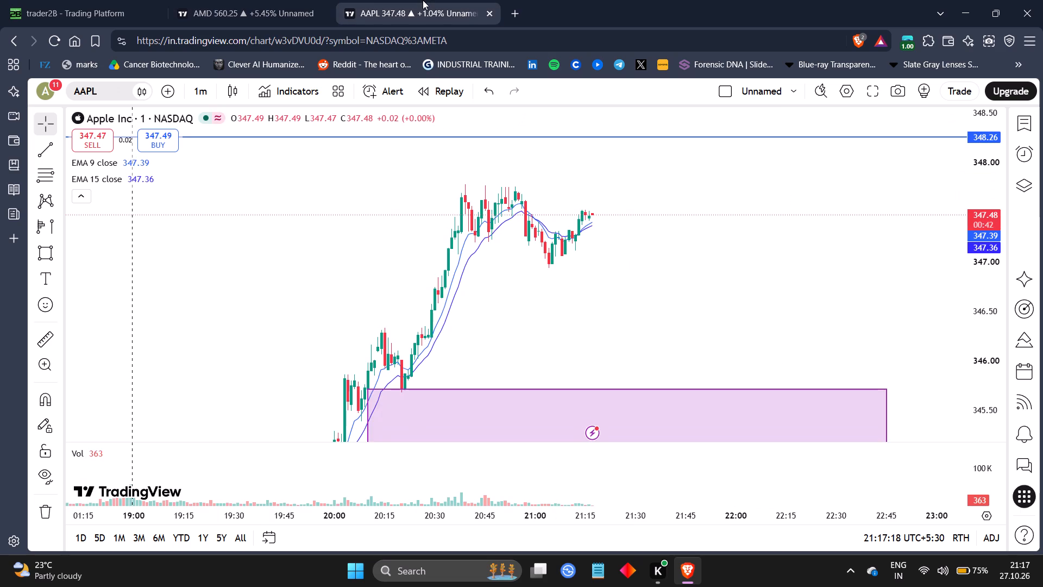
pyautogui.click(298, 0)
pyautogui.click(105, 0)
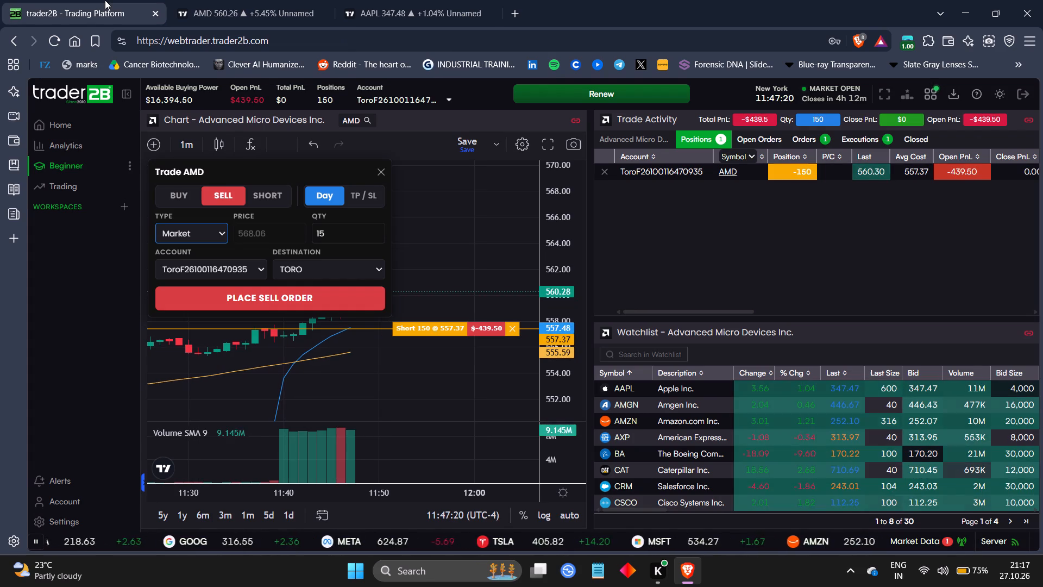
# Close the AMD order ticket in trader2B without sending the order.
pyautogui.click(376, 169)
pyautogui.click(379, 170)
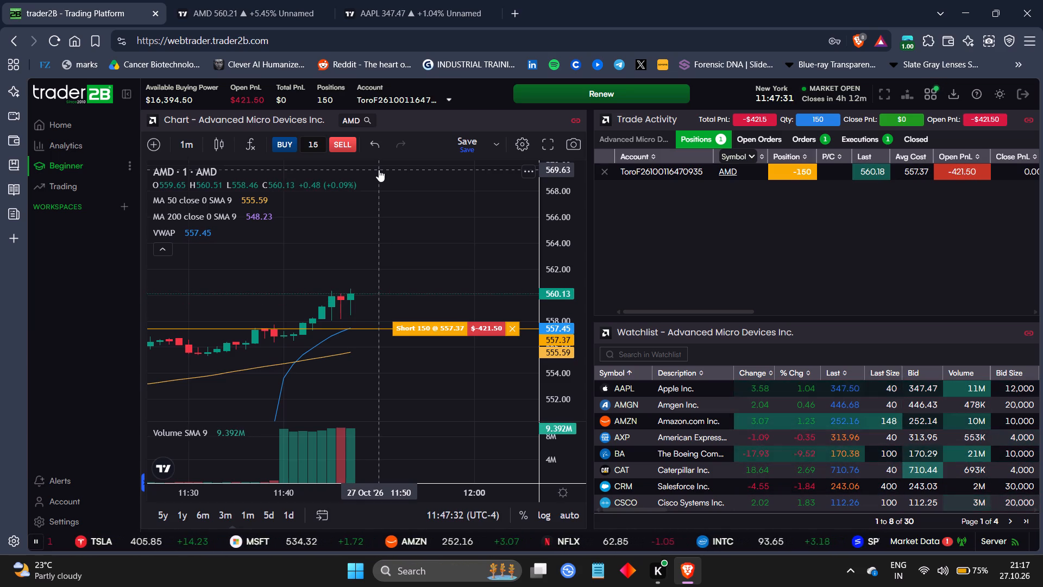
# Compare the AAPL and AMD one-minute TradingView charts with the open AMD short in trader2B.
pyautogui.click(414, 0)
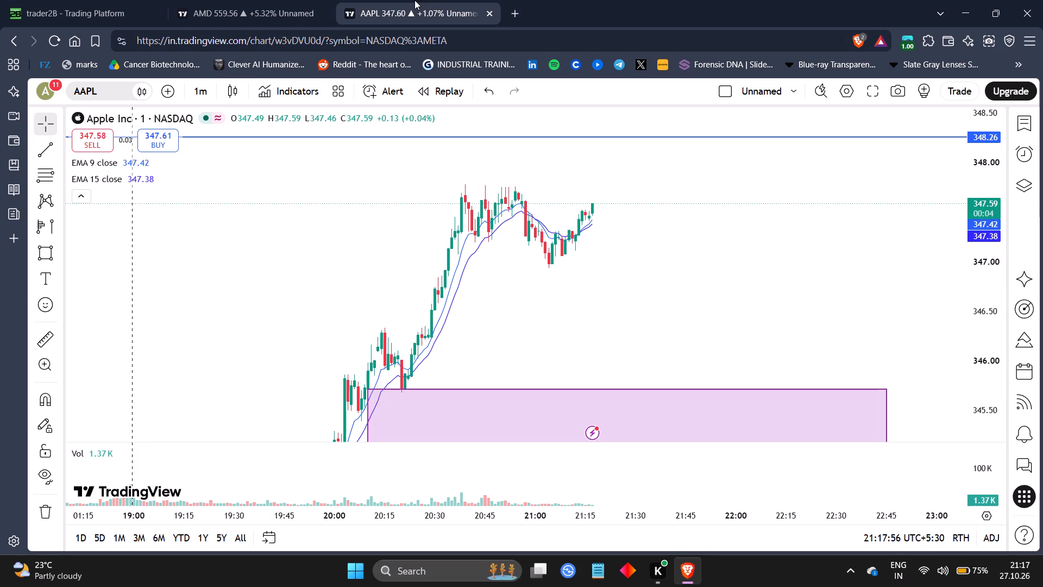
pyautogui.click(328, 0)
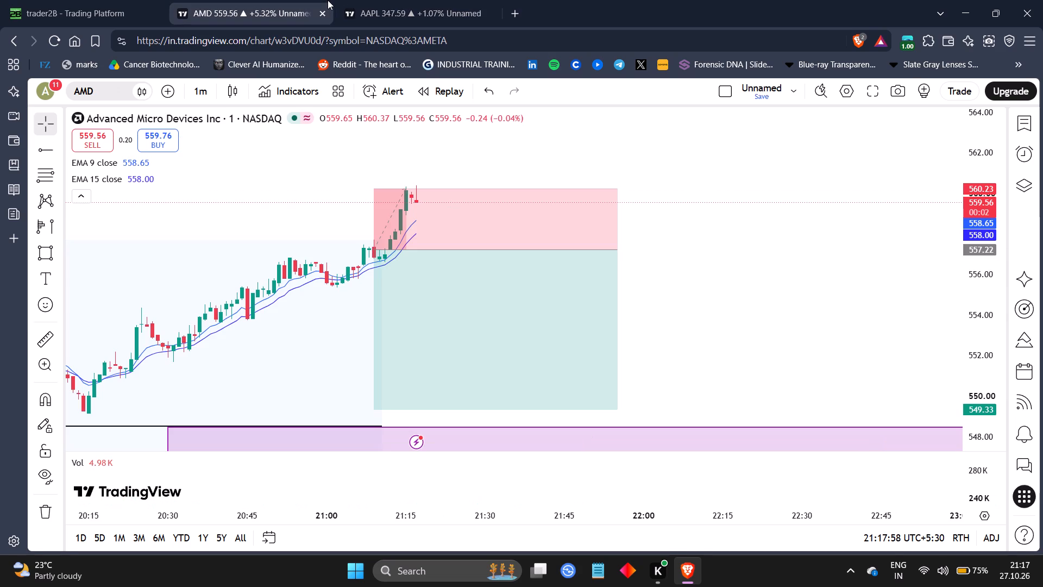
pyautogui.click(95, 0)
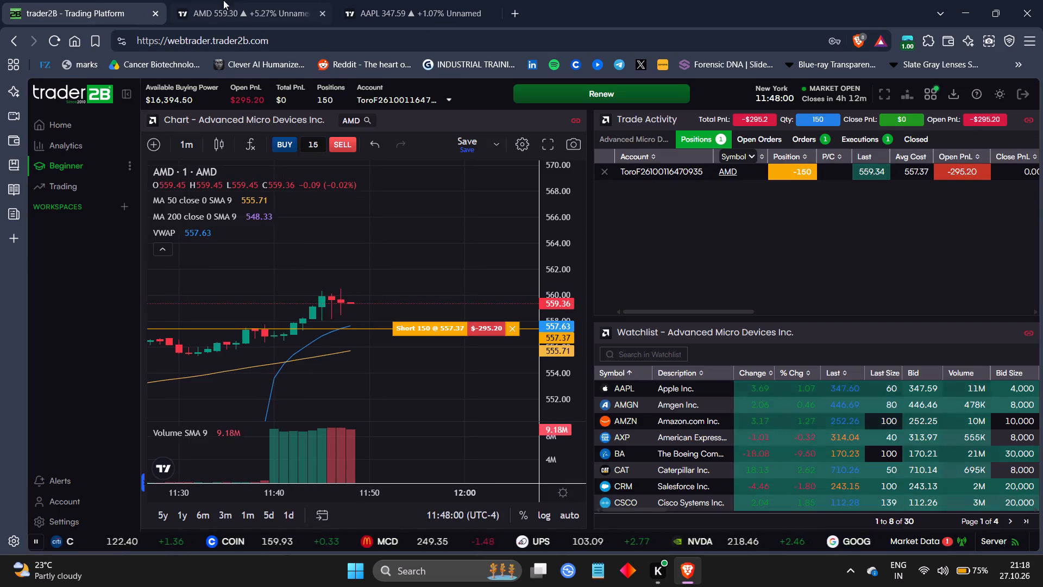
pyautogui.click(252, 0)
# Send a market sell order for 15 AMD shares in trader2B.
pyautogui.click(149, 1)
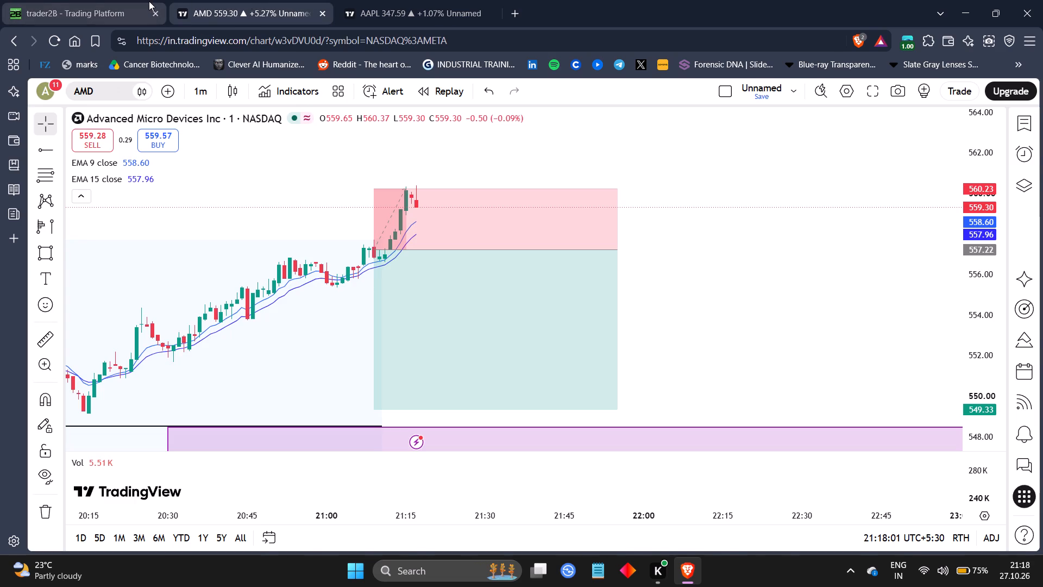
pyautogui.click(345, 148)
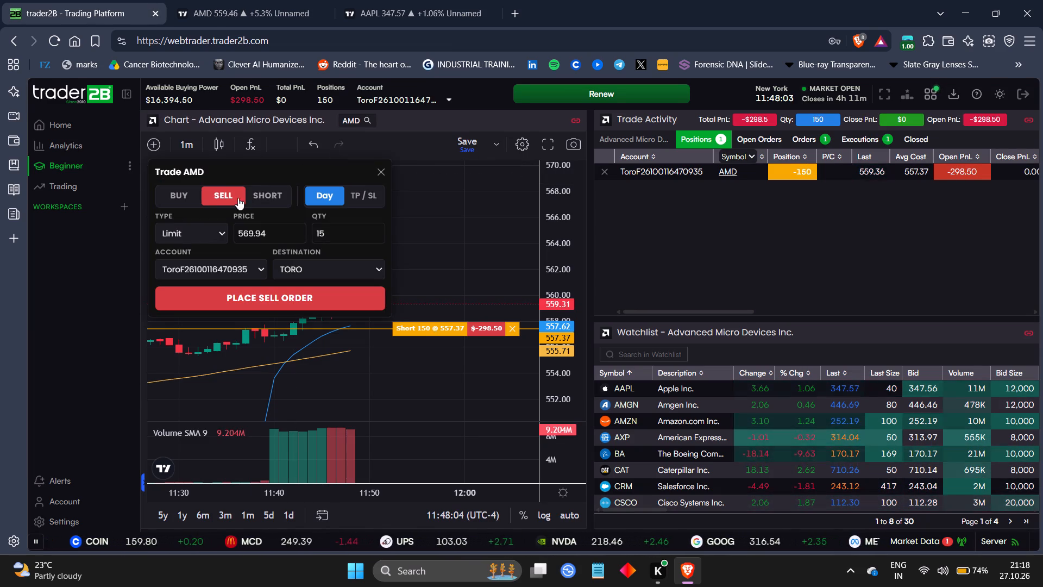
pyautogui.click(199, 229)
pyautogui.click(199, 248)
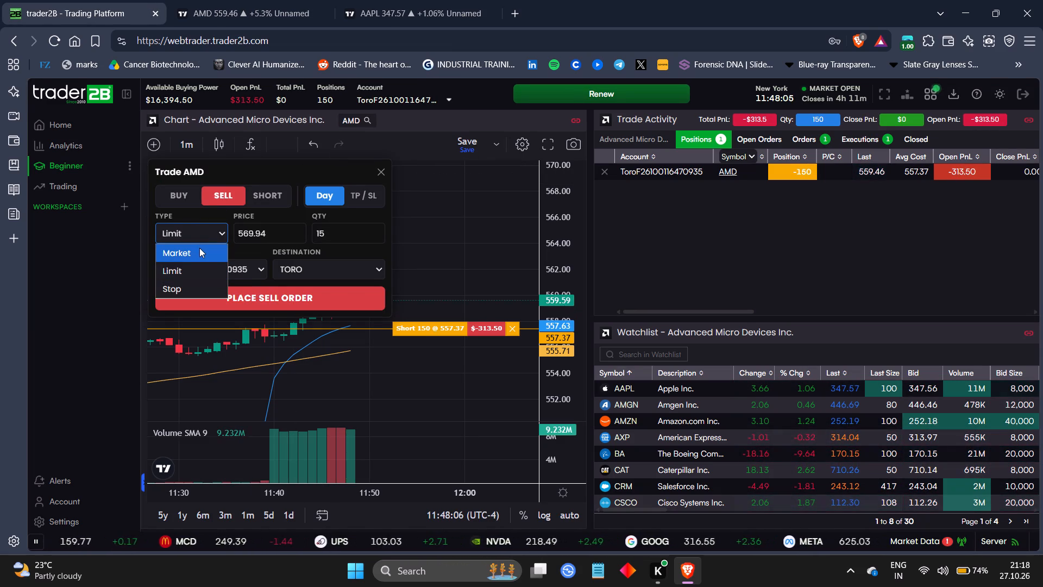
pyautogui.click(303, 293)
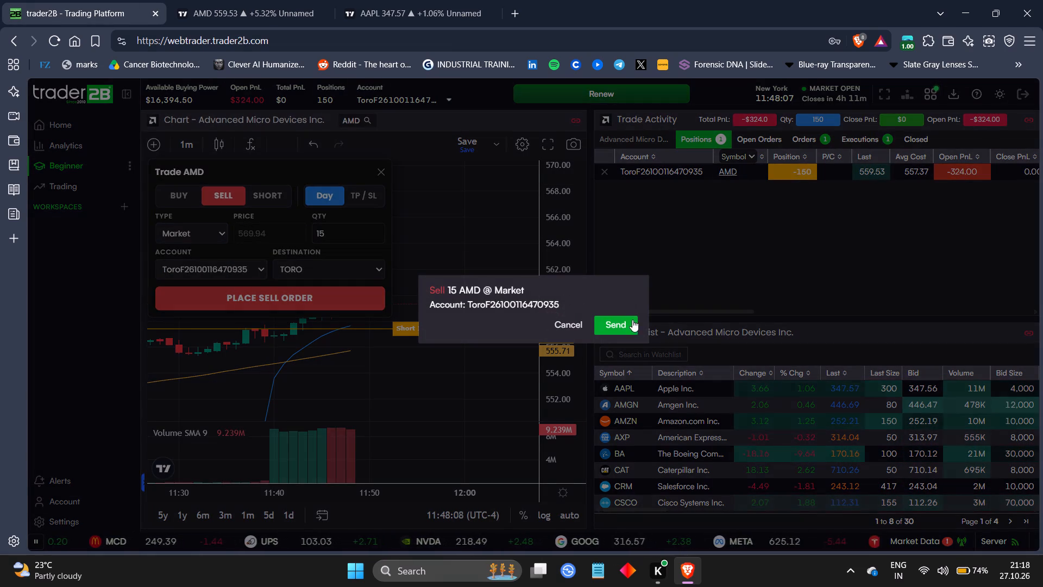
pyautogui.click(621, 322)
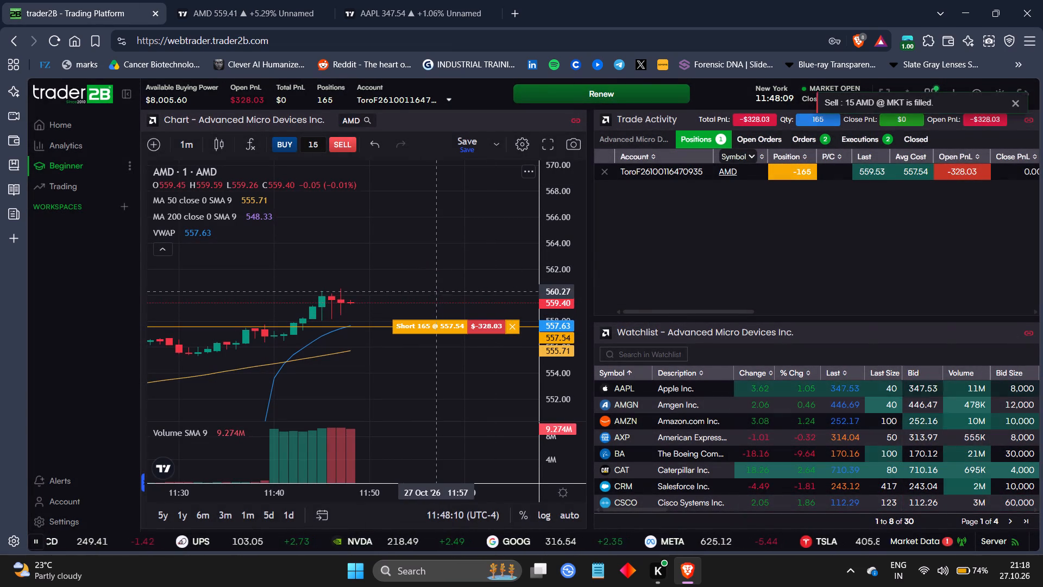
# Examine the latest one-minute AMD candles around the short entry line on the trader2B chart.
pyautogui.moveTo(439, 288); pyautogui.dragTo(427, 278)
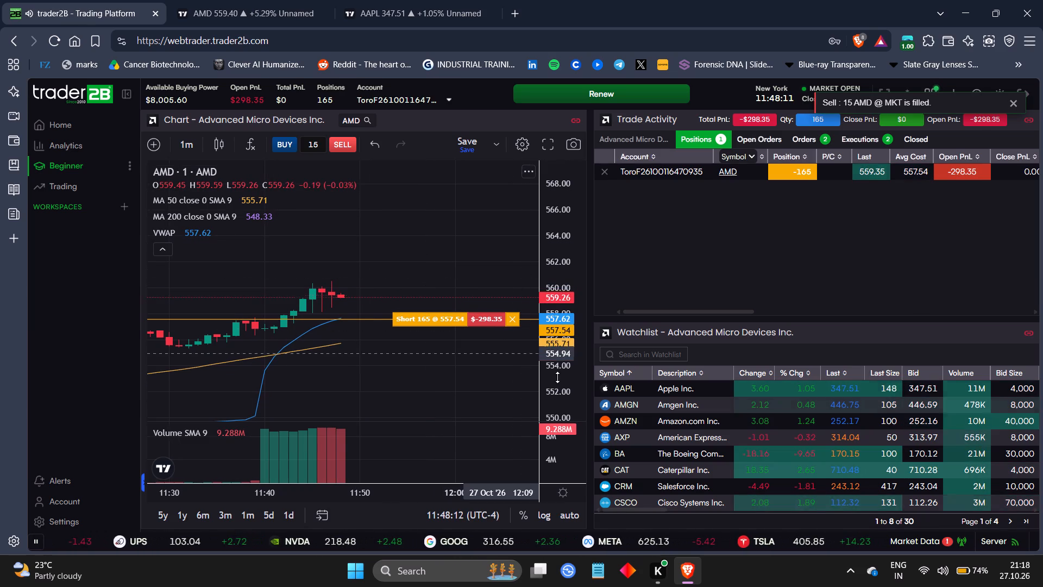
pyautogui.moveTo(561, 379); pyautogui.dragTo(544, 145)
pyautogui.moveTo(456, 256); pyautogui.dragTo(398, 213)
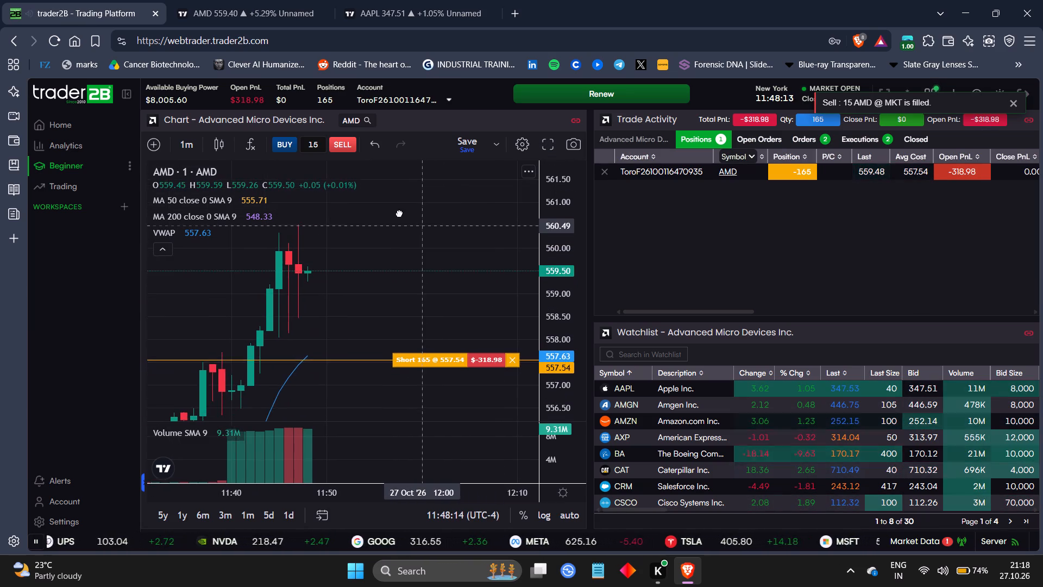
pyautogui.moveTo(398, 213); pyautogui.dragTo(395, 212)
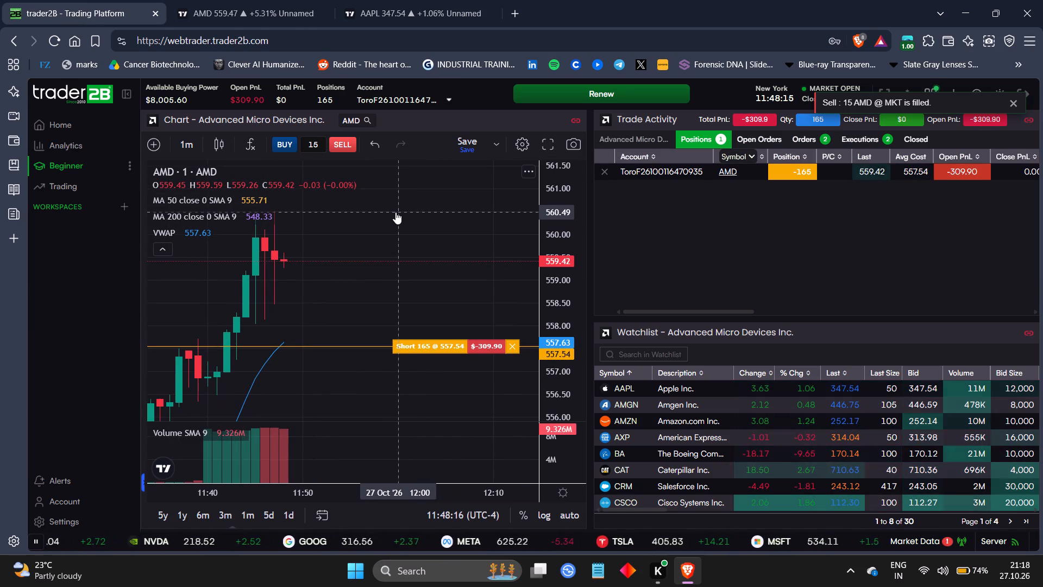
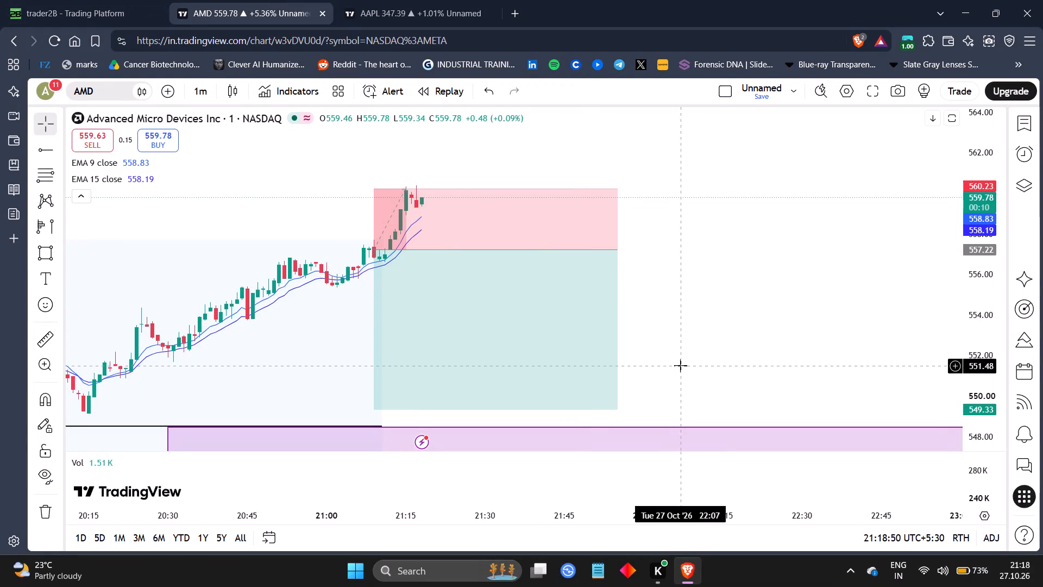
# Examine the latest one-minute AMD candles against the short position's stop and entry levels on the TradingView chart.
pyautogui.moveTo(725, 285); pyautogui.dragTo(857, 502)
pyautogui.moveTo(771, 400); pyautogui.dragTo(764, 385)
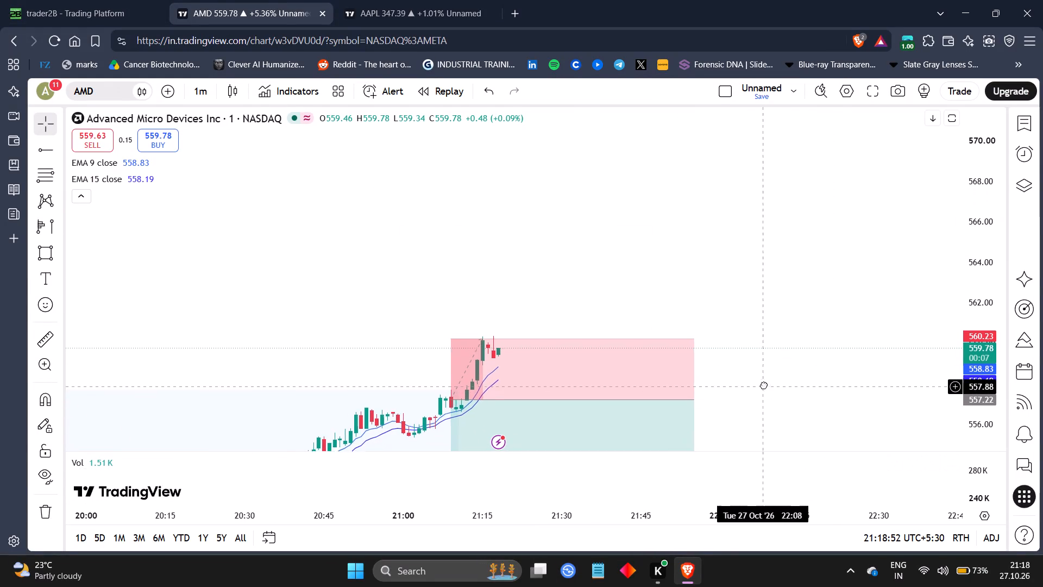
pyautogui.moveTo(764, 385); pyautogui.dragTo(764, 384)
pyautogui.click(900, 392)
pyautogui.moveTo(900, 392); pyautogui.dragTo(887, 322)
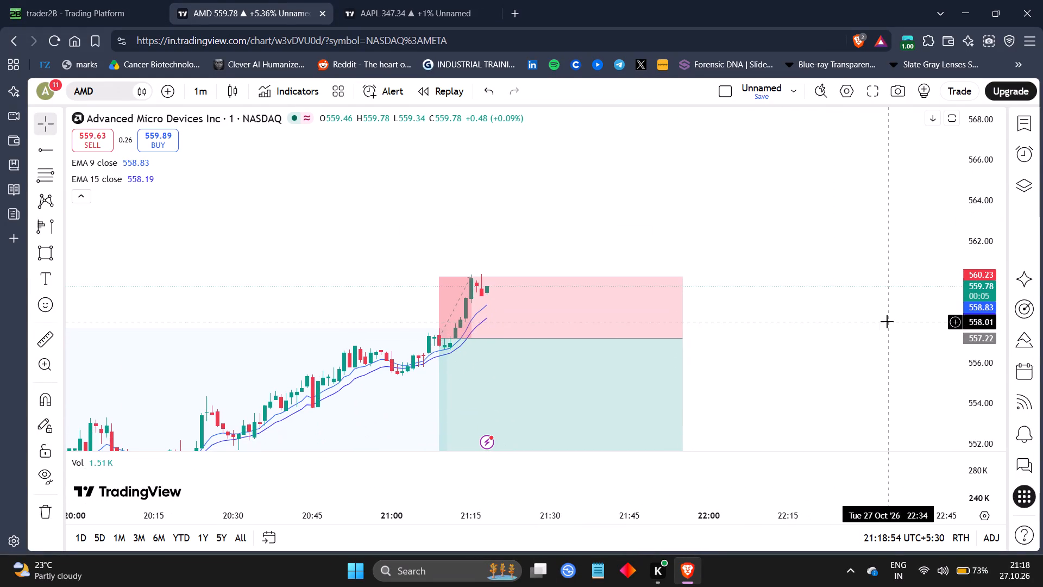
pyautogui.moveTo(974, 415); pyautogui.dragTo(930, 200)
pyautogui.moveTo(814, 510); pyautogui.dragTo(688, 519)
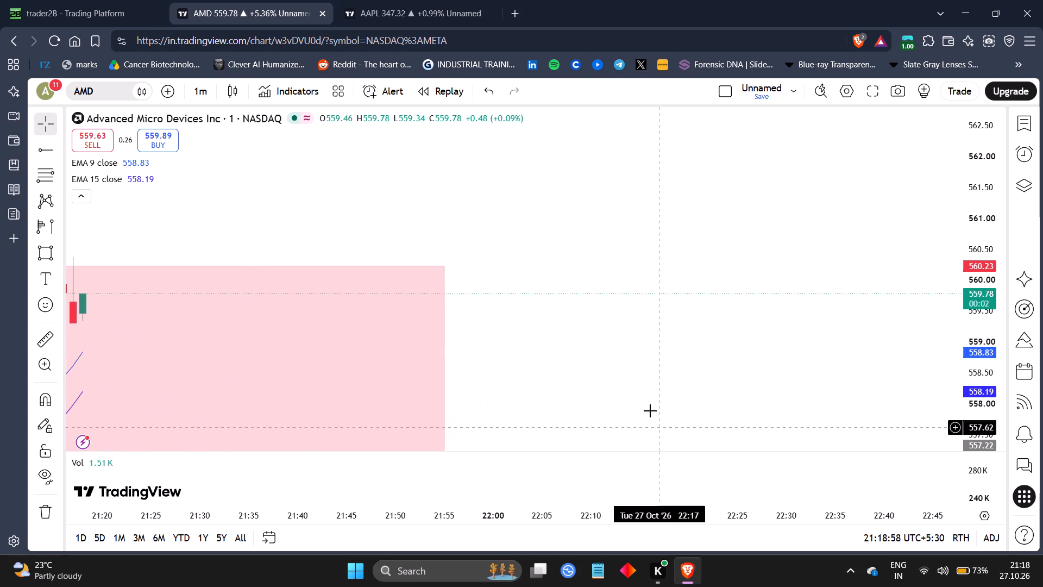
pyautogui.moveTo(649, 409); pyautogui.dragTo(832, 321)
pyautogui.moveTo(786, 314); pyautogui.dragTo(966, 229)
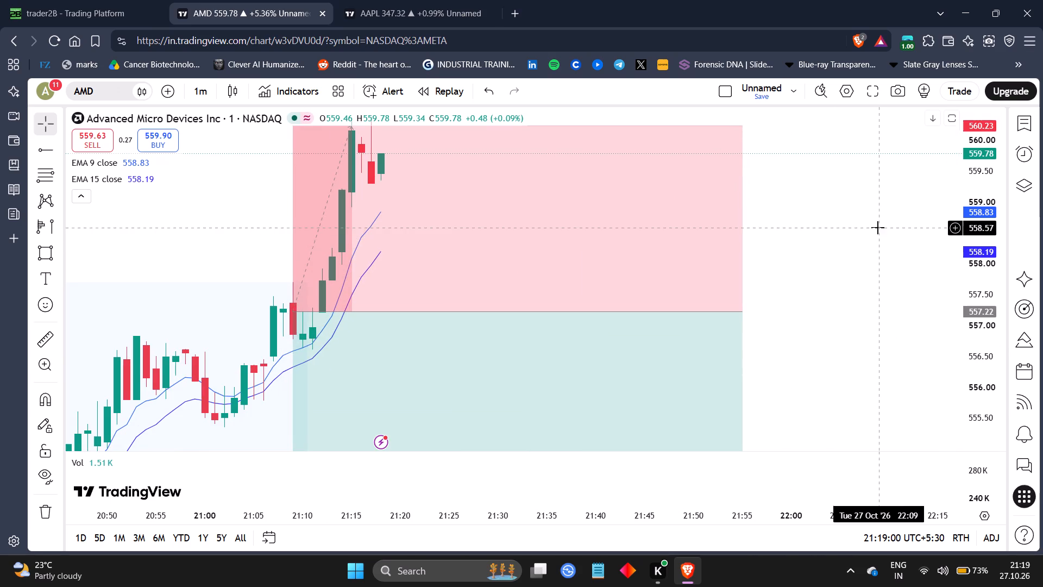
pyautogui.moveTo(878, 228); pyautogui.dragTo(933, 230)
pyautogui.moveTo(998, 207); pyautogui.dragTo(981, 277)
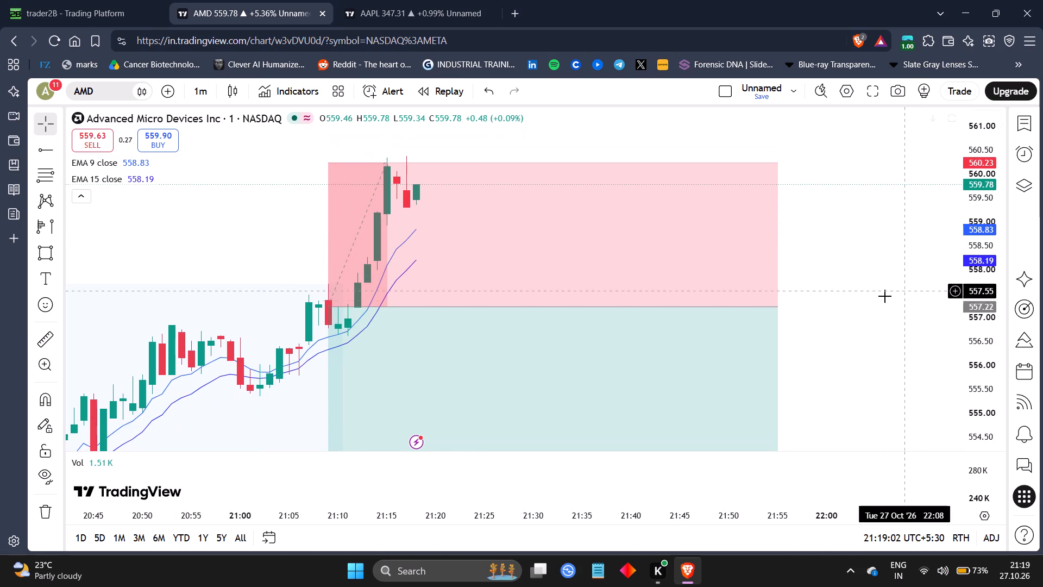
pyautogui.moveTo(875, 318); pyautogui.dragTo(909, 292)
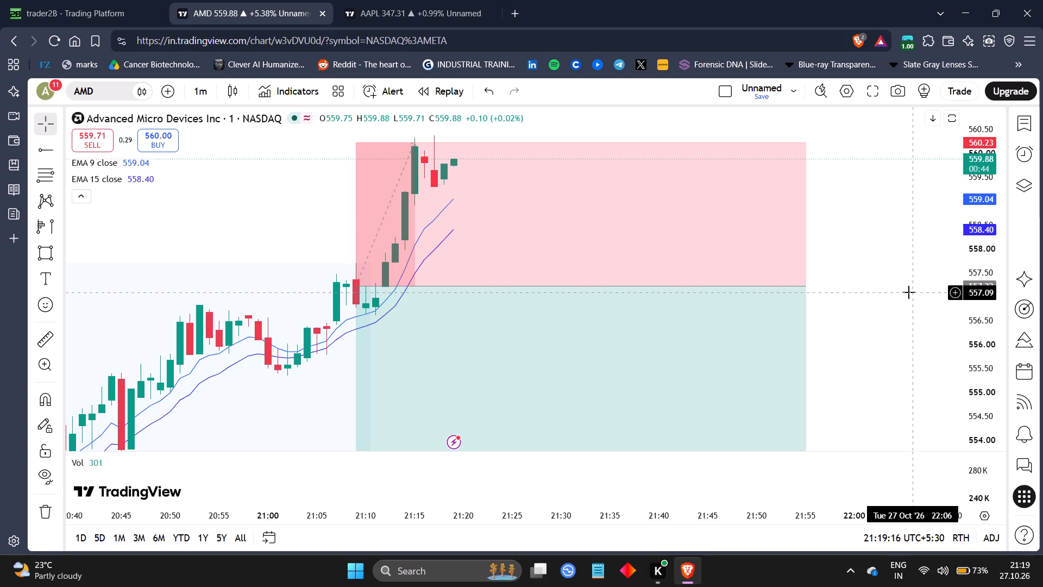
# Compare the AAPL and AMD one-minute TradingView charts with the open AMD short's profit and loss in trader2B.
pyautogui.click(440, 0)
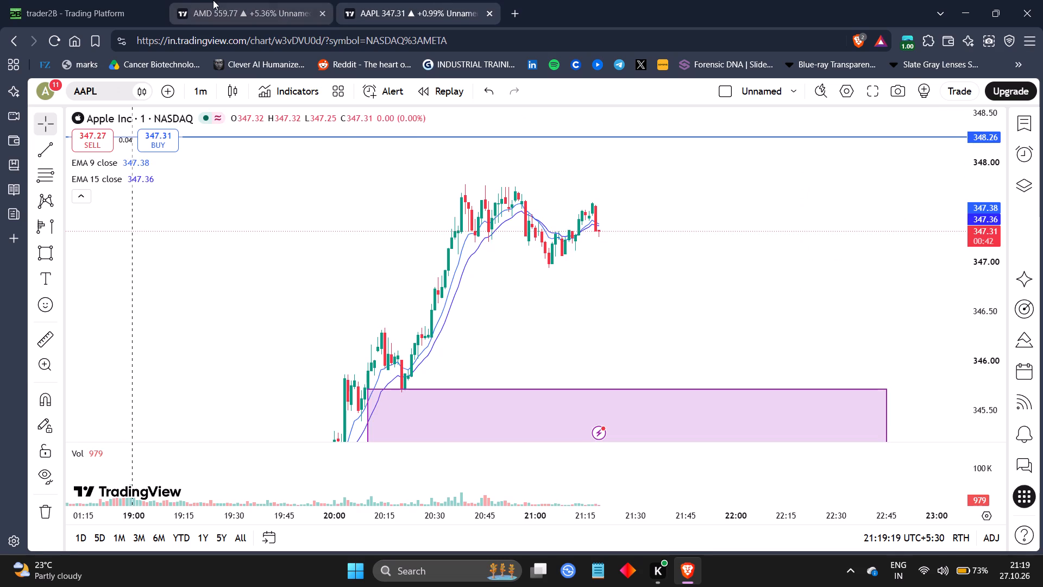
pyautogui.click(196, 0)
pyautogui.click(33, 0)
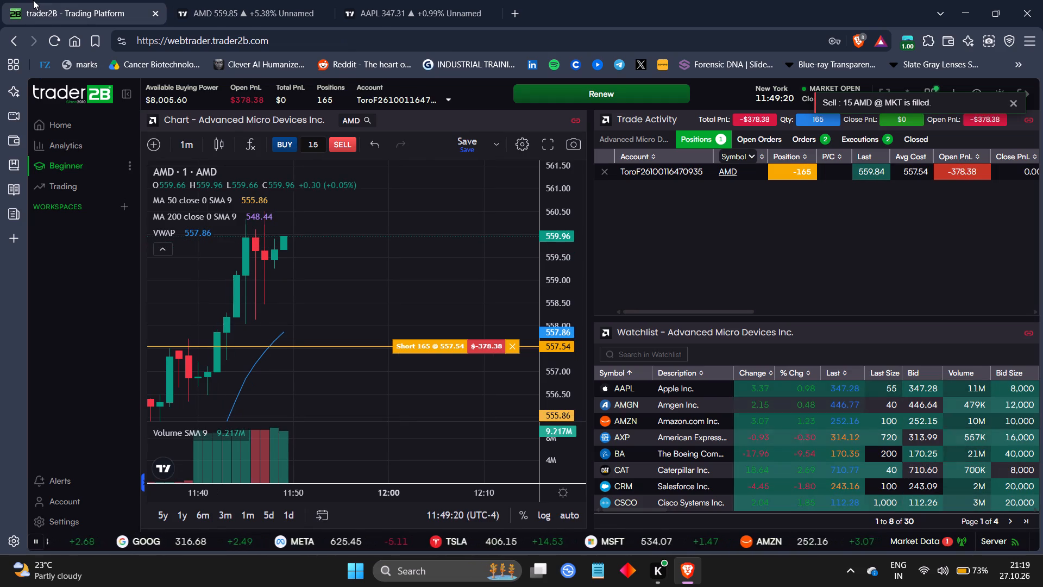
pyautogui.click(249, 0)
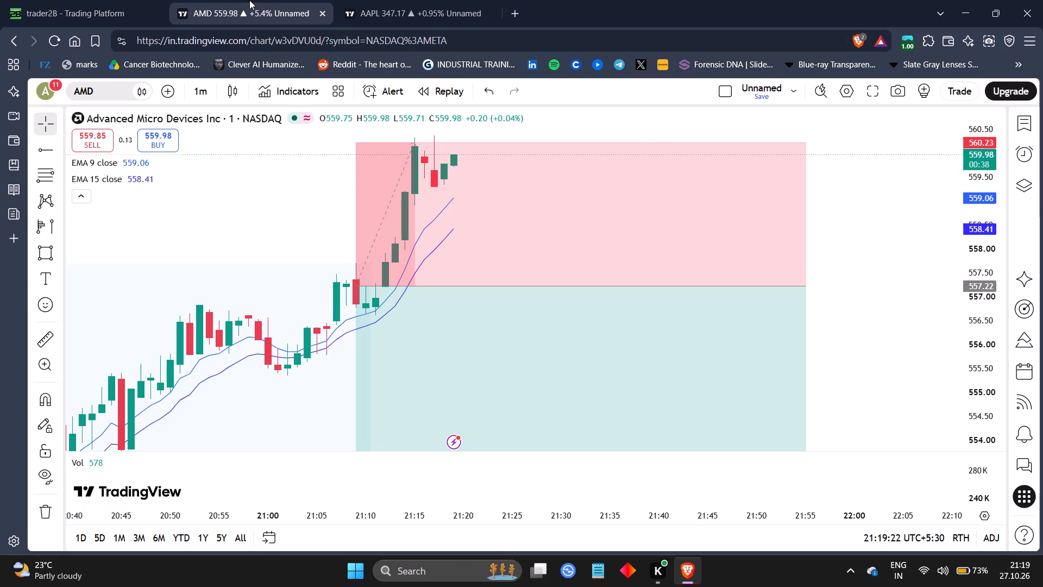
pyautogui.moveTo(855, 189); pyautogui.dragTo(893, 310)
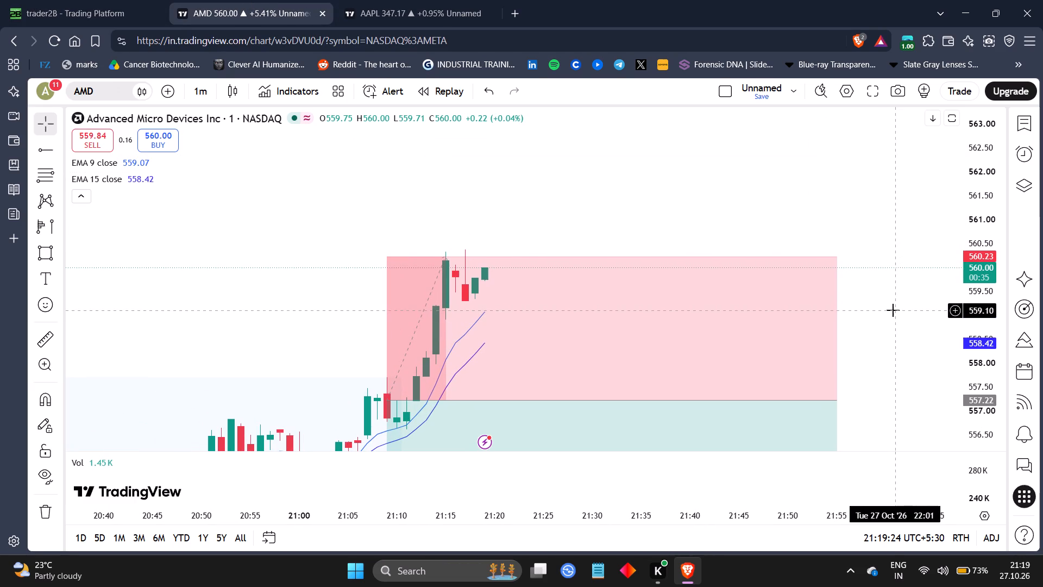
pyautogui.click(131, 0)
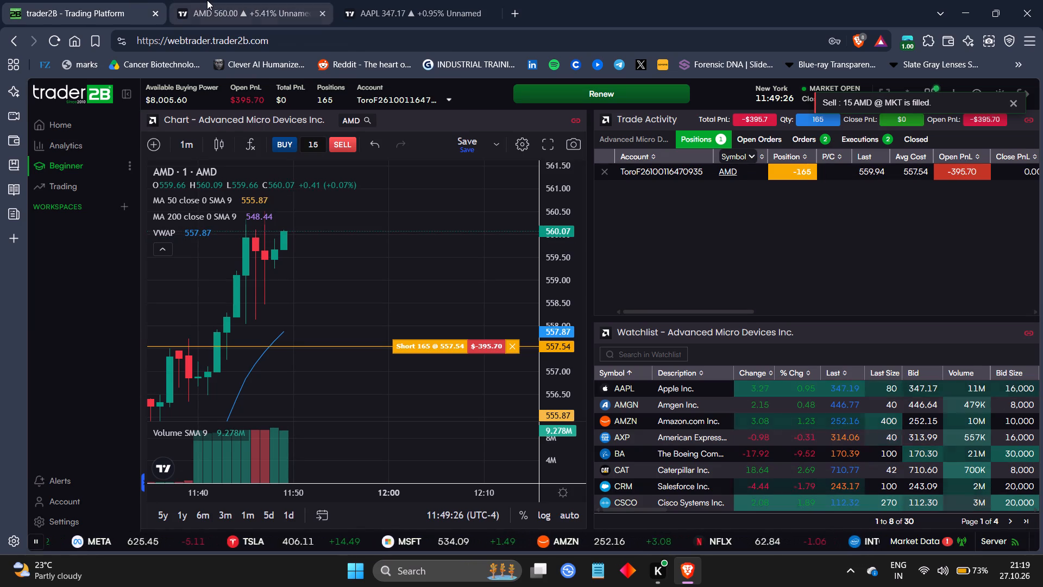
pyautogui.click(207, 0)
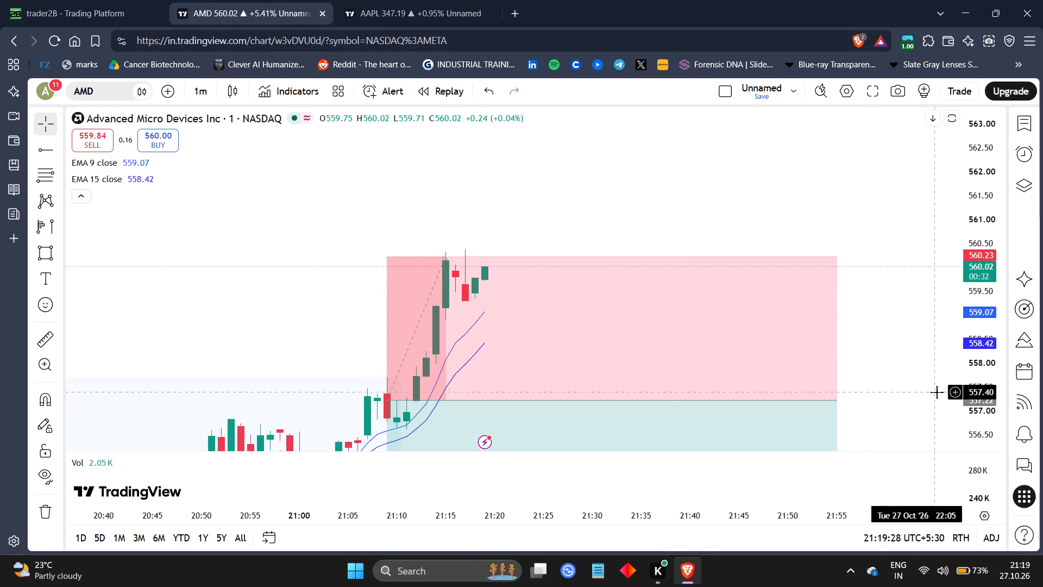
pyautogui.moveTo(988, 410); pyautogui.dragTo(957, 130)
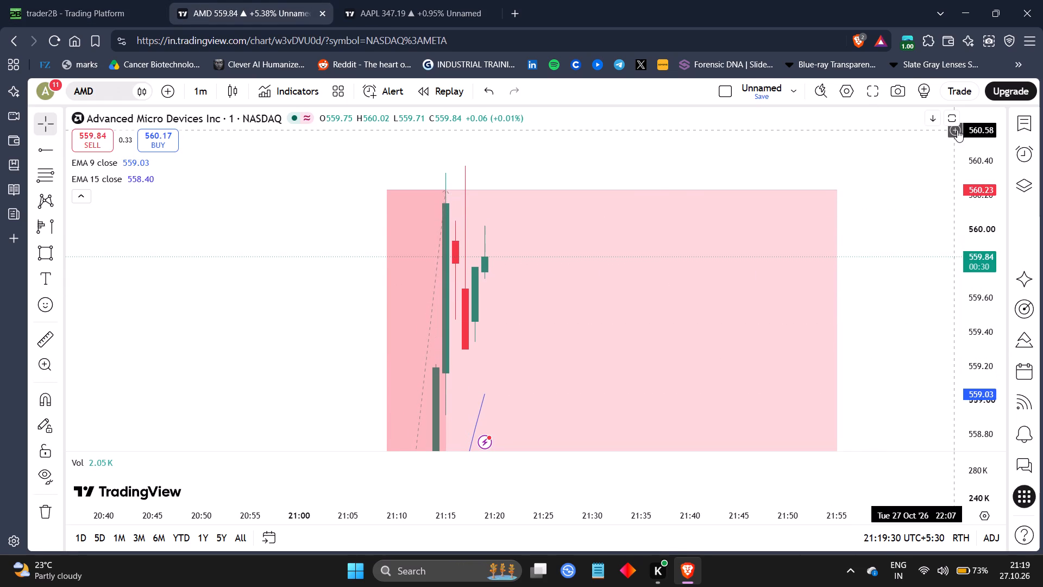
pyautogui.click(37, 0)
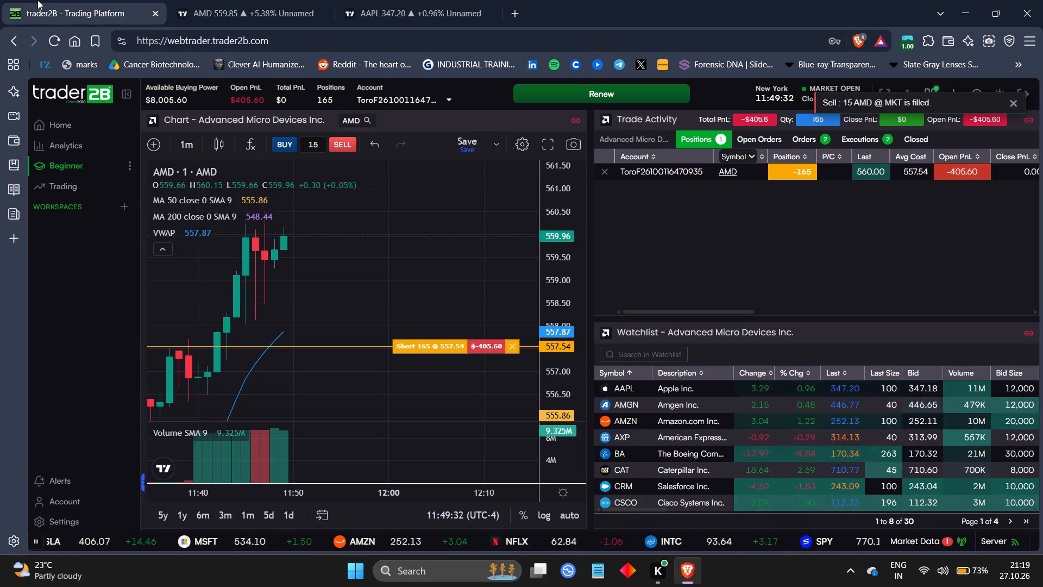
pyautogui.click(162, 0)
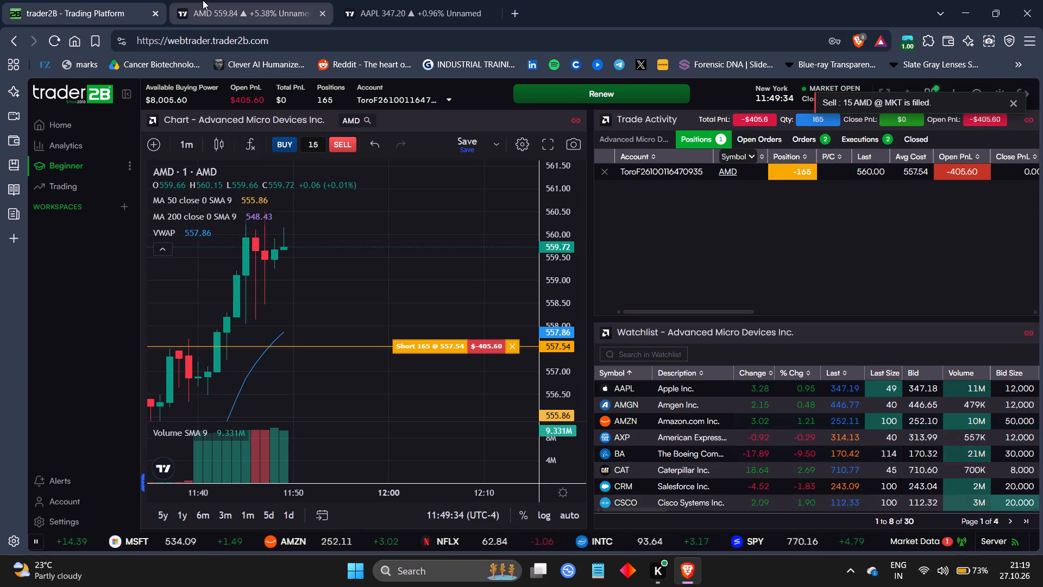
pyautogui.click(203, 0)
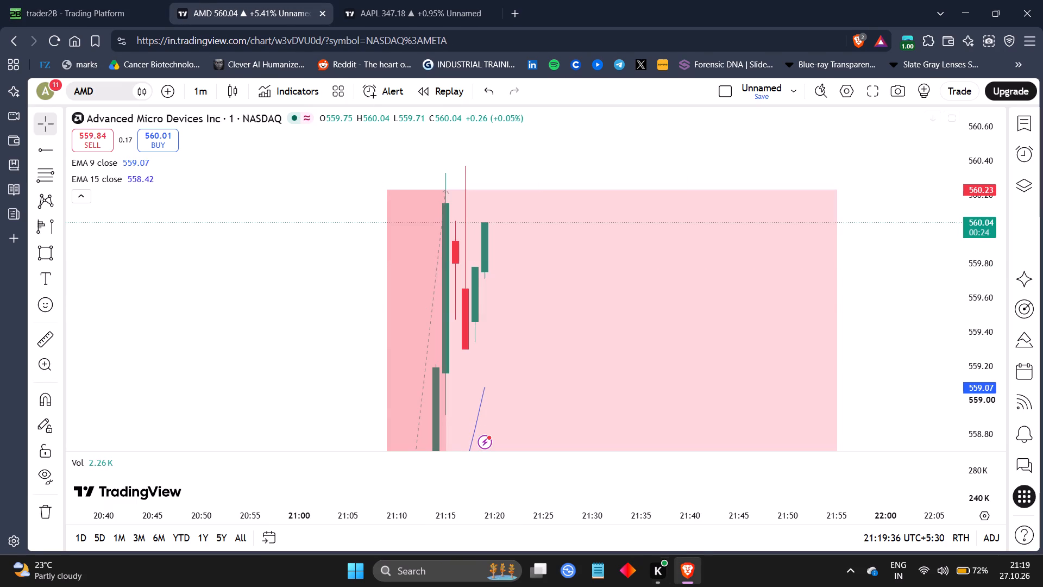
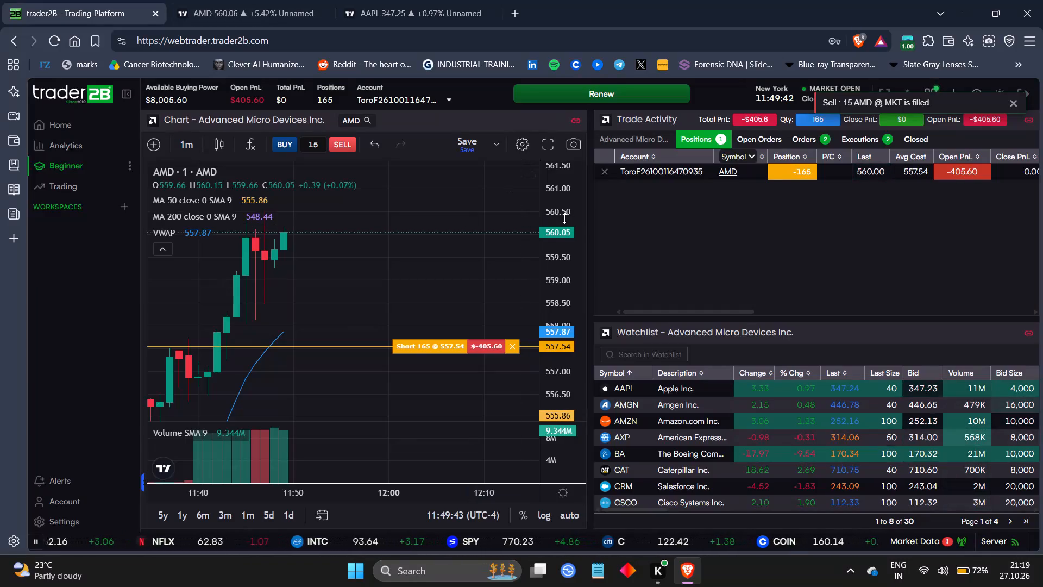
# Examine the recent one-minute AMD candles against the short position's entry line on the trader2B chart.
pyautogui.moveTo(379, 216); pyautogui.dragTo(451, 227)
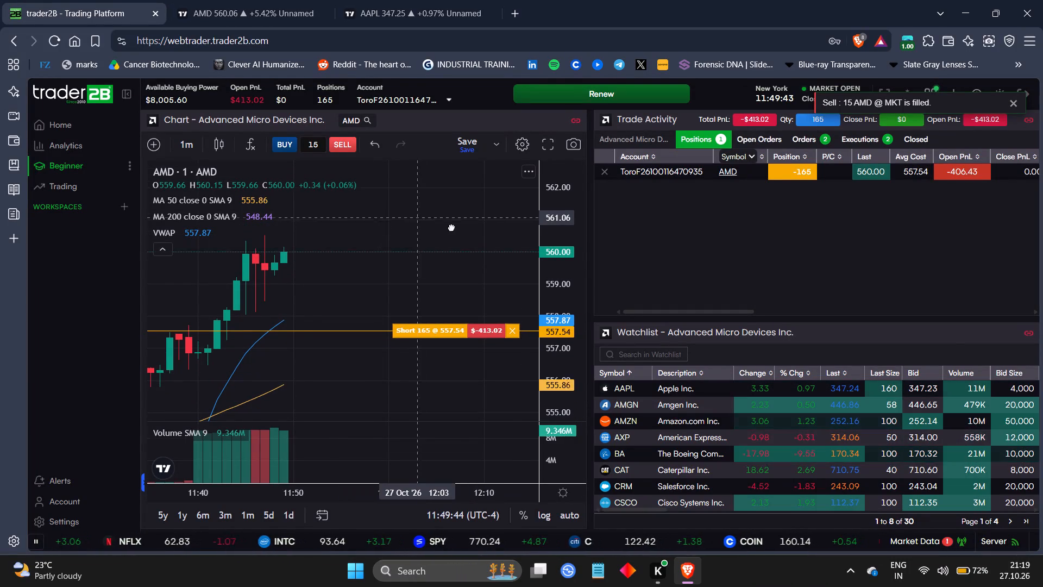
pyautogui.moveTo(451, 227); pyautogui.dragTo(467, 239)
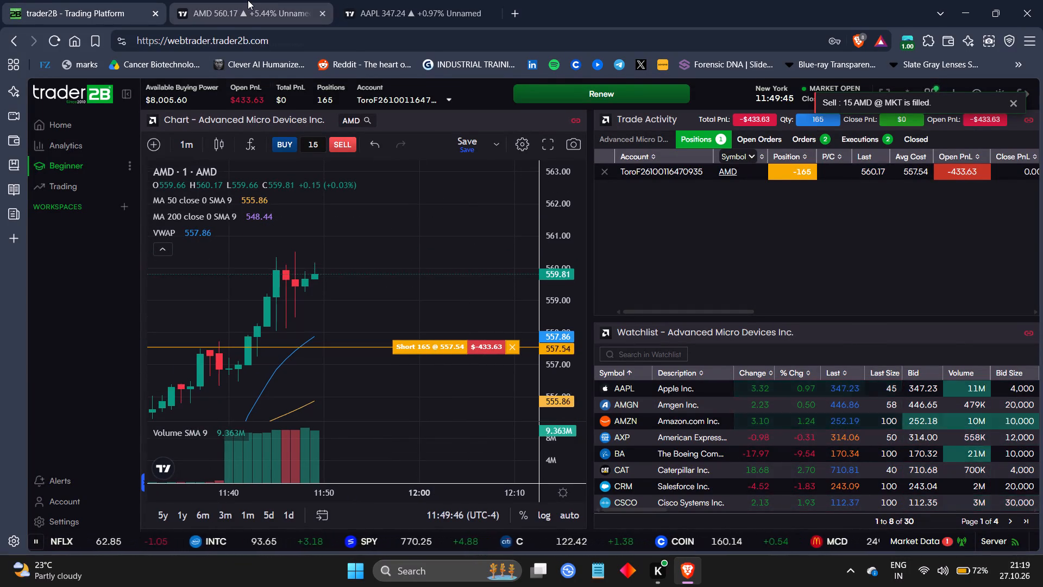
pyautogui.click(248, 0)
pyautogui.click(76, 0)
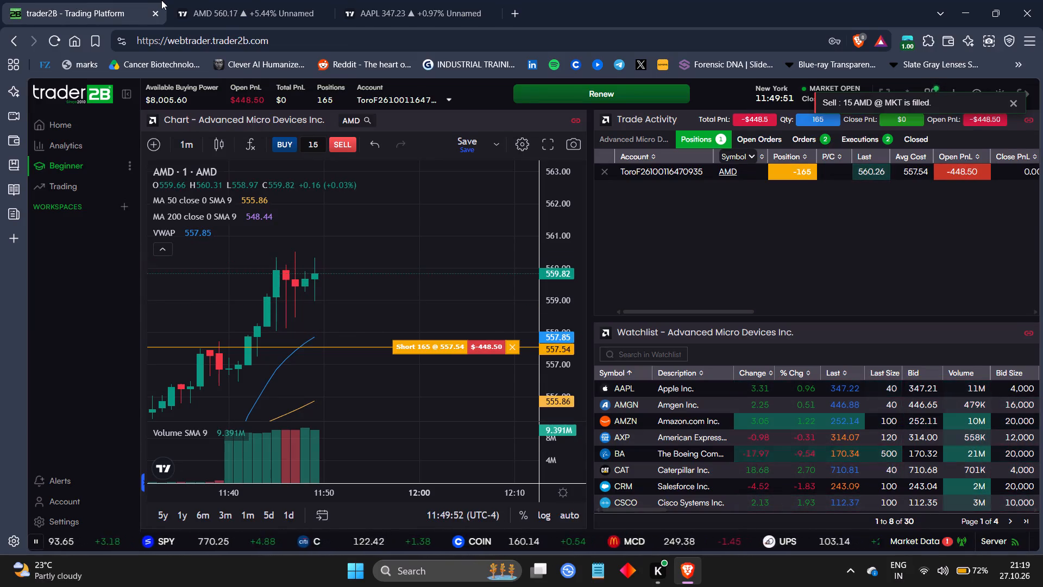
# Open the trader2B Home page and return to the Beginner workspace to check the AMD short.
pyautogui.click(53, 127)
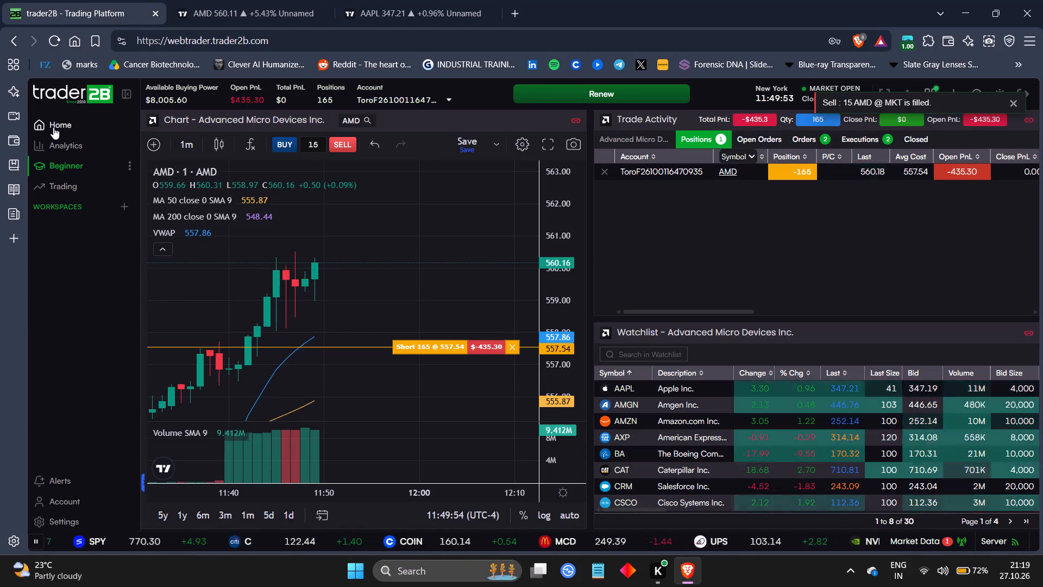
pyautogui.click(76, 164)
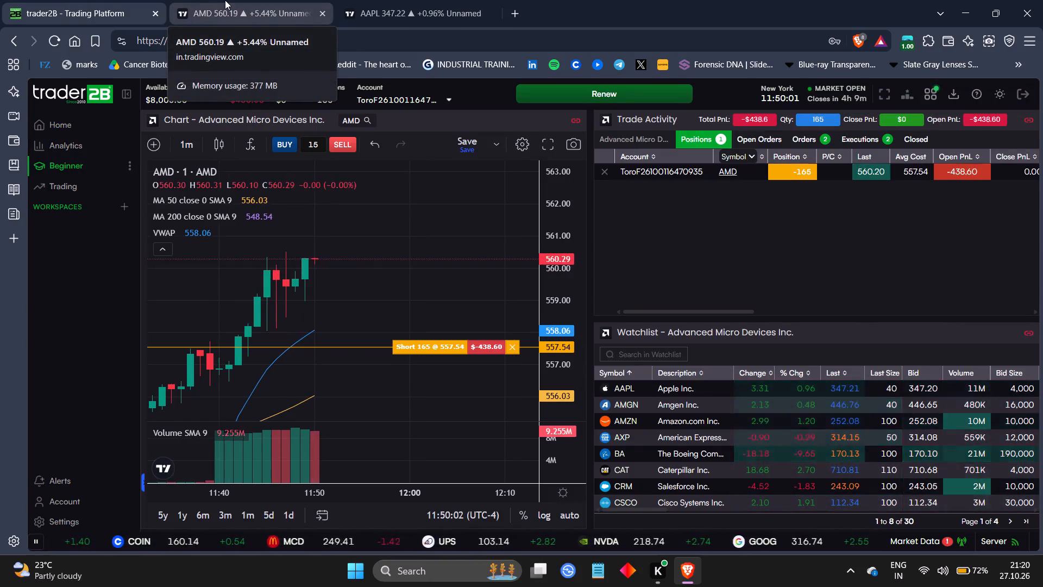
# Compare AMD's one-minute candles with the short's stop and entry levels in TradingView, checking the position's open profit and loss in trader2B.
pyautogui.click(225, 0)
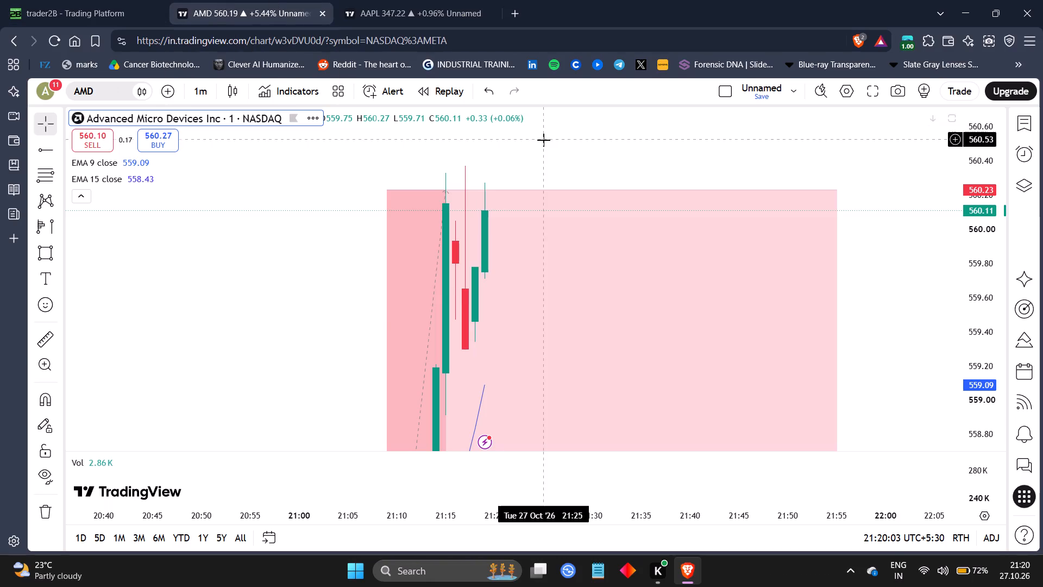
pyautogui.moveTo(921, 298); pyautogui.dragTo(846, 310)
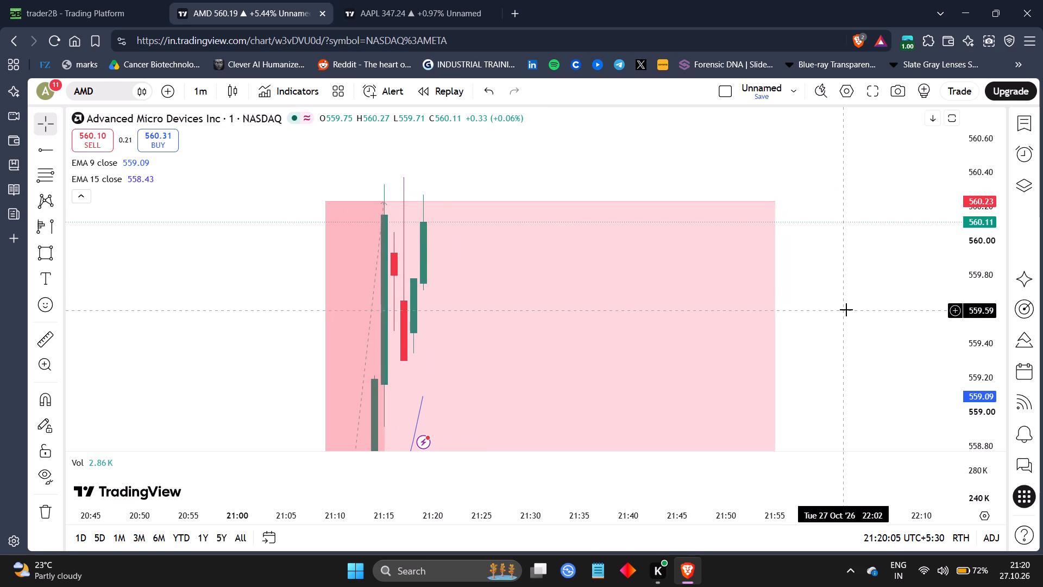
pyautogui.moveTo(988, 202); pyautogui.dragTo(988, 307)
pyautogui.moveTo(987, 307); pyautogui.dragTo(991, 353)
pyautogui.moveTo(938, 359); pyautogui.dragTo(913, 314)
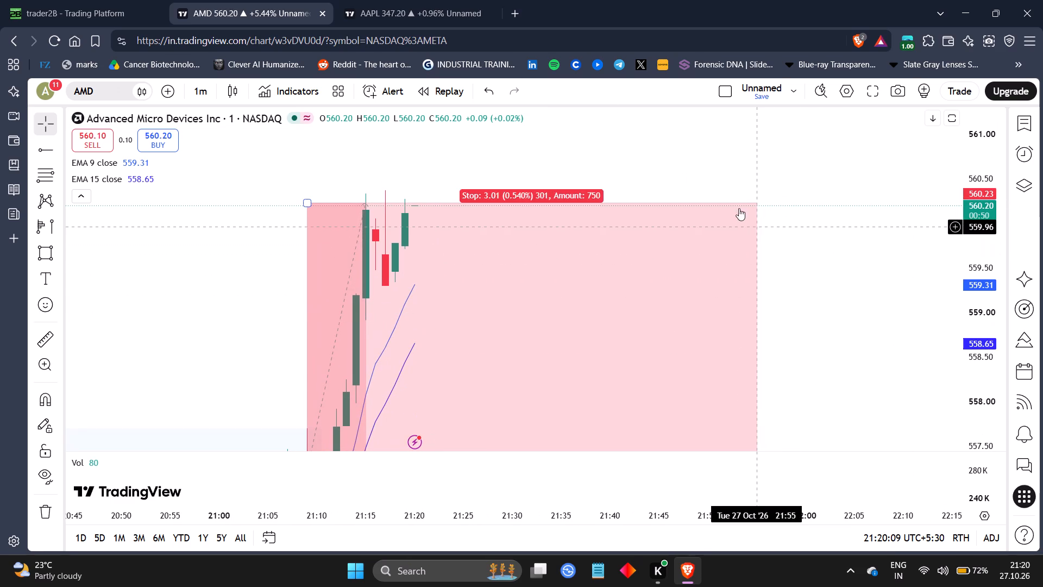
pyautogui.click(98, 2)
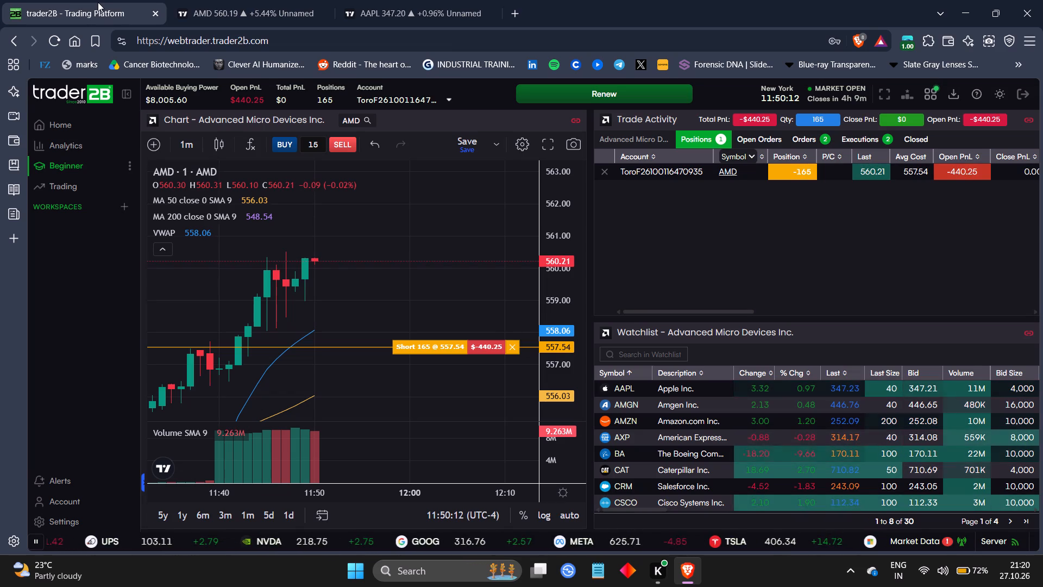
pyautogui.click(246, 0)
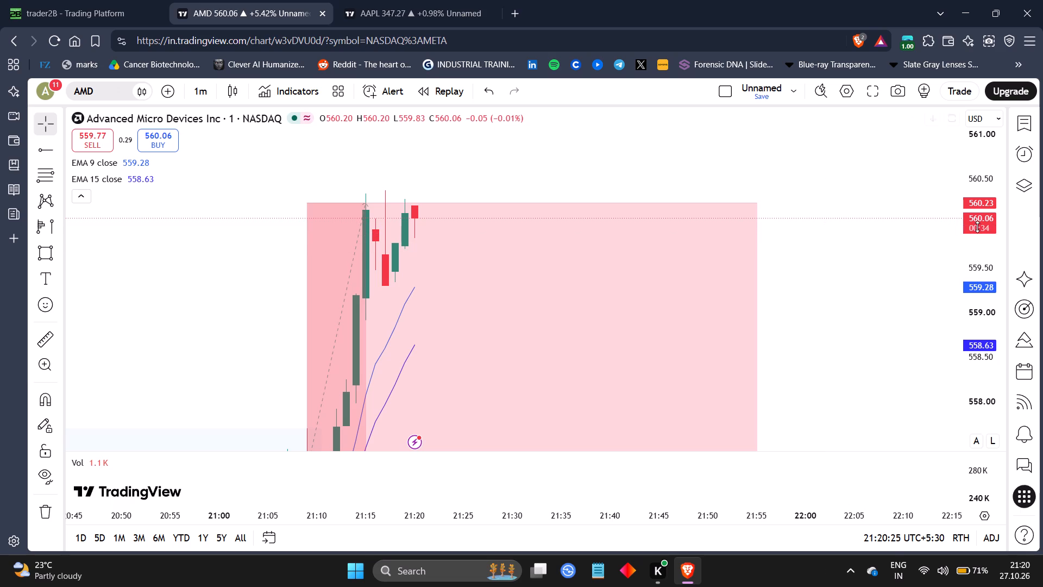
pyautogui.moveTo(977, 227); pyautogui.dragTo(987, 365)
pyautogui.moveTo(830, 368); pyautogui.dragTo(821, 286)
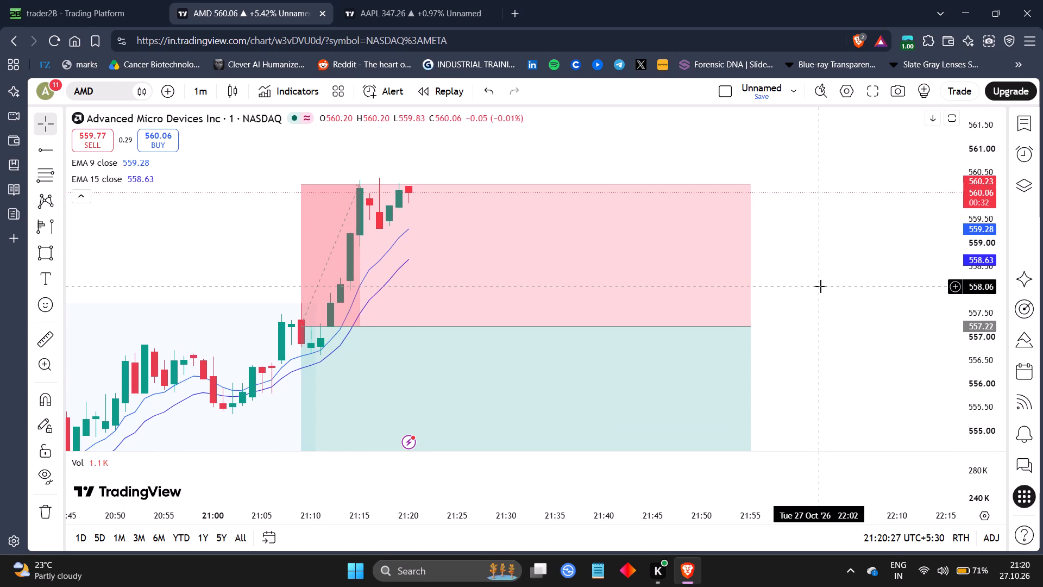
pyautogui.moveTo(833, 316); pyautogui.dragTo(826, 313)
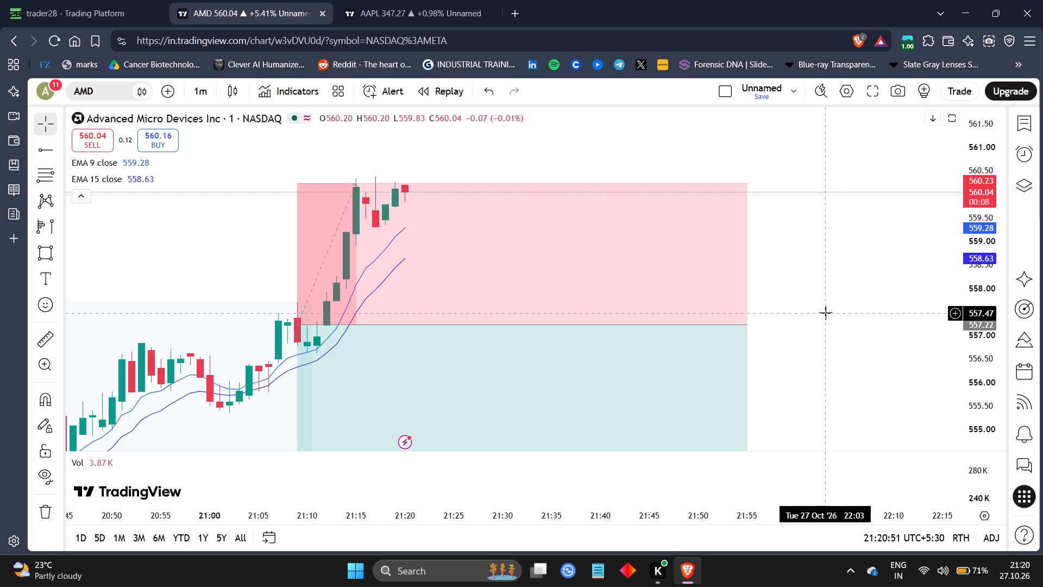
pyautogui.moveTo(989, 361); pyautogui.dragTo(947, 199)
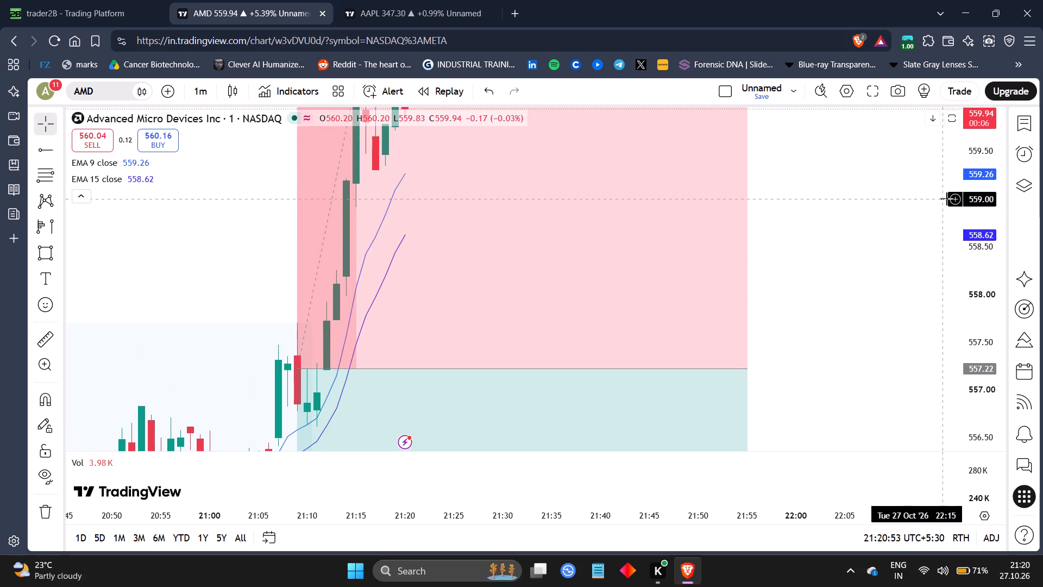
pyautogui.moveTo(825, 226); pyautogui.dragTo(854, 345)
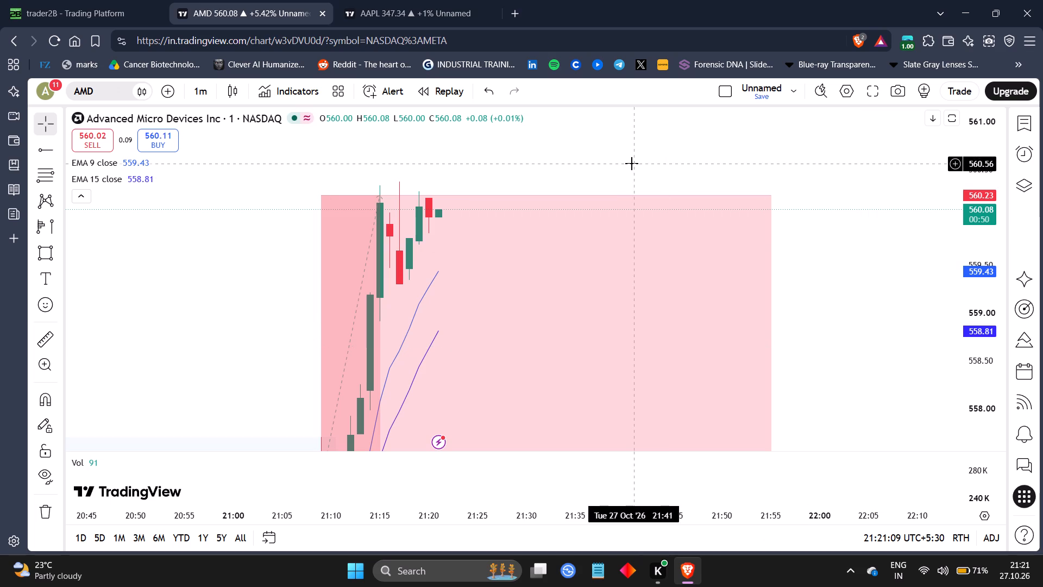
pyautogui.click(108, 0)
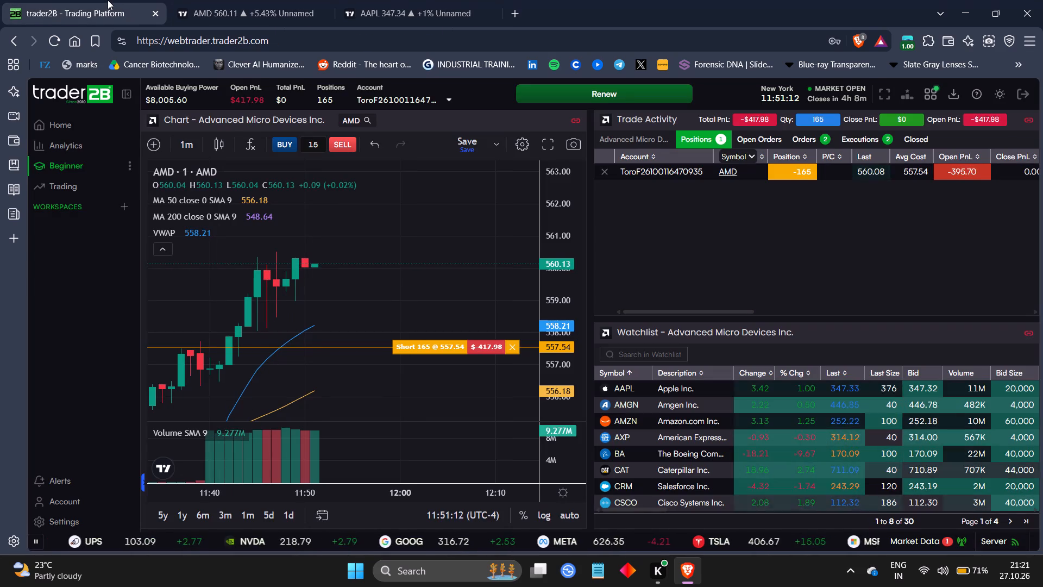
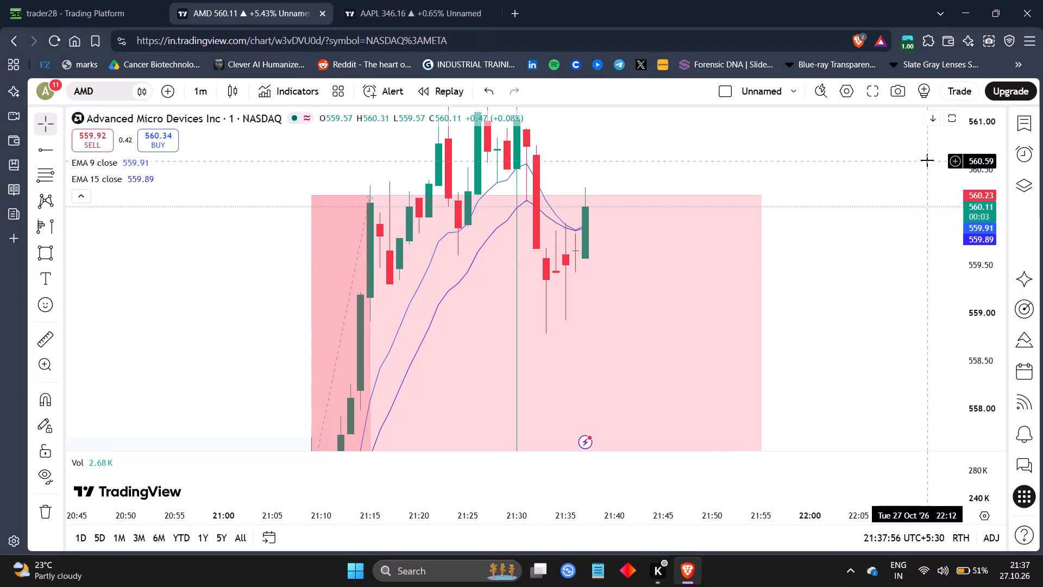
# Rescale the price range of AMD's one-minute chart to examine the candles against the marked short position zone.
pyautogui.moveTo(970, 192); pyautogui.dragTo(956, 402)
pyautogui.moveTo(956, 402); pyautogui.dragTo(968, 321)
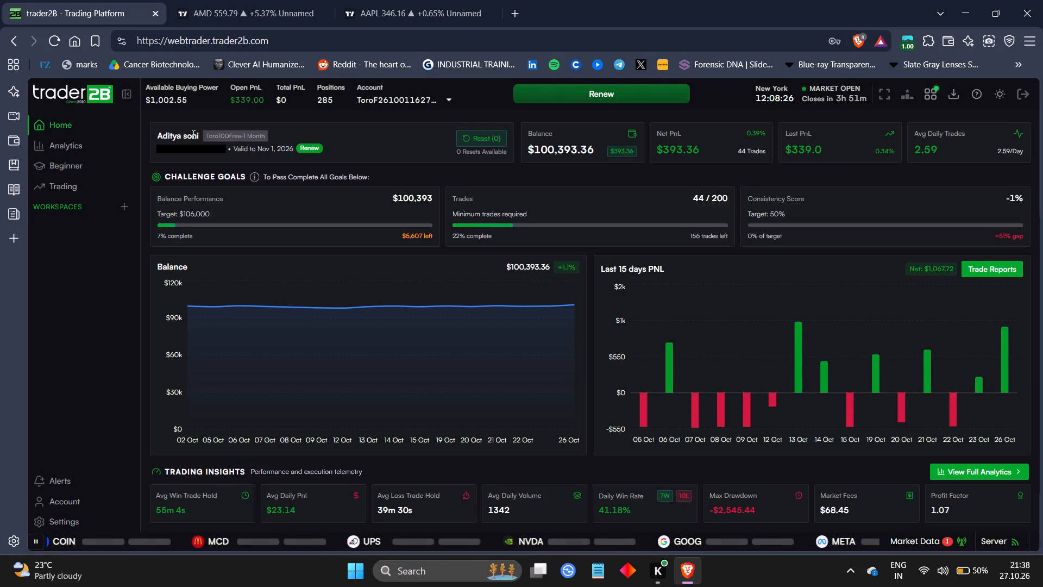
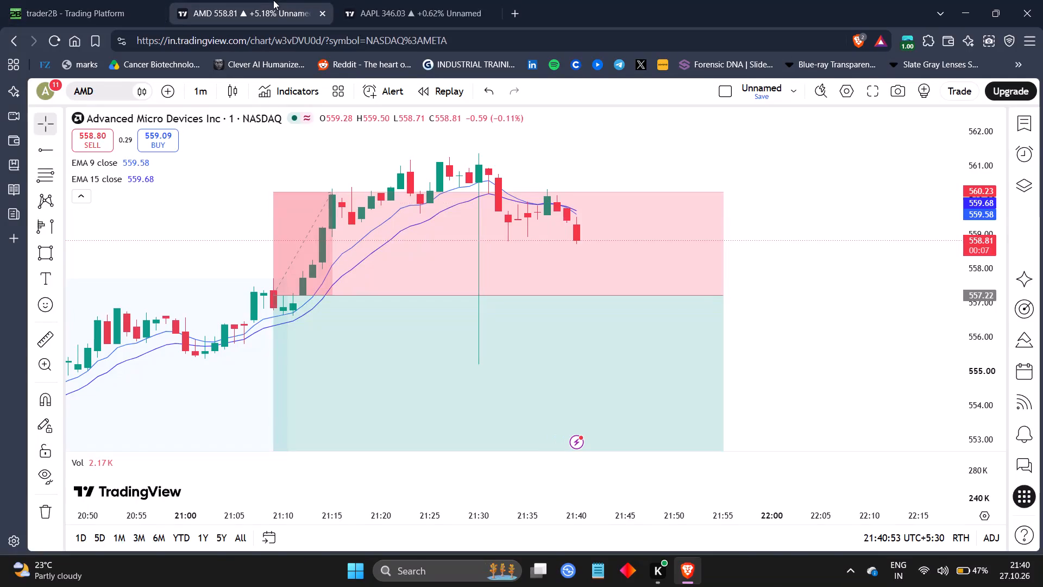
# Examine AAPL's one-minute chart against the purple zone, checking AMD's chart and the trader2B account dashboard alongside it.
pyautogui.click(379, 0)
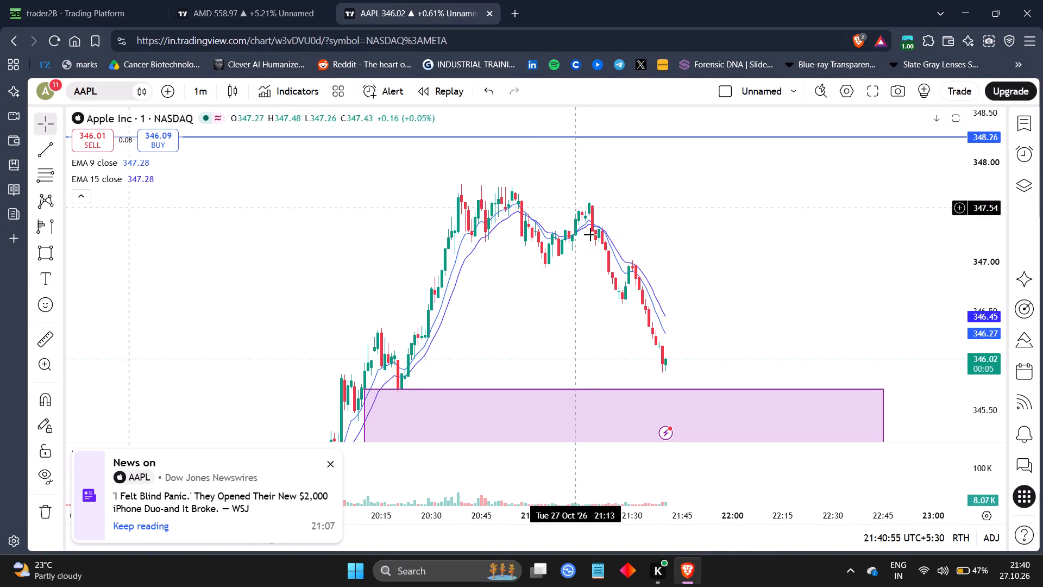
pyautogui.click(328, 0)
pyautogui.click(647, 231)
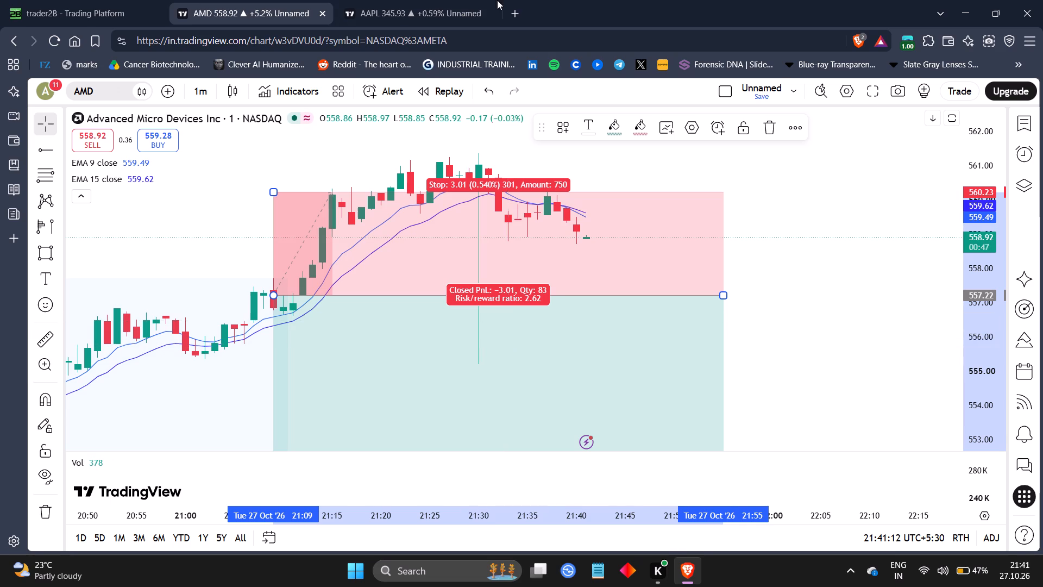
pyautogui.click(394, 0)
pyautogui.moveTo(705, 274); pyautogui.dragTo(616, 211)
pyautogui.click(328, 465)
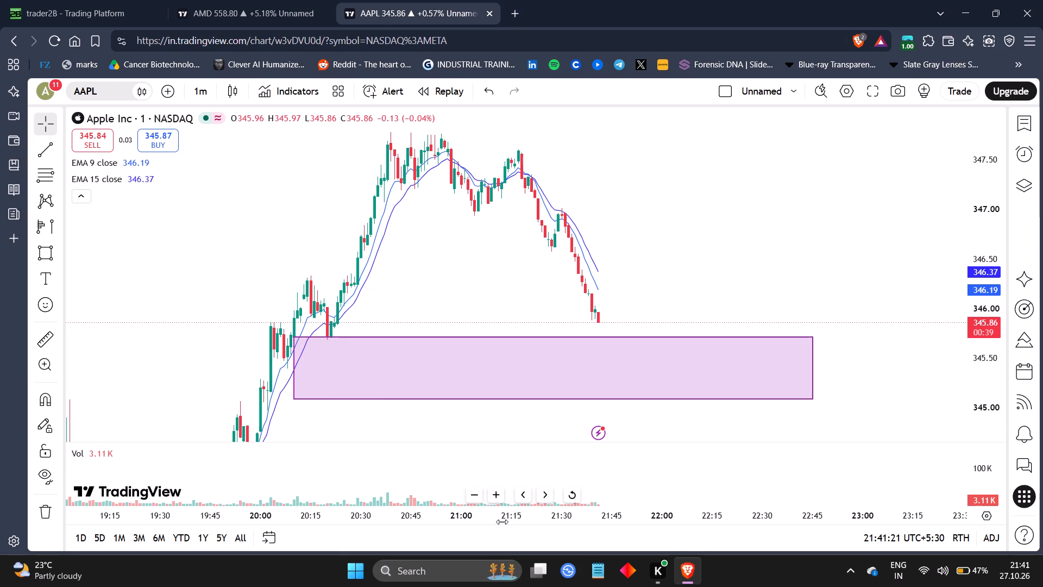
pyautogui.moveTo(502, 522); pyautogui.dragTo(343, 522)
pyautogui.click(604, 464)
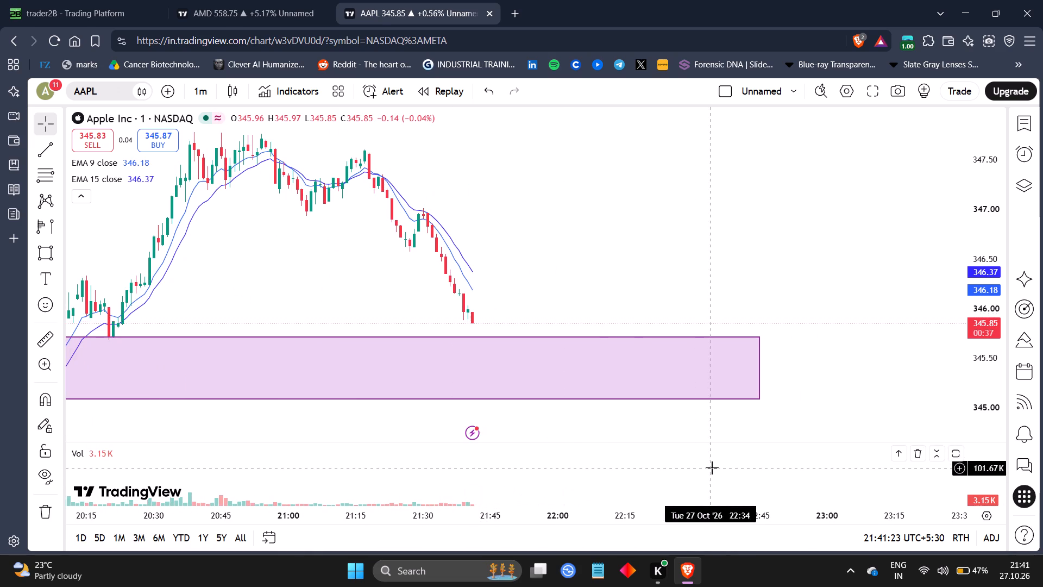
pyautogui.moveTo(816, 400); pyautogui.dragTo(879, 417)
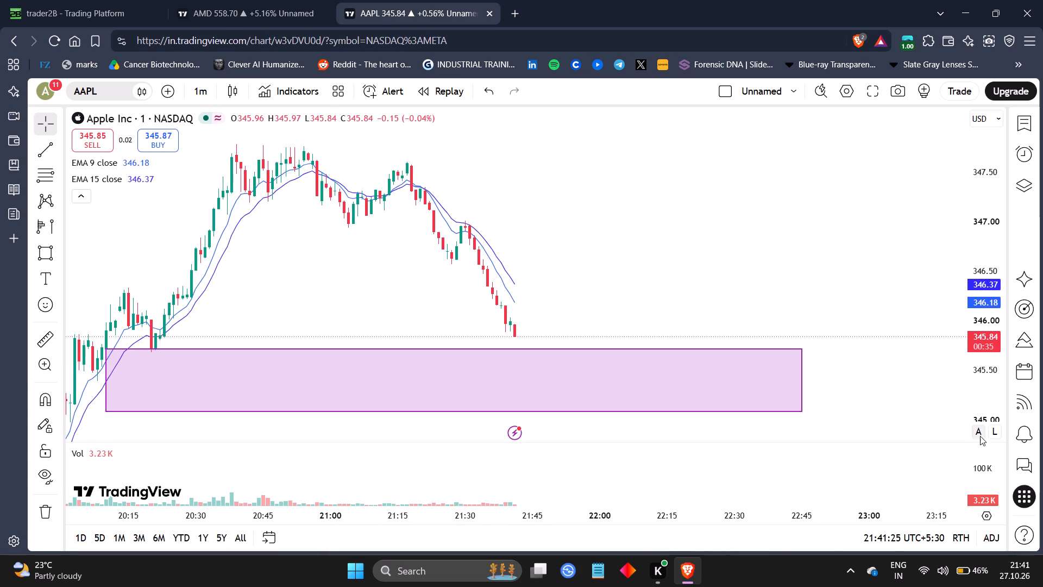
pyautogui.moveTo(1000, 406); pyautogui.dragTo(989, 280)
pyautogui.moveTo(903, 359); pyautogui.dragTo(907, 238)
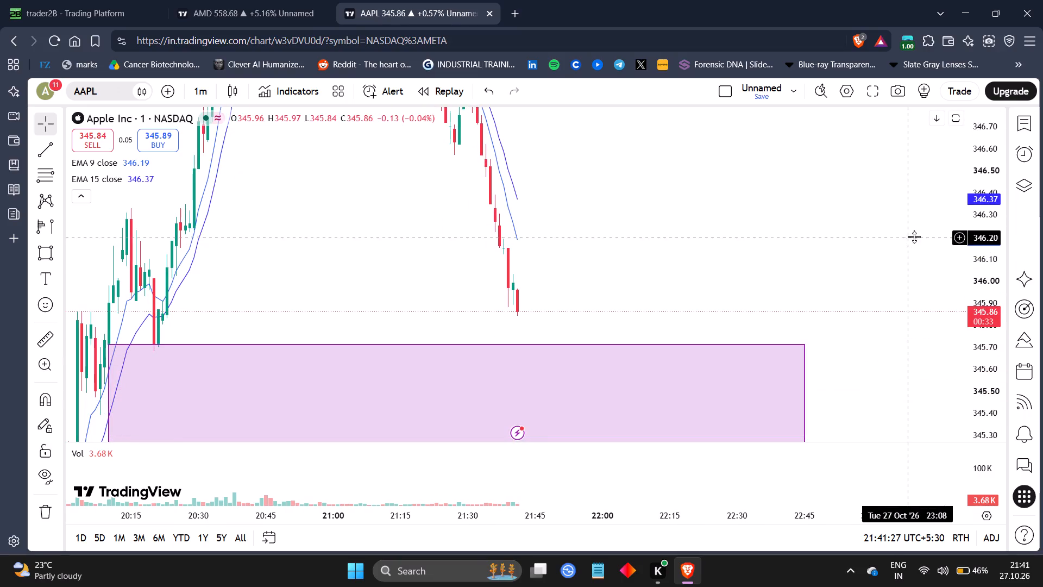
pyautogui.moveTo(993, 183); pyautogui.dragTo(974, 250)
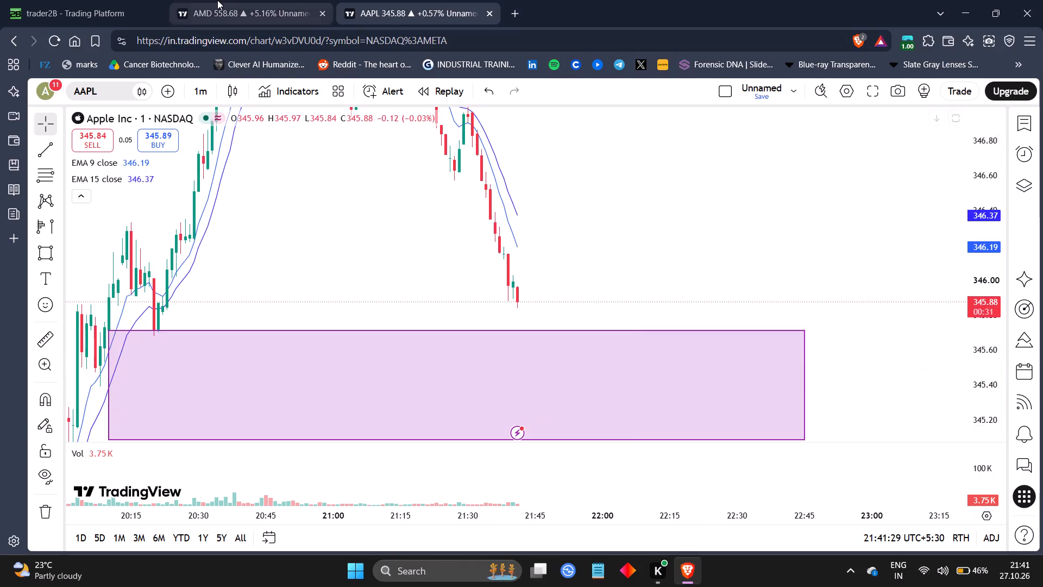
pyautogui.click(142, 0)
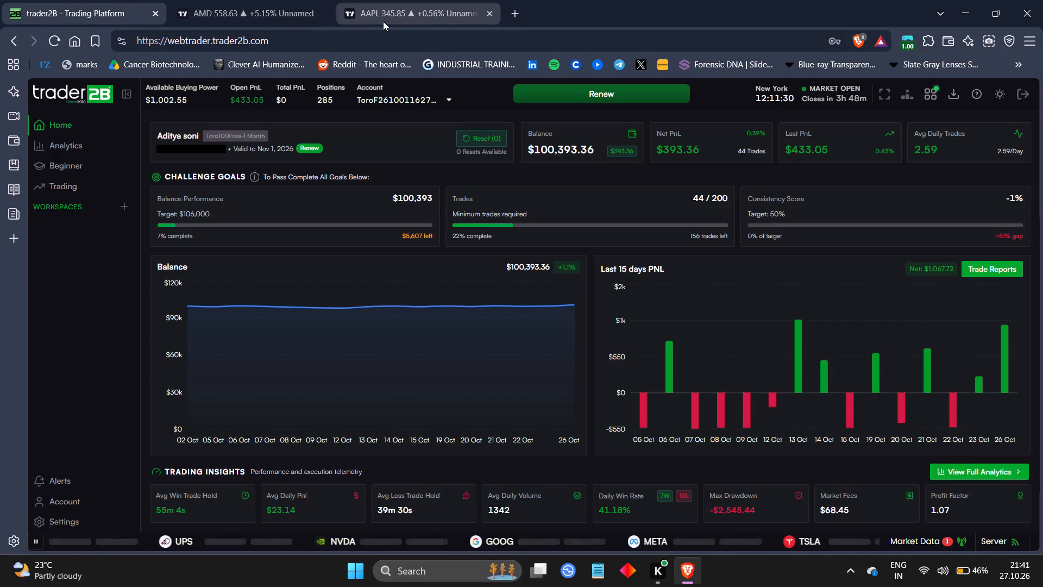
pyautogui.click(454, 0)
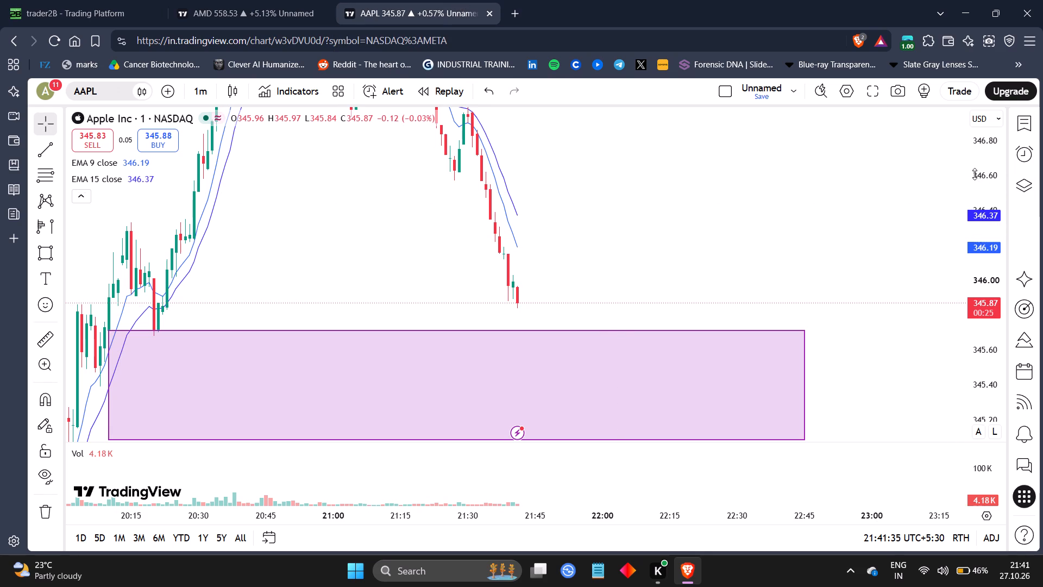
# Switch AAPL's chart to the five-minute timeframe to examine the decline towards the purple zone.
pyautogui.press('5')
pyautogui.press('Return')
pyautogui.moveTo(990, 168); pyautogui.dragTo(992, 176)
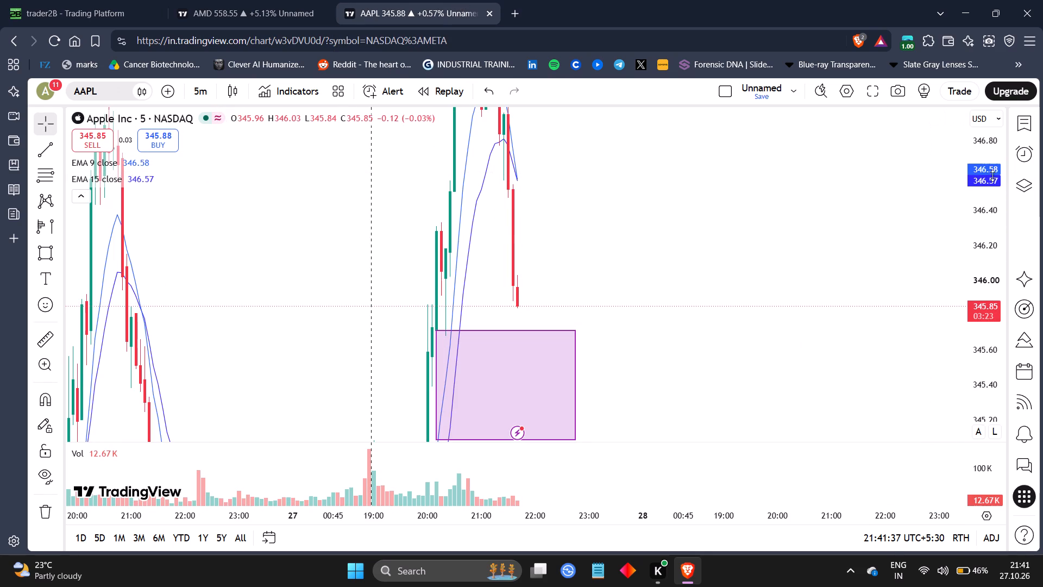
pyautogui.moveTo(992, 176); pyautogui.dragTo(982, 321)
pyautogui.moveTo(722, 283); pyautogui.dragTo(690, 221)
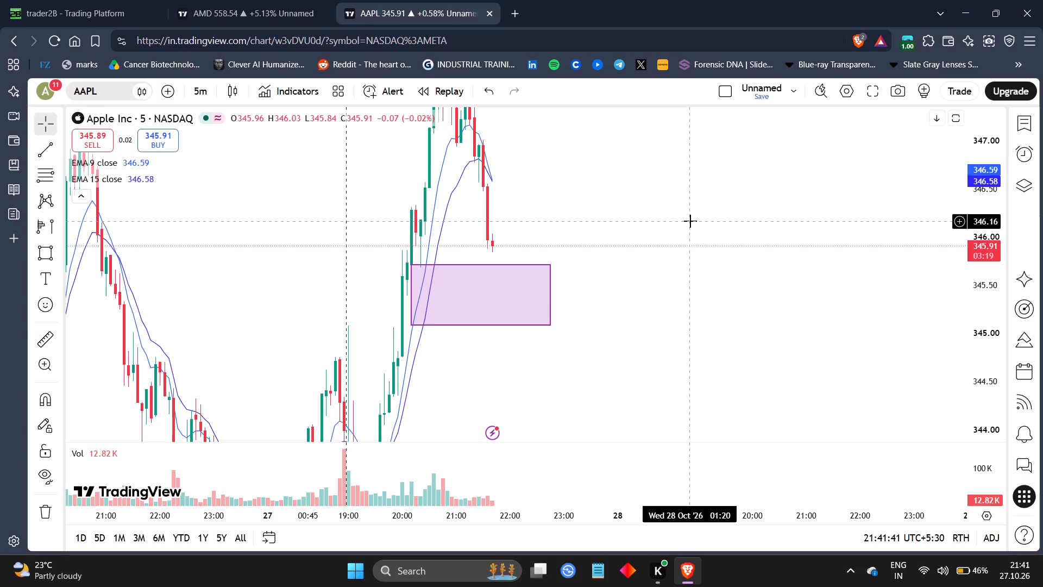
# Check AMD's chart, and review the last trading day's performance in trader2B's Analytics.
pyautogui.click(274, 0)
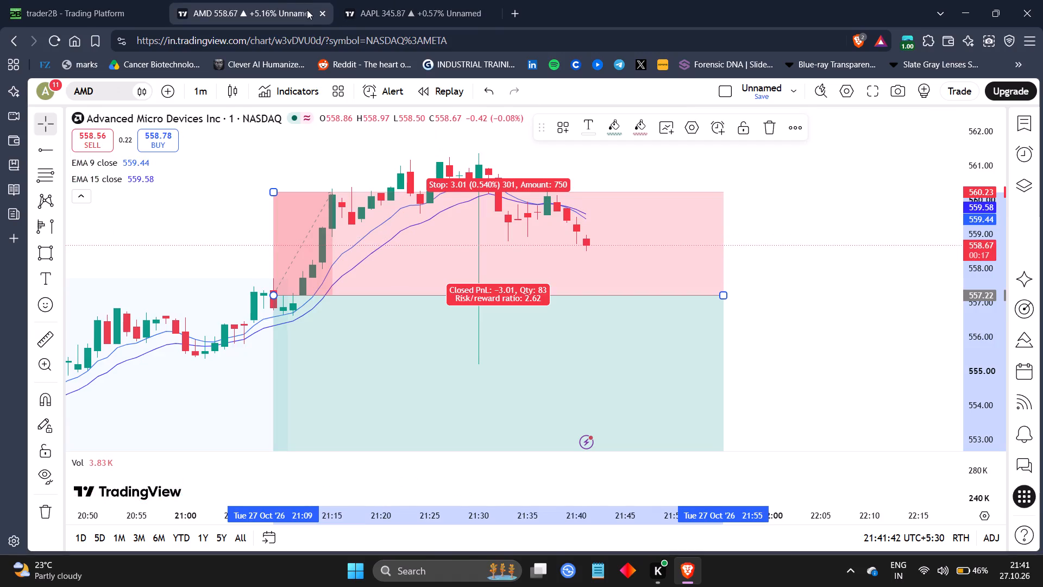
pyautogui.click(39, 0)
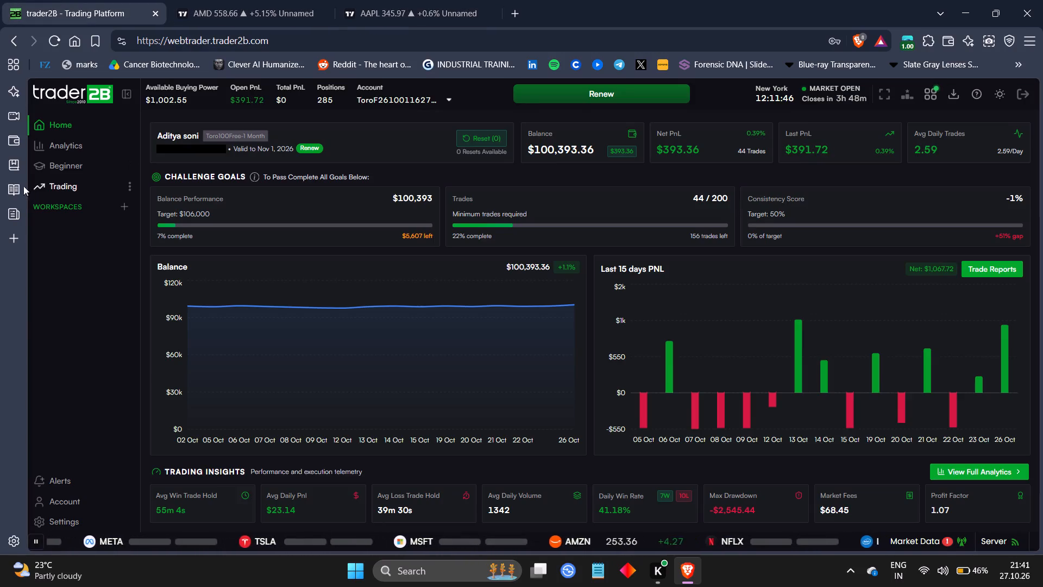
pyautogui.click(69, 145)
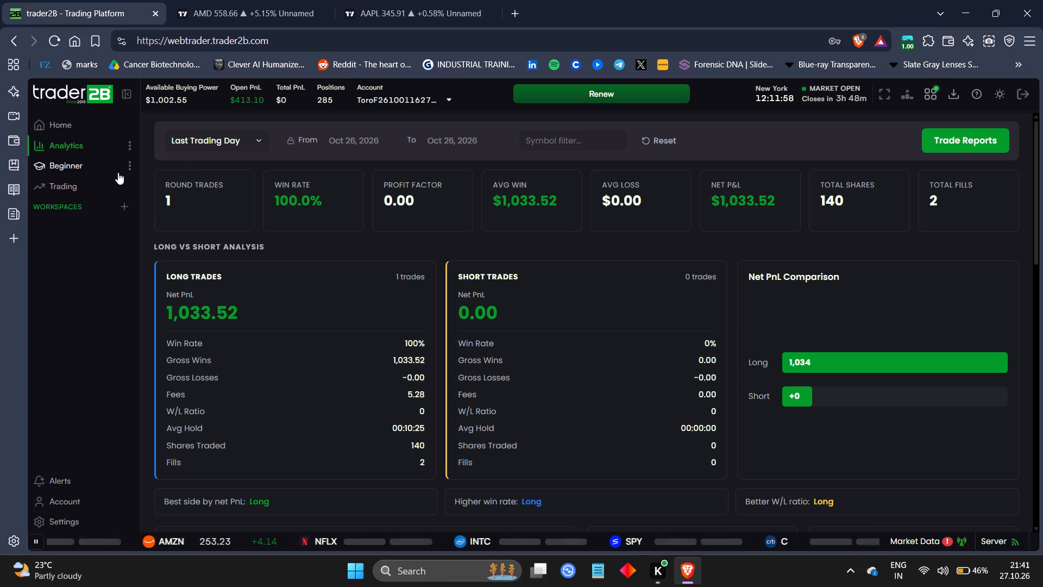
# Open trader2B's Beginner workspace and examine the open AAPL short position against its one-minute candles and moving averages.
pyautogui.click(56, 168)
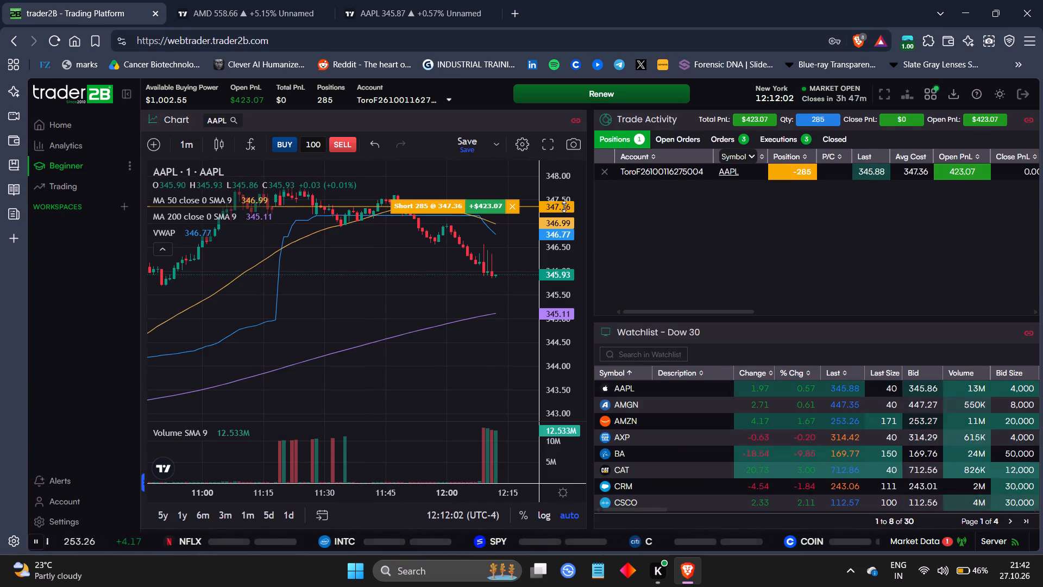
pyautogui.moveTo(564, 207); pyautogui.dragTo(562, 95)
pyautogui.moveTo(507, 258); pyautogui.dragTo(429, 293)
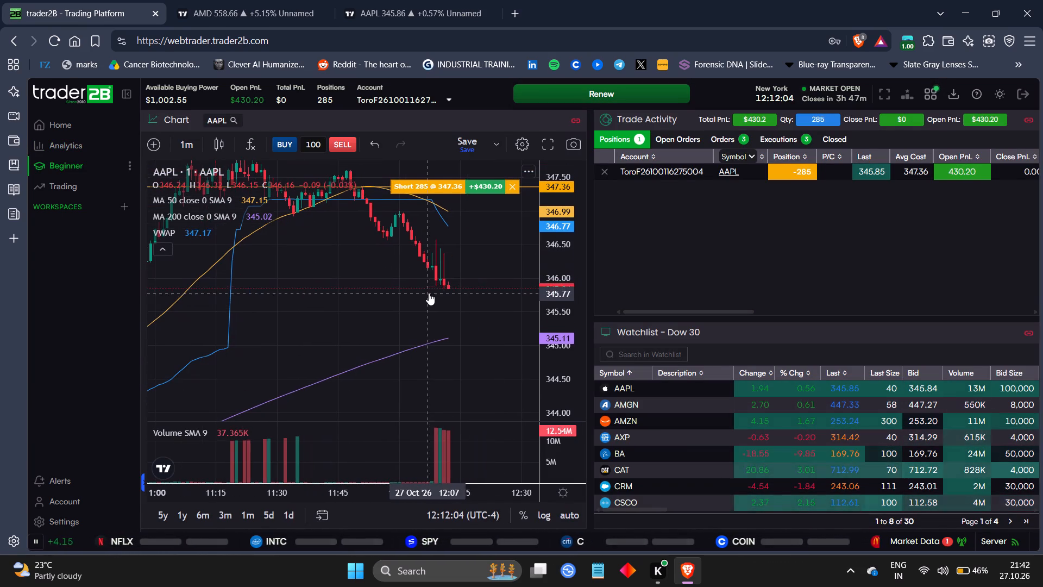
pyautogui.moveTo(505, 297); pyautogui.dragTo(439, 319)
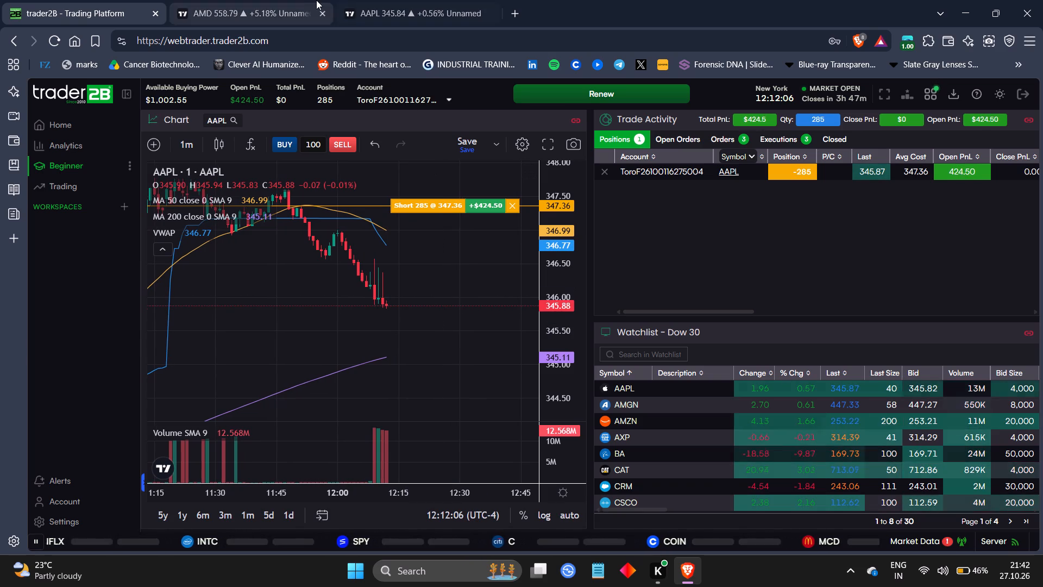
pyautogui.click(316, 0)
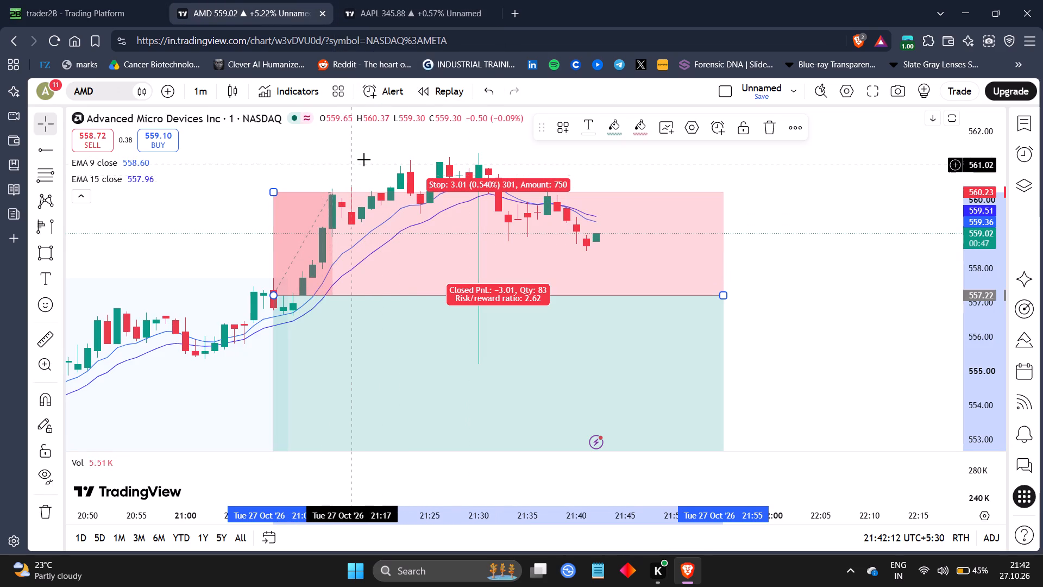
pyautogui.click(135, 0)
pyautogui.moveTo(561, 202); pyautogui.dragTo(574, 261)
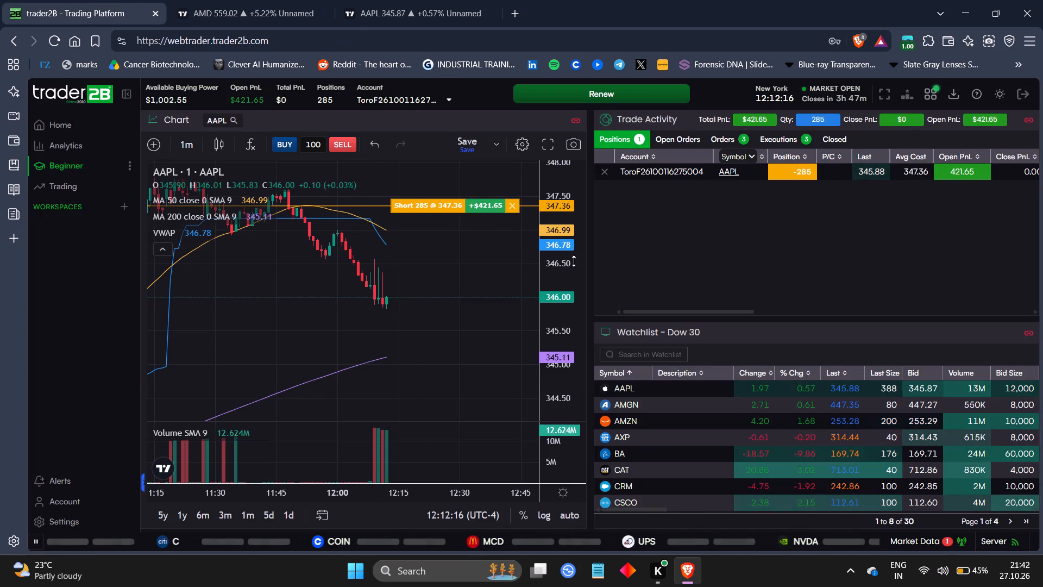
pyautogui.moveTo(574, 261); pyautogui.dragTo(570, 303)
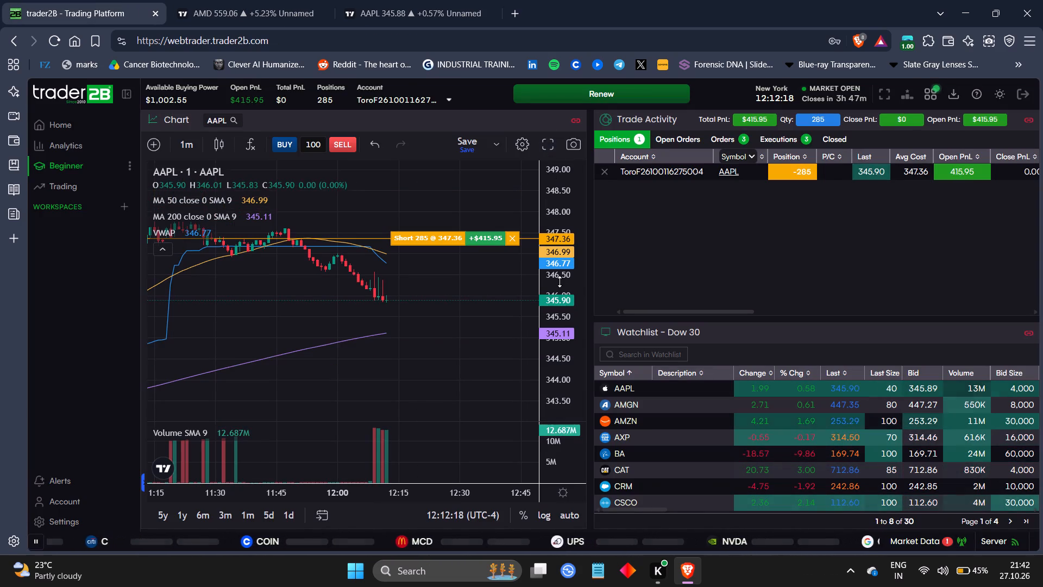
pyautogui.moveTo(554, 266); pyautogui.dragTo(574, 110)
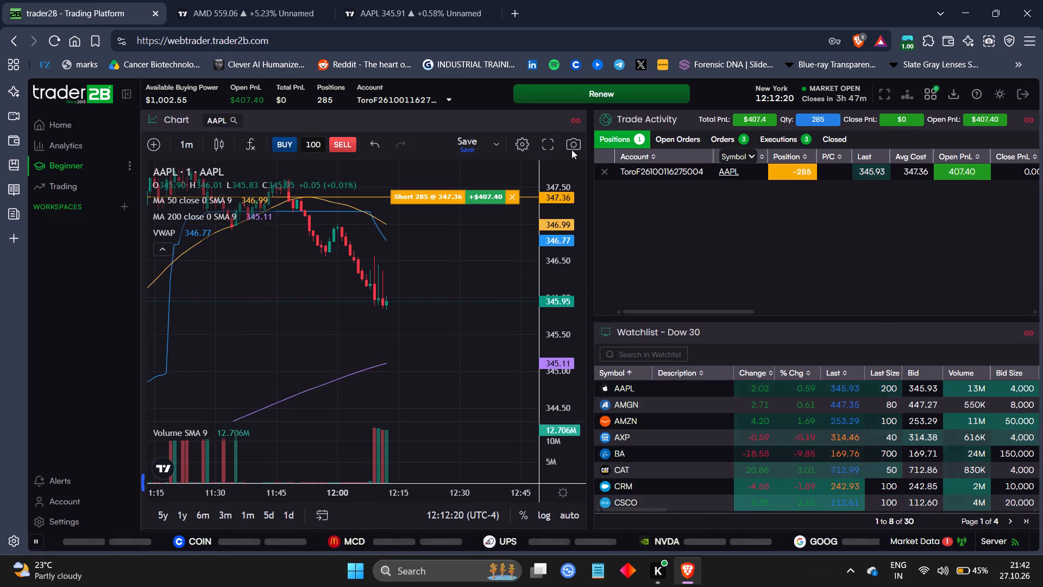
pyautogui.moveTo(477, 245); pyautogui.dragTo(462, 278)
pyautogui.moveTo(562, 322); pyautogui.dragTo(568, 277)
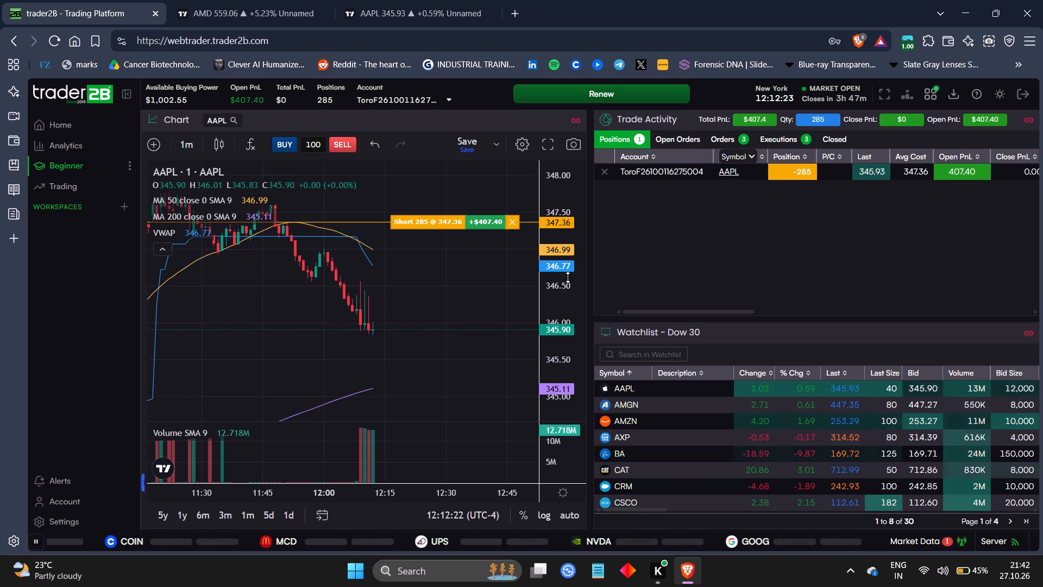
pyautogui.moveTo(568, 277); pyautogui.dragTo(561, 255)
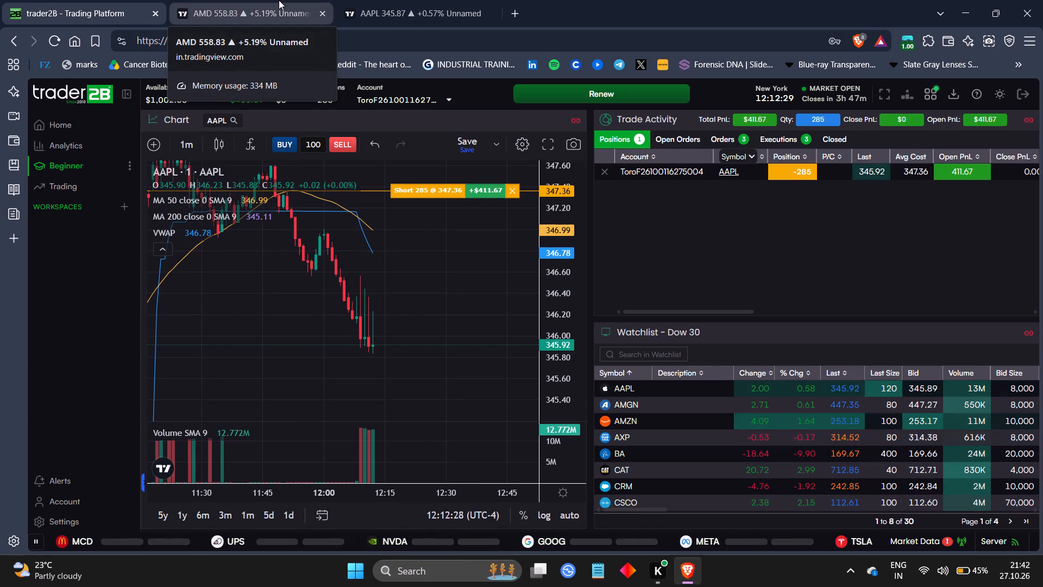
# Compare the AAPL and AMD charts in TradingView with the open AAPL short position in trader2B.
pyautogui.click(419, 0)
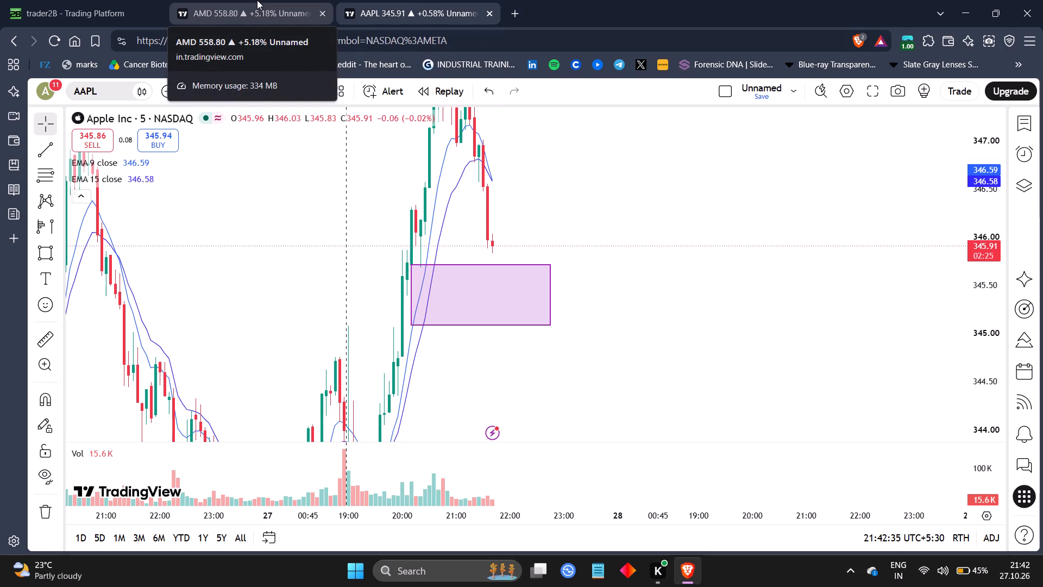
pyautogui.click(231, 0)
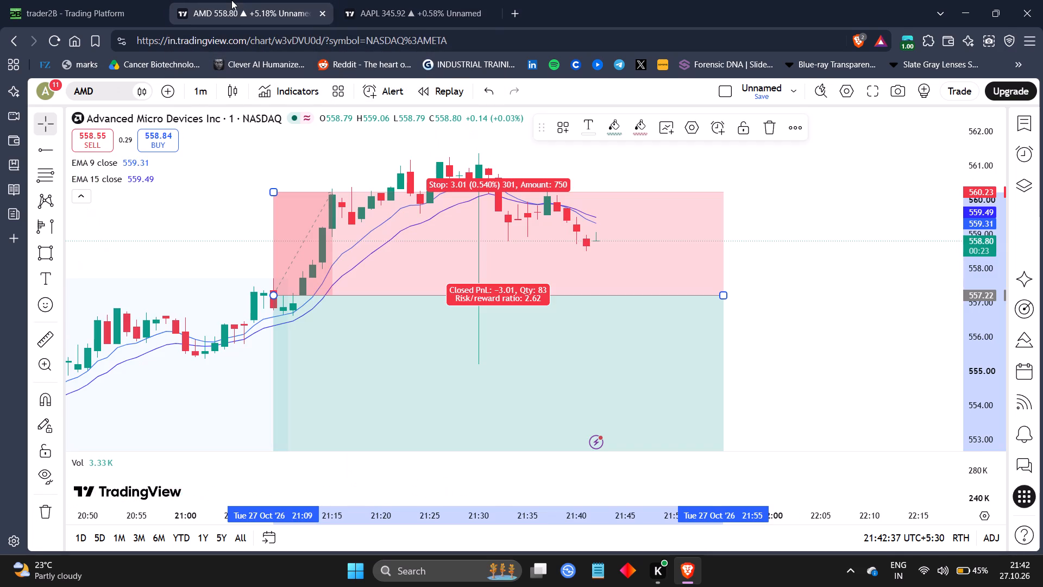
pyautogui.click(157, 0)
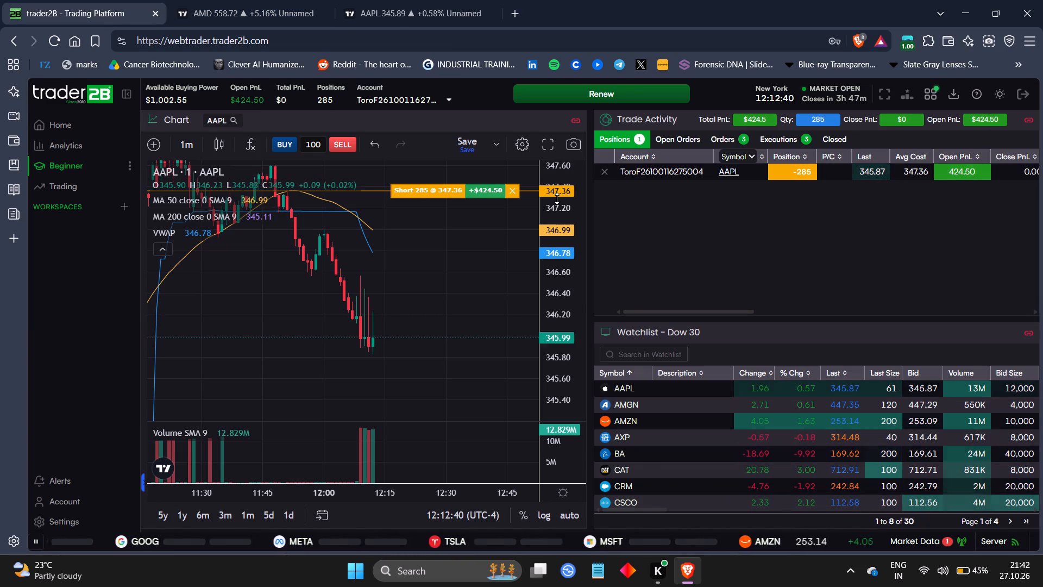
pyautogui.moveTo(560, 198); pyautogui.dragTo(563, 233)
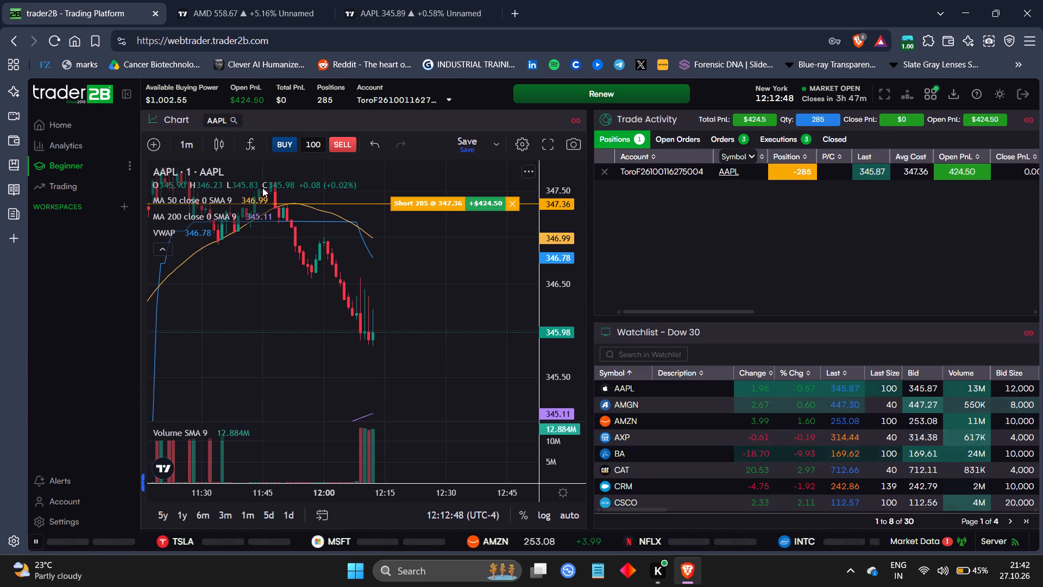
pyautogui.click(279, 0)
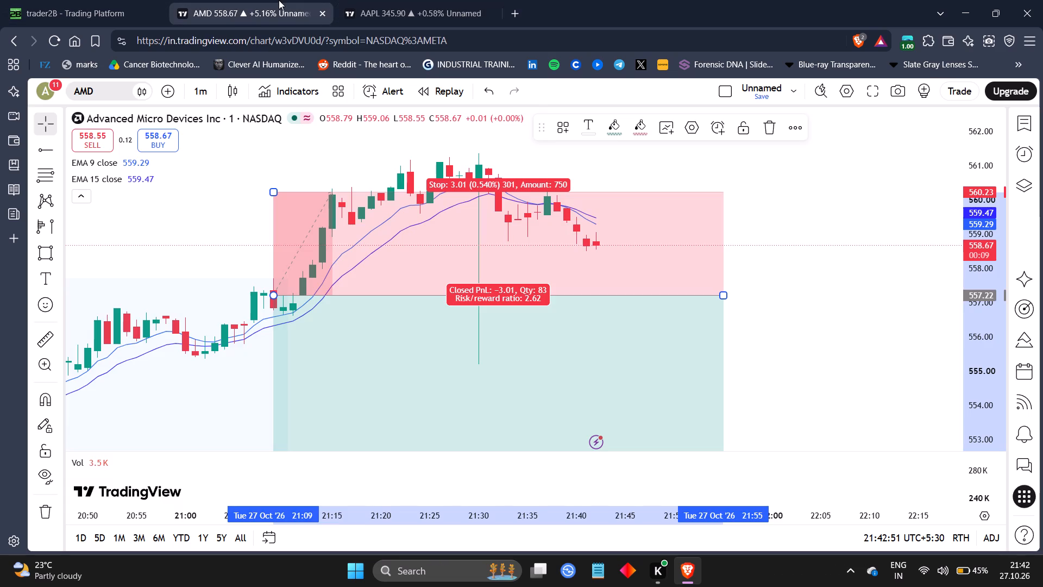
# Examine AAPL's five-minute chart in TradingView, comparing current price with the purple zone and the earlier swing lows.
pyautogui.click(350, 0)
pyautogui.moveTo(663, 199); pyautogui.dragTo(657, 207)
pyautogui.moveTo(966, 155); pyautogui.dragTo(972, 155)
pyautogui.moveTo(972, 155); pyautogui.dragTo(977, 288)
pyautogui.moveTo(721, 283); pyautogui.dragTo(749, 278)
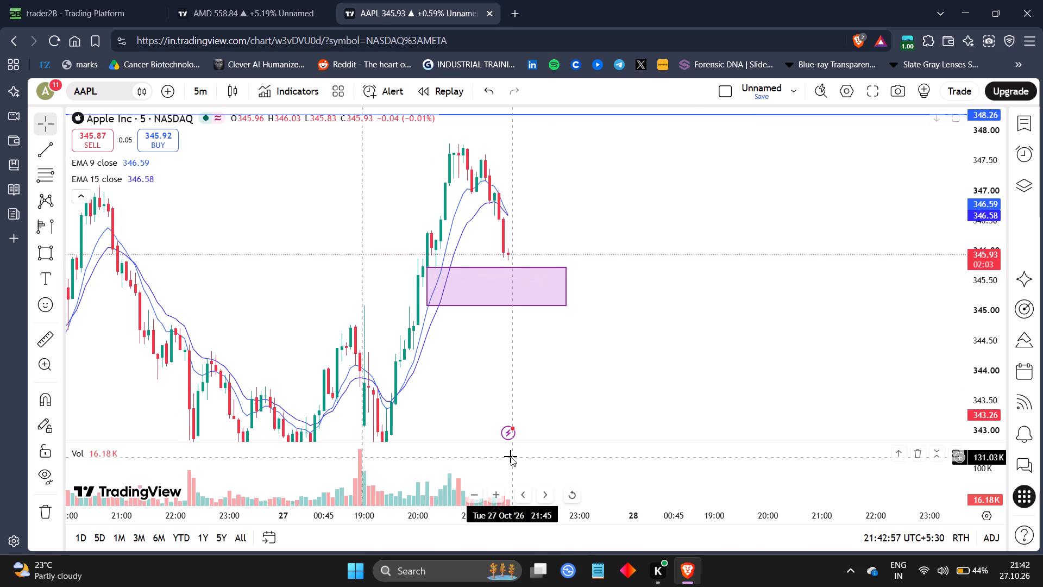
pyautogui.moveTo(562, 510); pyautogui.dragTo(448, 502)
pyautogui.click(504, 358)
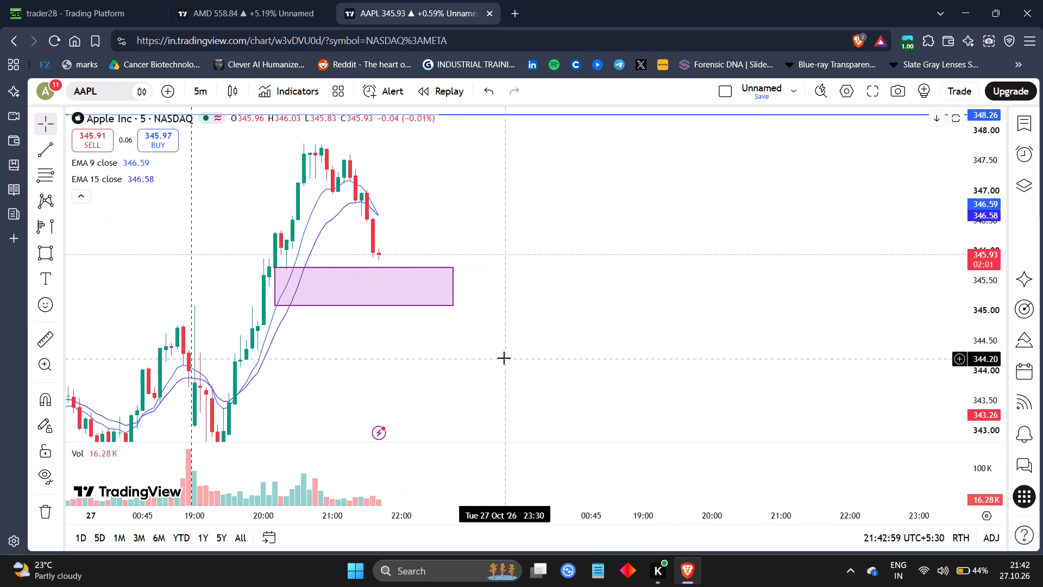
pyautogui.moveTo(610, 341); pyautogui.dragTo(843, 348)
pyautogui.moveTo(667, 342); pyautogui.dragTo(714, 286)
pyautogui.moveTo(787, 306); pyautogui.dragTo(846, 326)
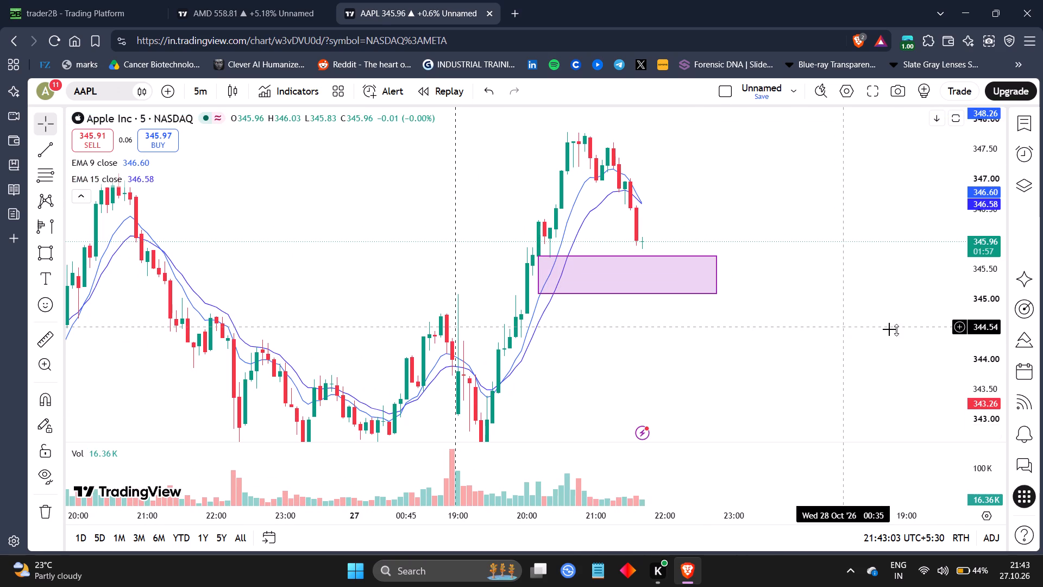
pyautogui.moveTo(788, 281); pyautogui.dragTo(629, 263)
pyautogui.moveTo(629, 263); pyautogui.dragTo(661, 329)
pyautogui.moveTo(965, 402); pyautogui.dragTo(968, 238)
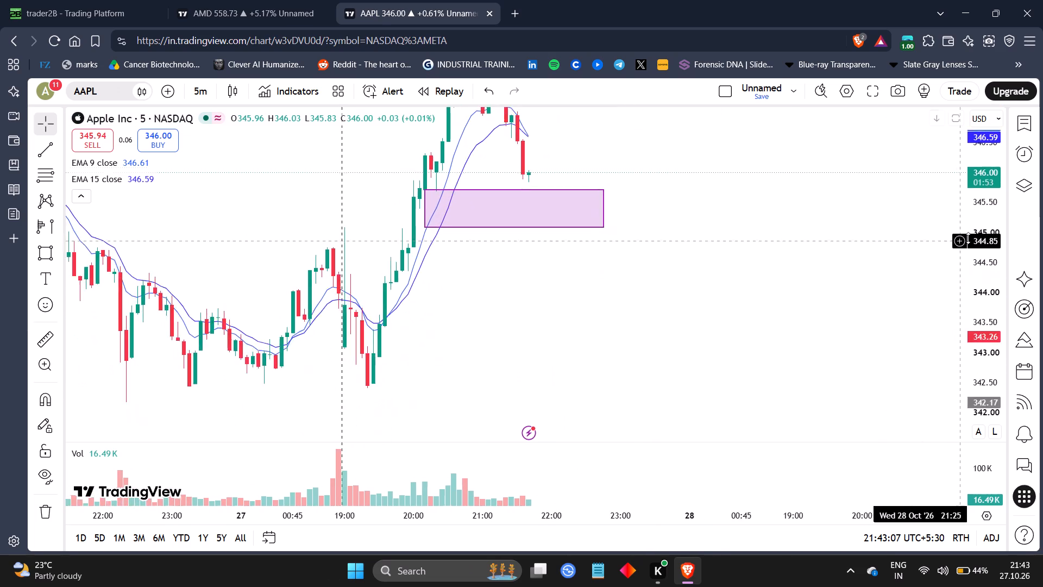
pyautogui.moveTo(968, 238); pyautogui.dragTo(967, 308)
pyautogui.moveTo(981, 324); pyautogui.dragTo(967, 125)
pyautogui.click(709, 210)
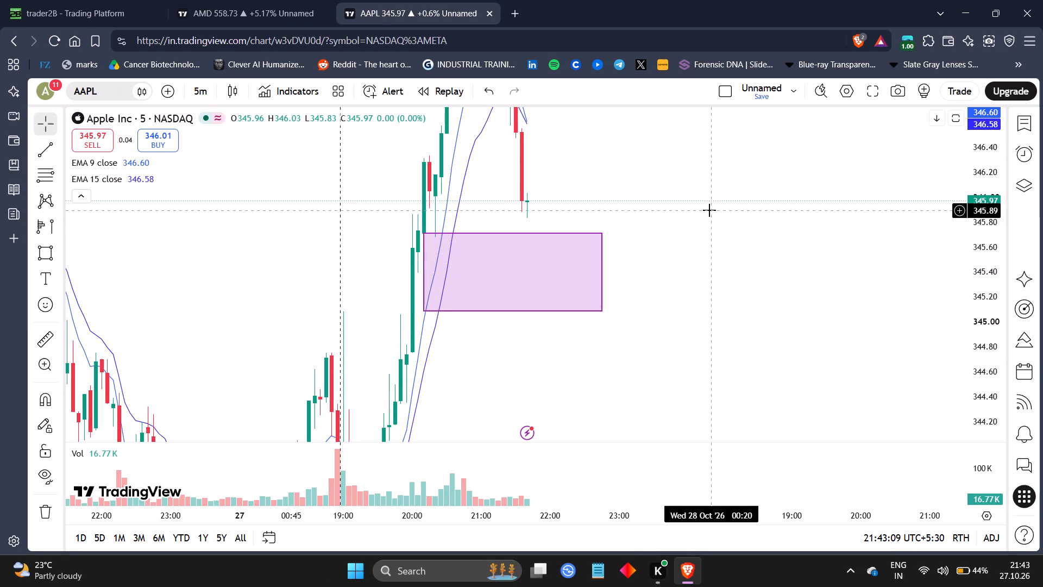
pyautogui.moveTo(711, 288); pyautogui.dragTo(708, 379)
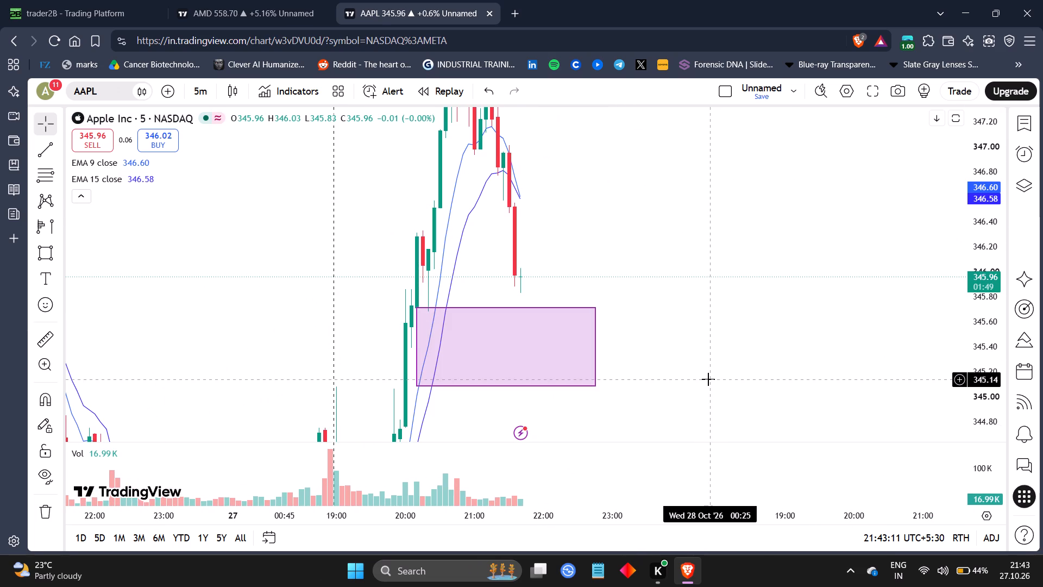
# Return to AMD's one-minute chart to check its price against the marked short position zone.
pyautogui.click(187, 0)
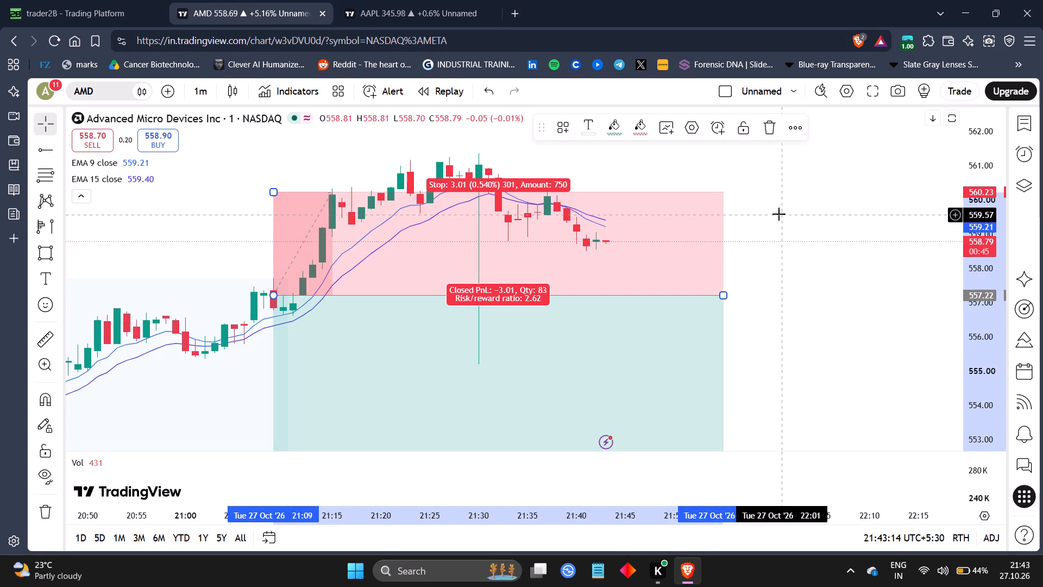
# Redraw AMD's short position drawing to run from 21:31 to 21:46, with entry at 559.05 and stop at 561.20.
pyautogui.moveTo(613, 520); pyautogui.dragTo(788, 527)
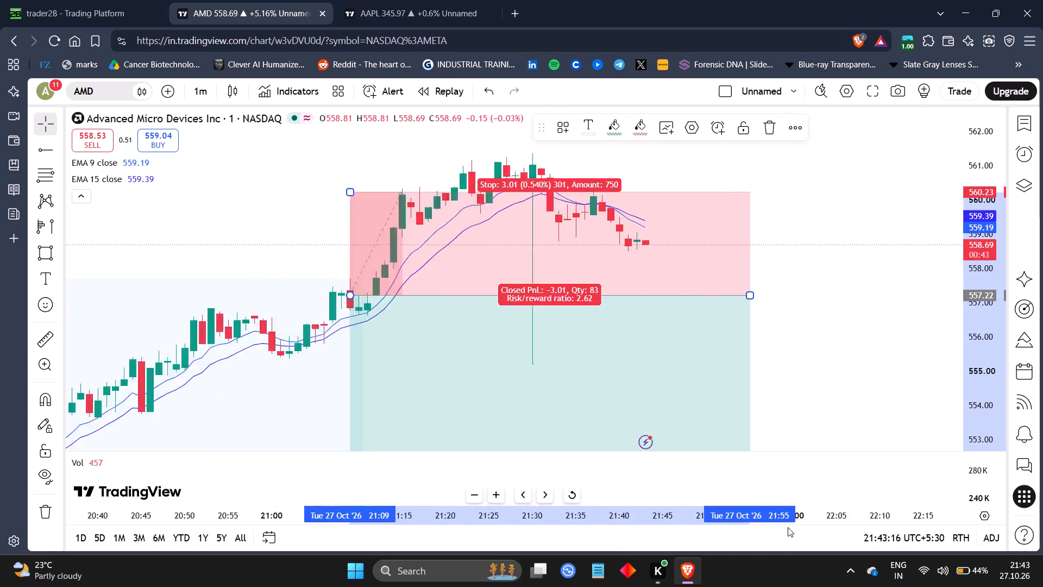
pyautogui.moveTo(788, 527); pyautogui.dragTo(805, 534)
pyautogui.moveTo(918, 383); pyautogui.dragTo(831, 220)
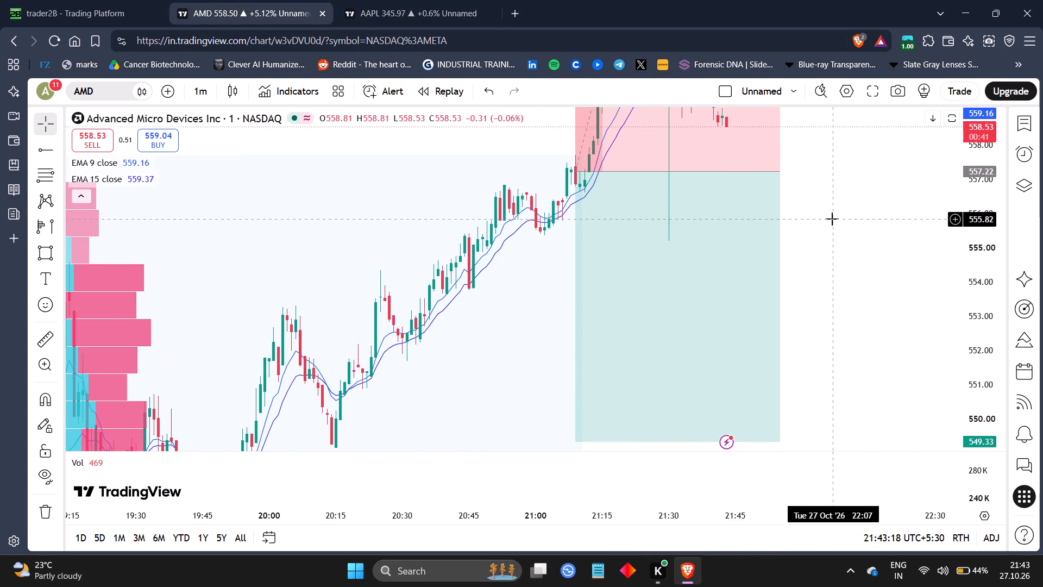
pyautogui.moveTo(969, 142); pyautogui.dragTo(957, 338)
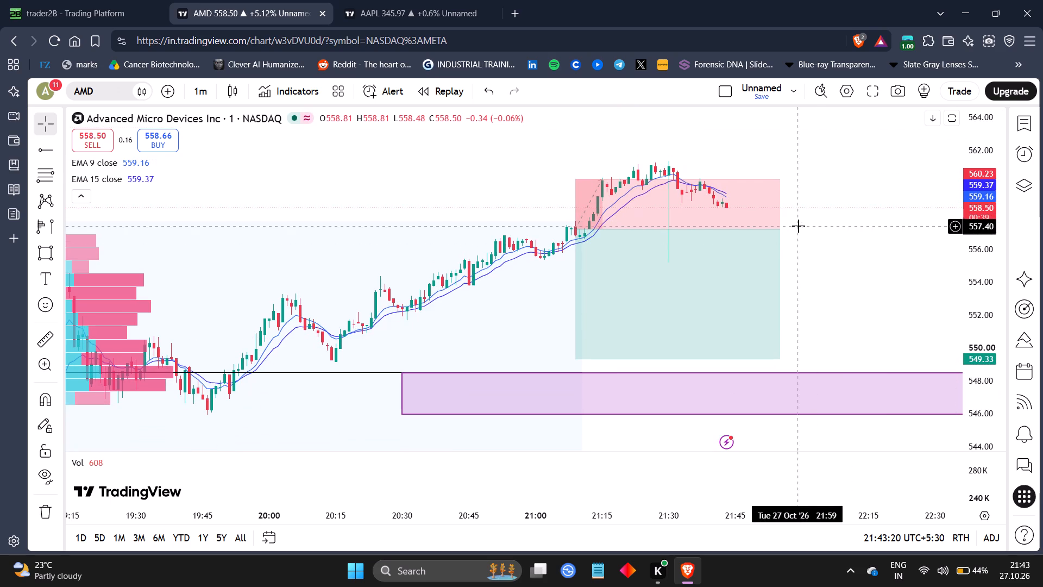
pyautogui.moveTo(779, 227); pyautogui.dragTo(828, 238)
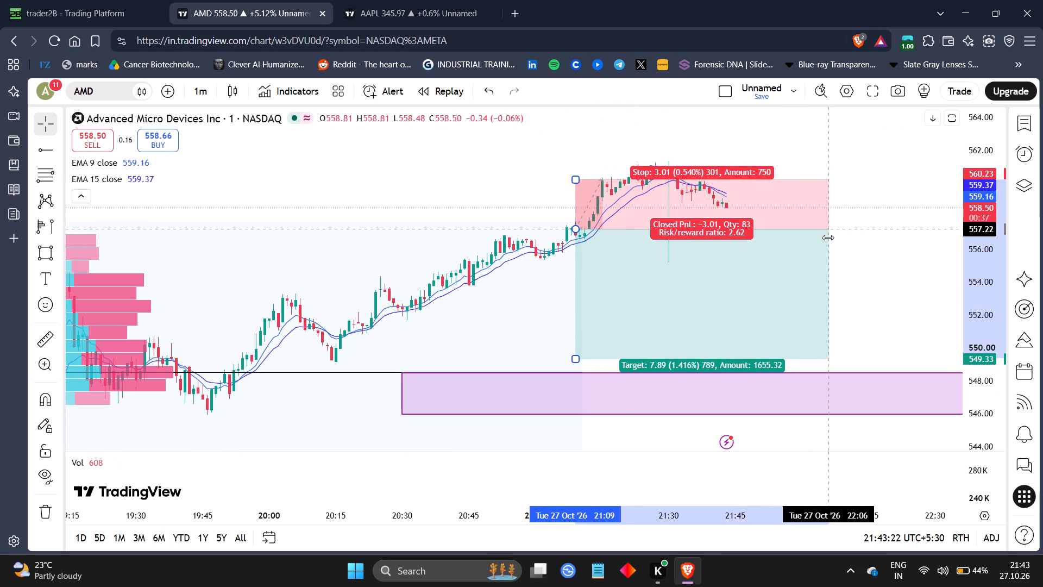
pyautogui.moveTo(828, 238); pyautogui.dragTo(740, 234)
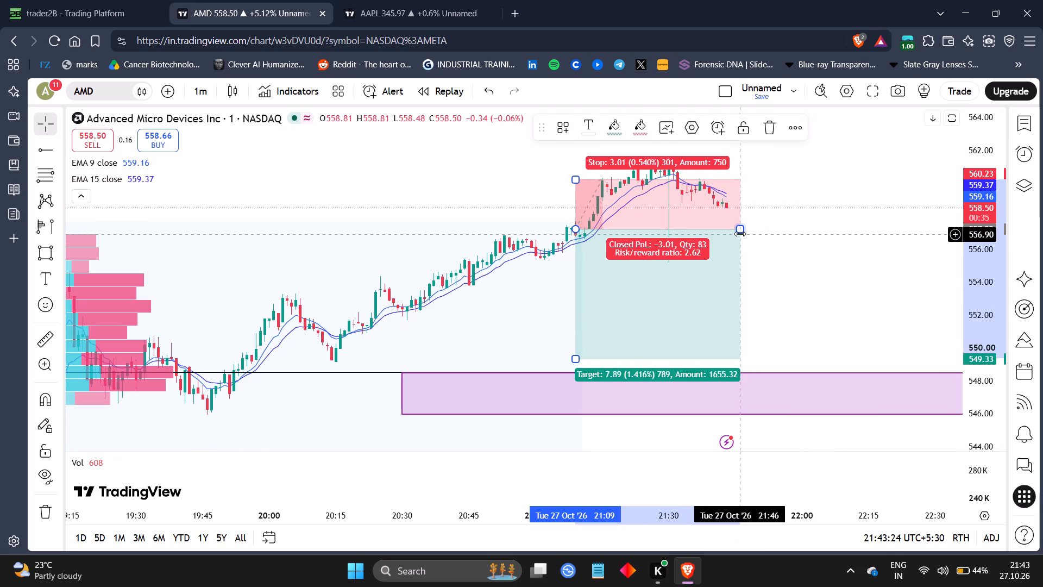
pyautogui.moveTo(572, 229); pyautogui.dragTo(657, 245)
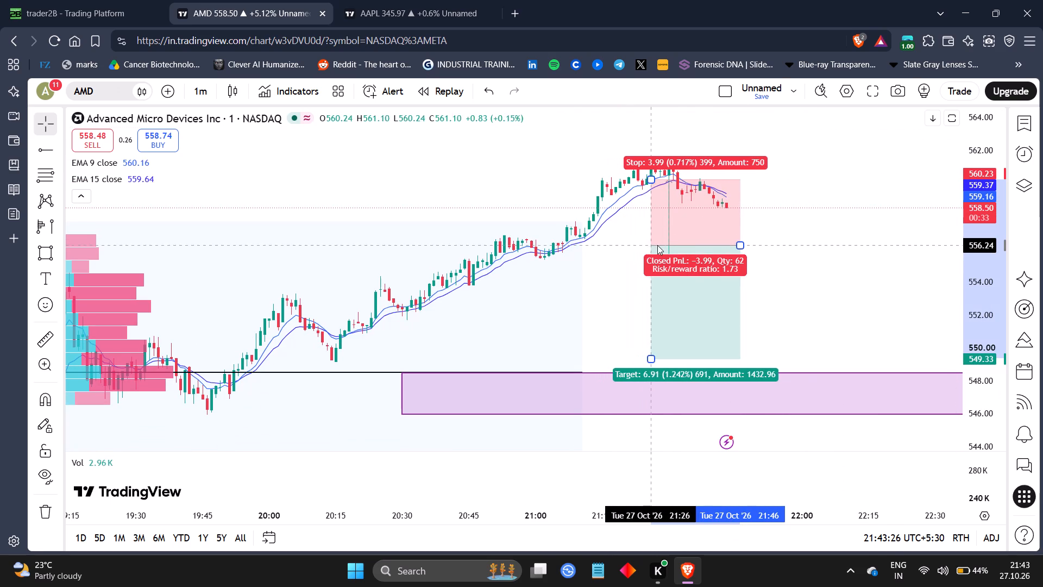
pyautogui.moveTo(657, 245); pyautogui.dragTo(675, 220)
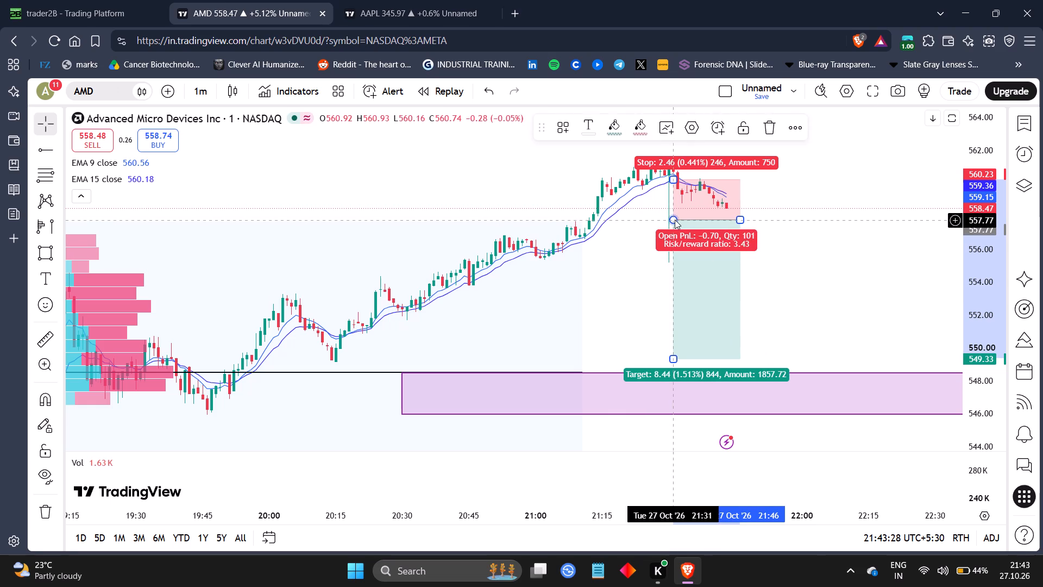
pyautogui.click(675, 220)
pyautogui.moveTo(675, 220); pyautogui.dragTo(675, 198)
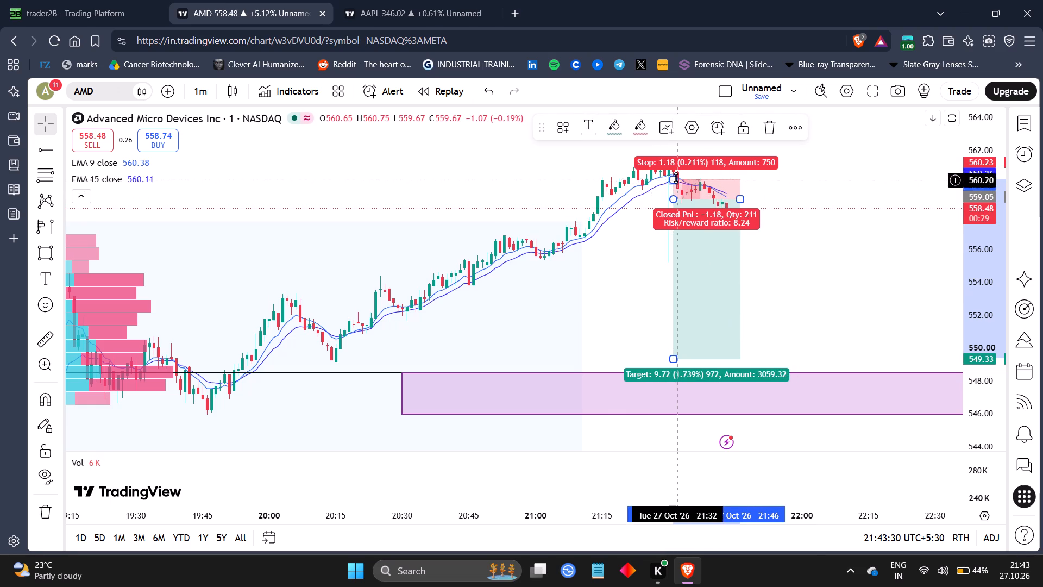
pyautogui.moveTo(675, 177); pyautogui.dragTo(671, 163)
# Switch AMD to the five-minute interval and extend the short position drawing's end to about 22:20.
pyautogui.moveTo(833, 226); pyautogui.dragTo(708, 186)
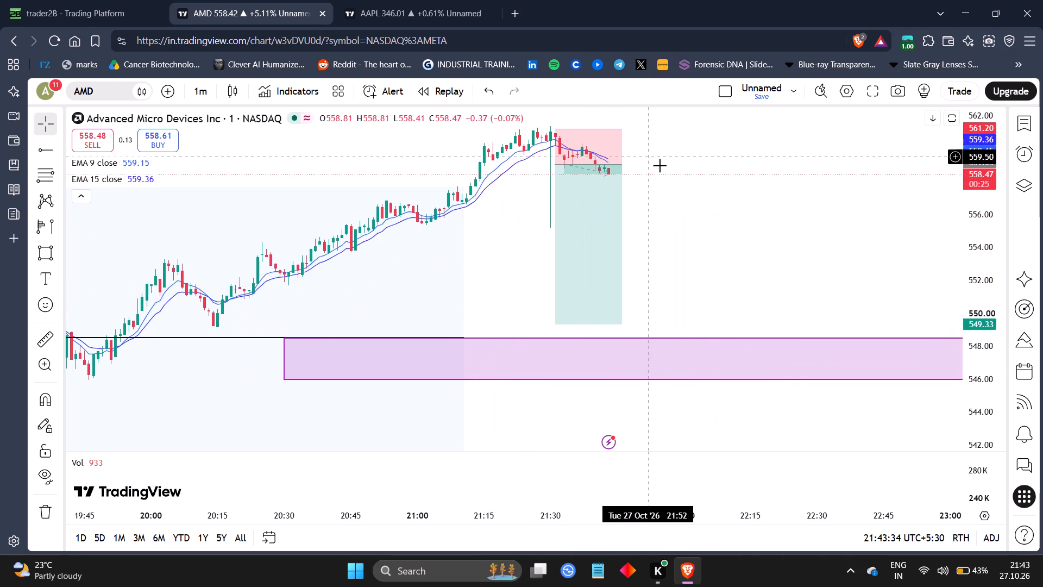
pyautogui.moveTo(693, 188); pyautogui.dragTo(676, 196)
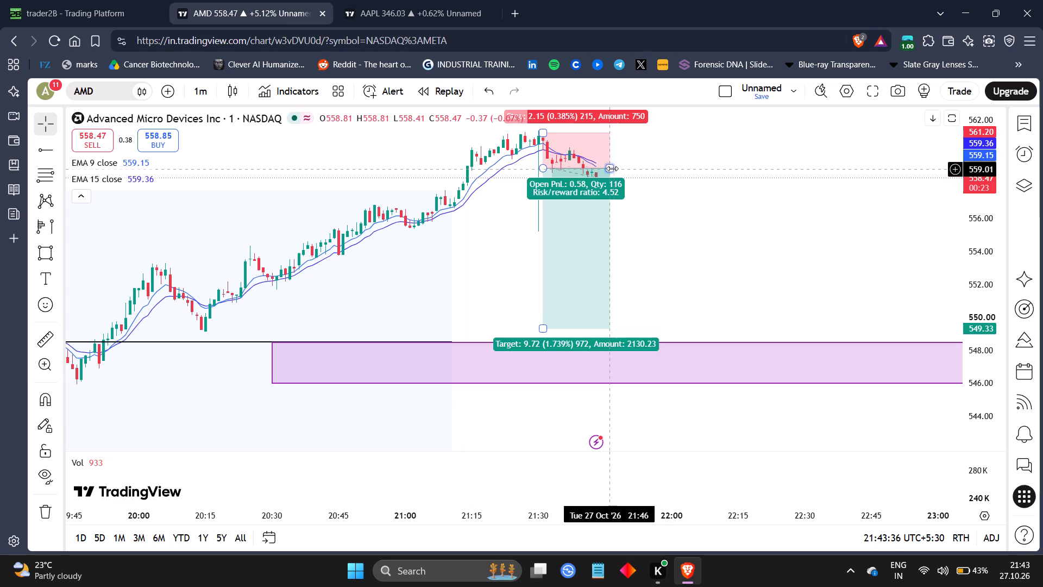
pyautogui.moveTo(611, 168); pyautogui.dragTo(679, 188)
pyautogui.press('5')
pyautogui.press('Return')
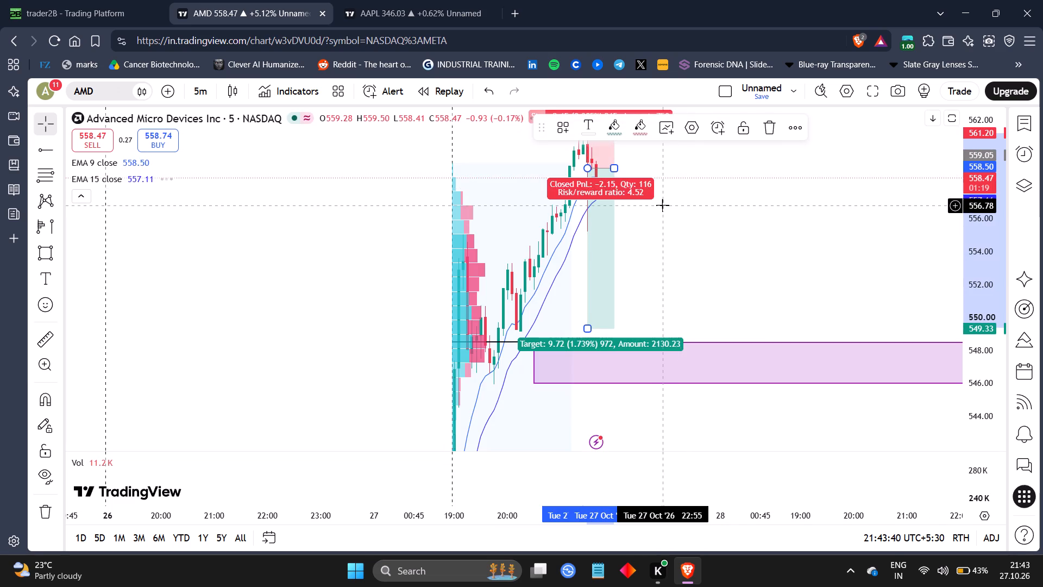
pyautogui.click(663, 205)
pyautogui.moveTo(663, 205); pyautogui.dragTo(609, 195)
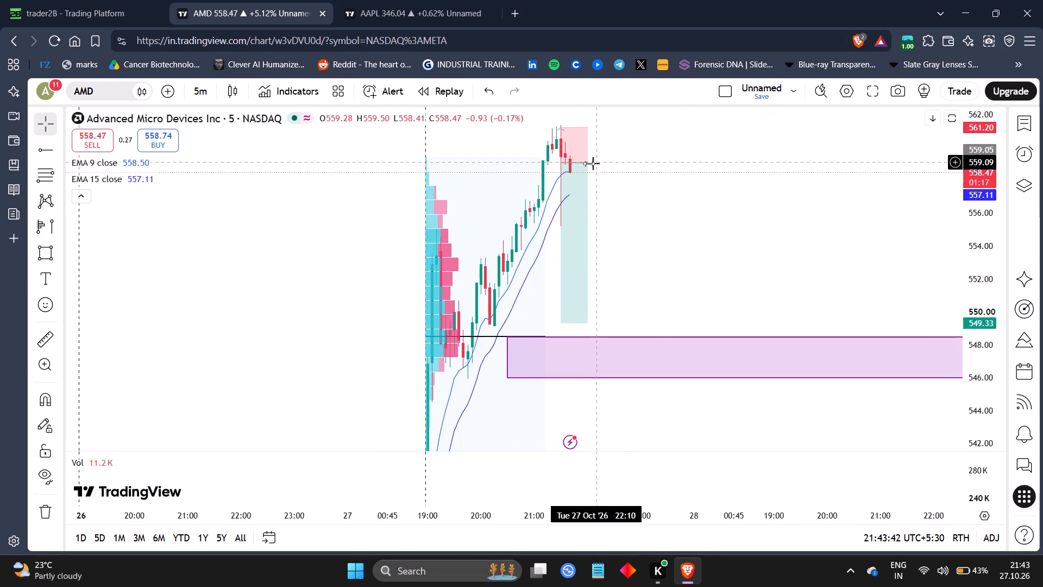
pyautogui.moveTo(589, 164); pyautogui.dragTo(607, 168)
pyautogui.click(649, 185)
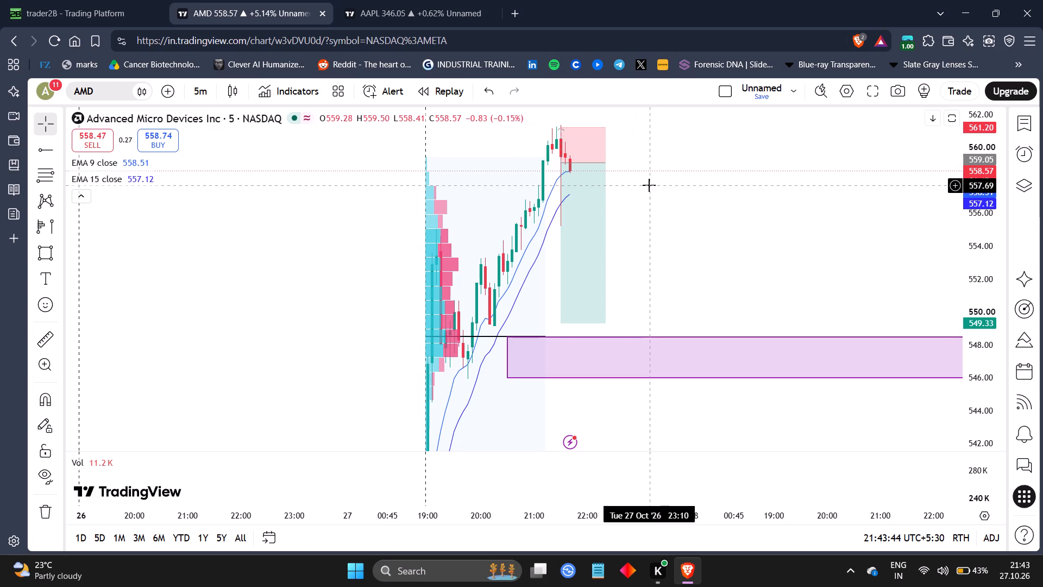
# Extend the end of AMD's fixed-range volume profile to about 21:30, near the session high.
pyautogui.click(542, 155)
pyautogui.moveTo(542, 155); pyautogui.dragTo(563, 141)
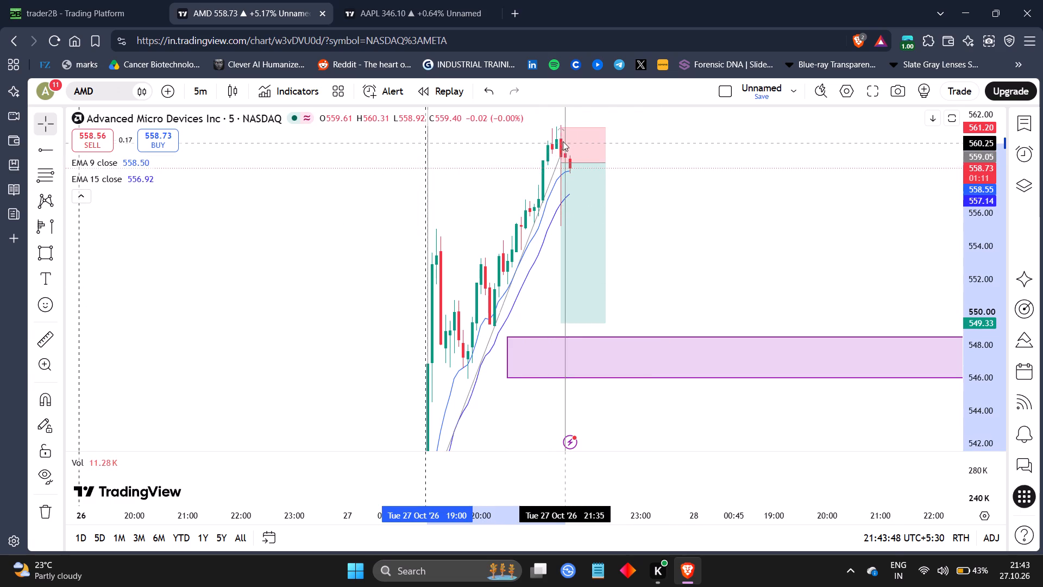
pyautogui.moveTo(563, 141); pyautogui.dragTo(561, 114)
pyautogui.moveTo(655, 188); pyautogui.dragTo(631, 197)
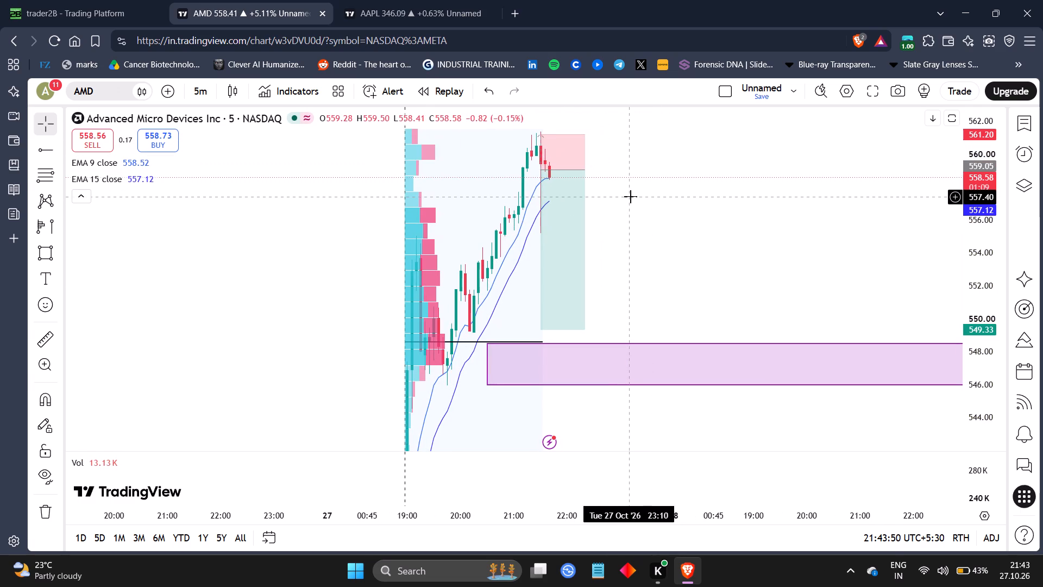
# Lower the target of AMD's short position drawing to 549.10.
pyautogui.moveTo(541, 326); pyautogui.dragTo(536, 331)
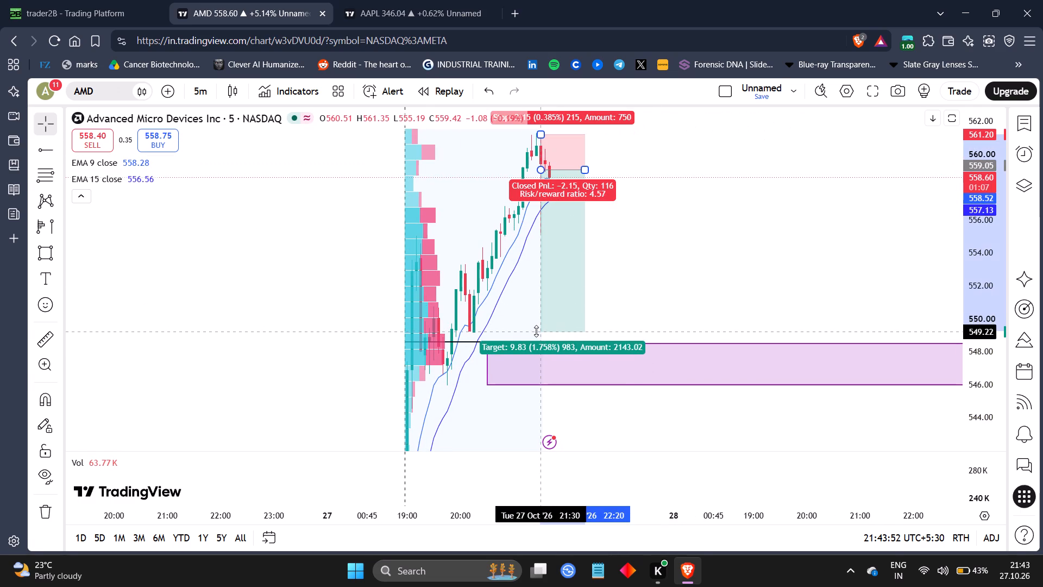
pyautogui.moveTo(536, 331); pyautogui.dragTo(536, 333)
pyautogui.click(684, 293)
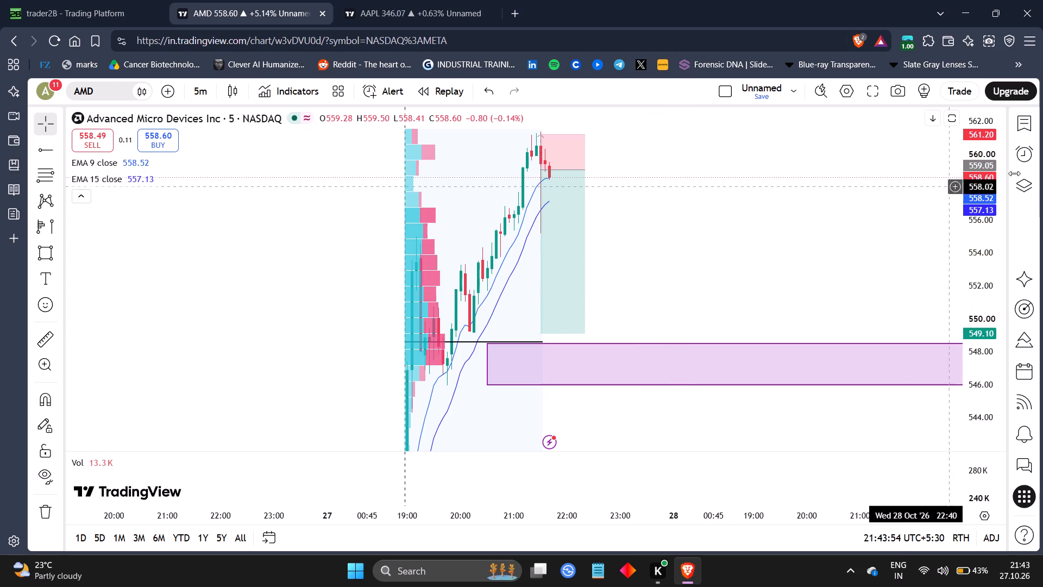
# Review AMD's wider five-minute structure, AAPL's chart, and the open AAPL short position in trader2B.
pyautogui.moveTo(993, 171); pyautogui.dragTo(969, 311)
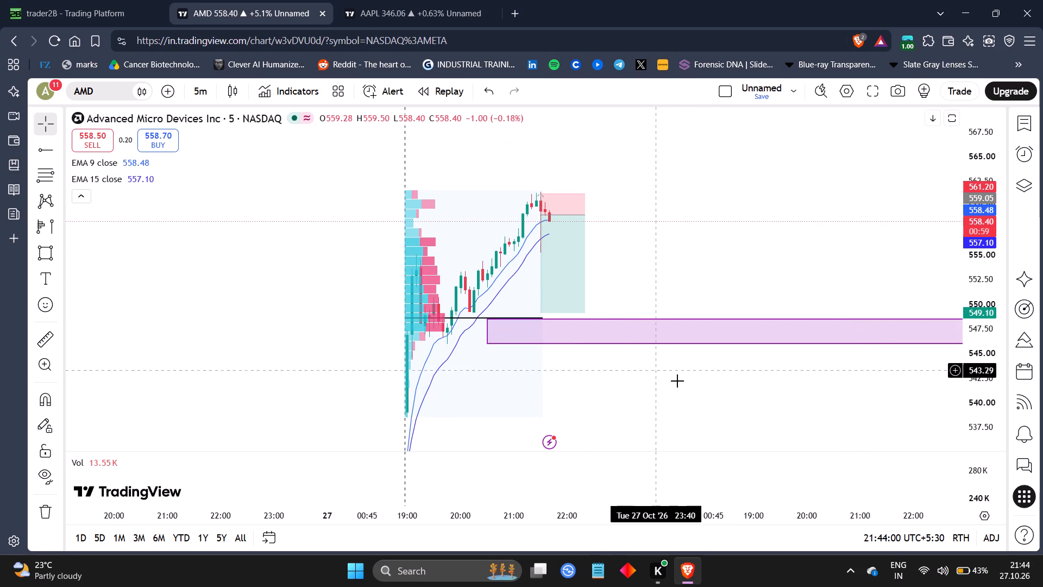
pyautogui.moveTo(682, 389); pyautogui.dragTo(445, 352)
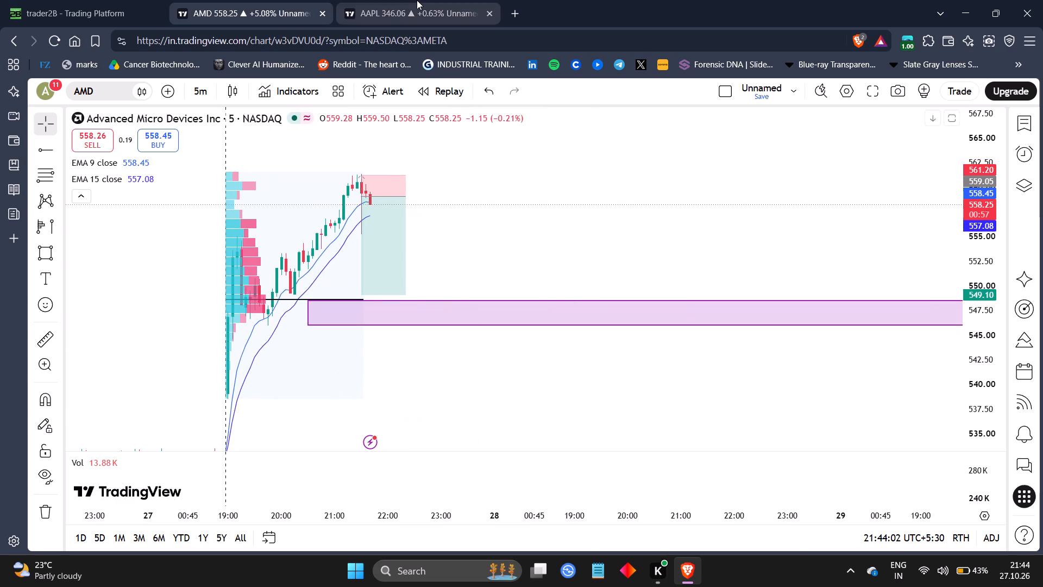
pyautogui.click(417, 0)
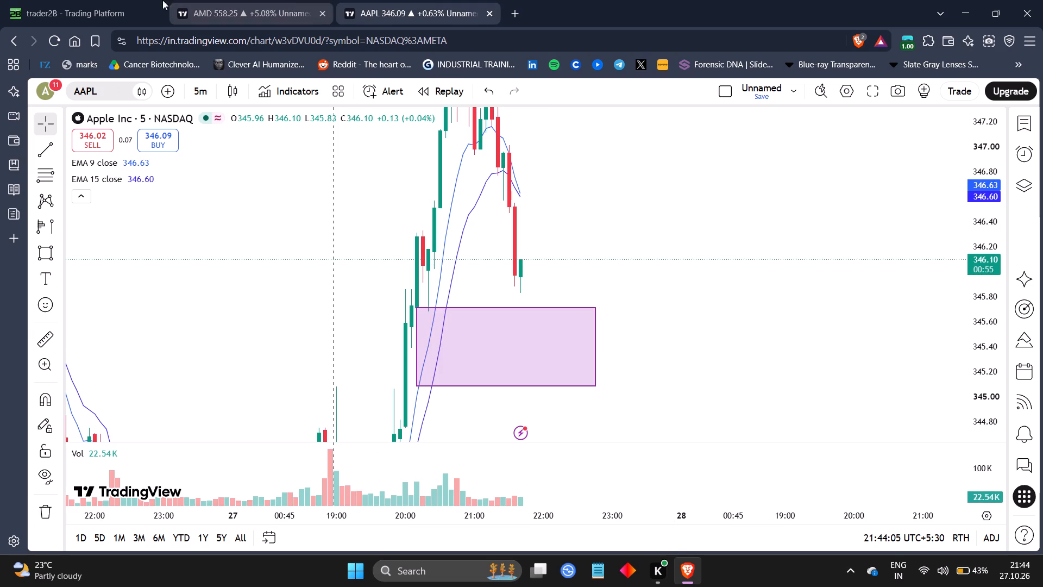
pyautogui.click(145, 0)
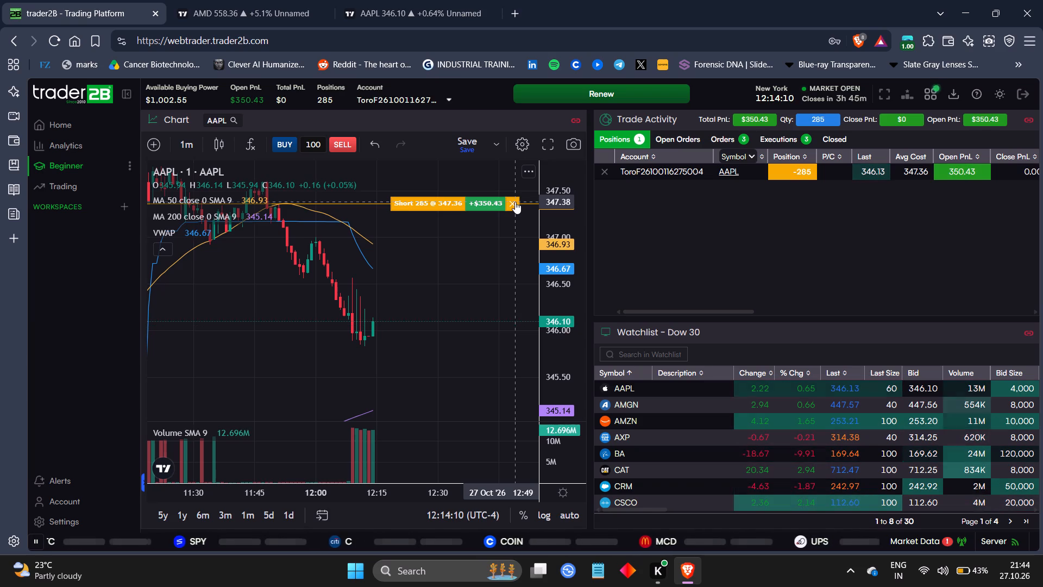
# Examine AAPL in TradingView on the five-minute and one-minute intervals, comparing price with the purple zone and the EMAs.
pyautogui.click(458, 0)
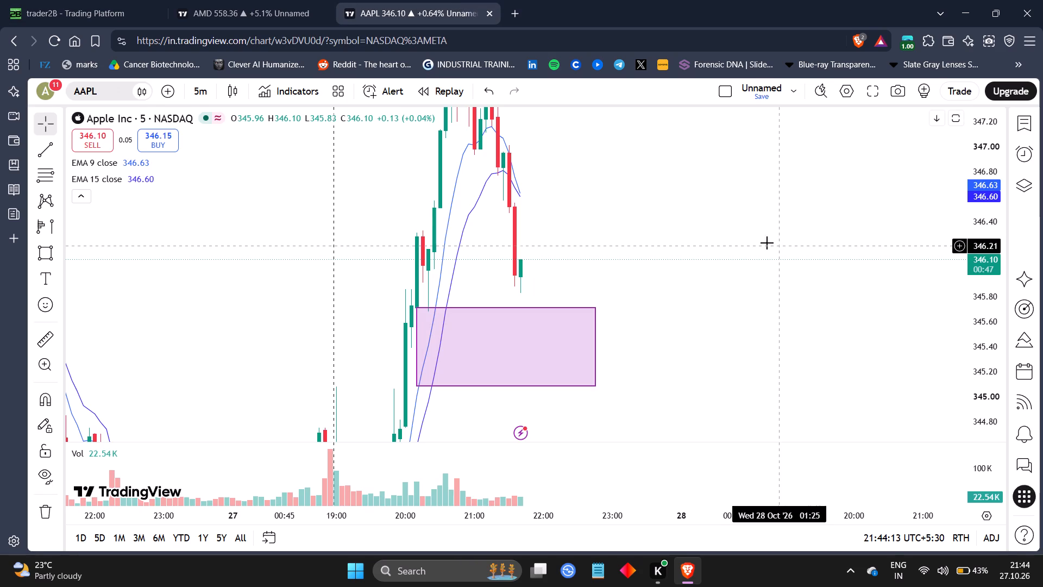
pyautogui.moveTo(992, 184); pyautogui.dragTo(972, 336)
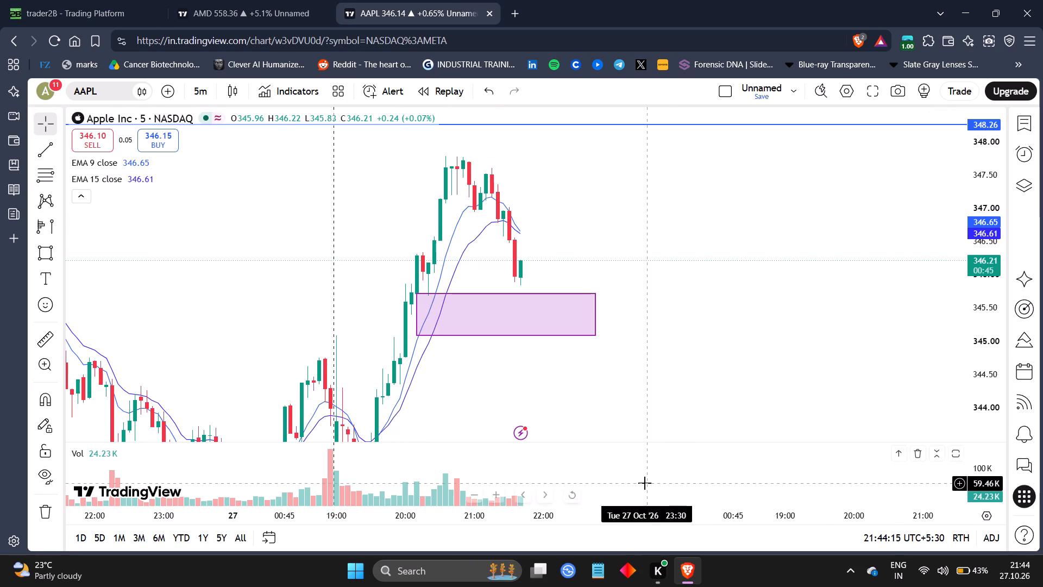
pyautogui.moveTo(696, 432); pyautogui.dragTo(648, 371)
pyautogui.moveTo(612, 381); pyautogui.dragTo(610, 394)
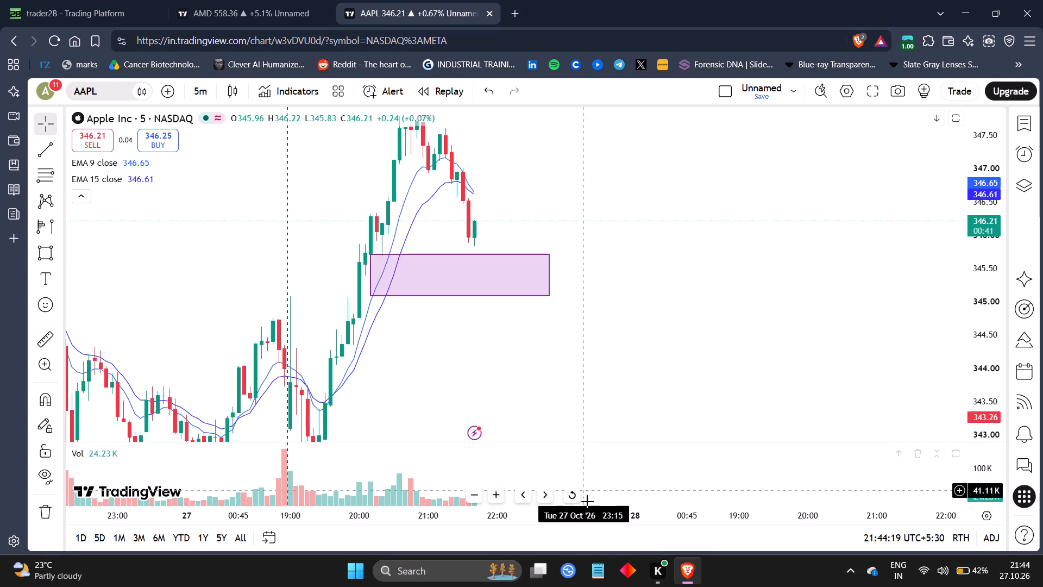
pyautogui.moveTo(587, 512); pyautogui.dragTo(469, 494)
pyautogui.moveTo(454, 302); pyautogui.dragTo(722, 352)
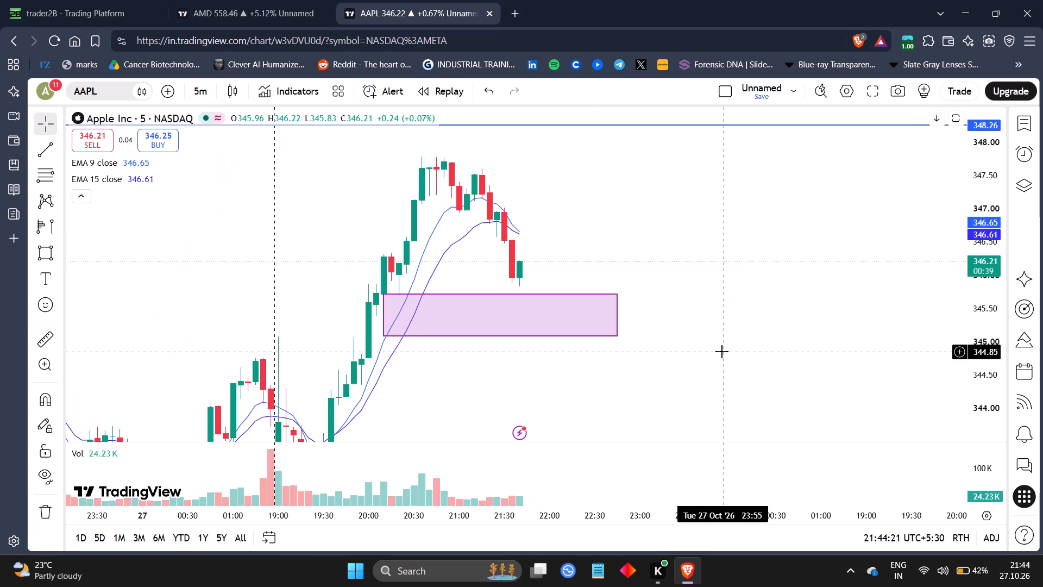
pyautogui.press('1')
pyautogui.press('Return')
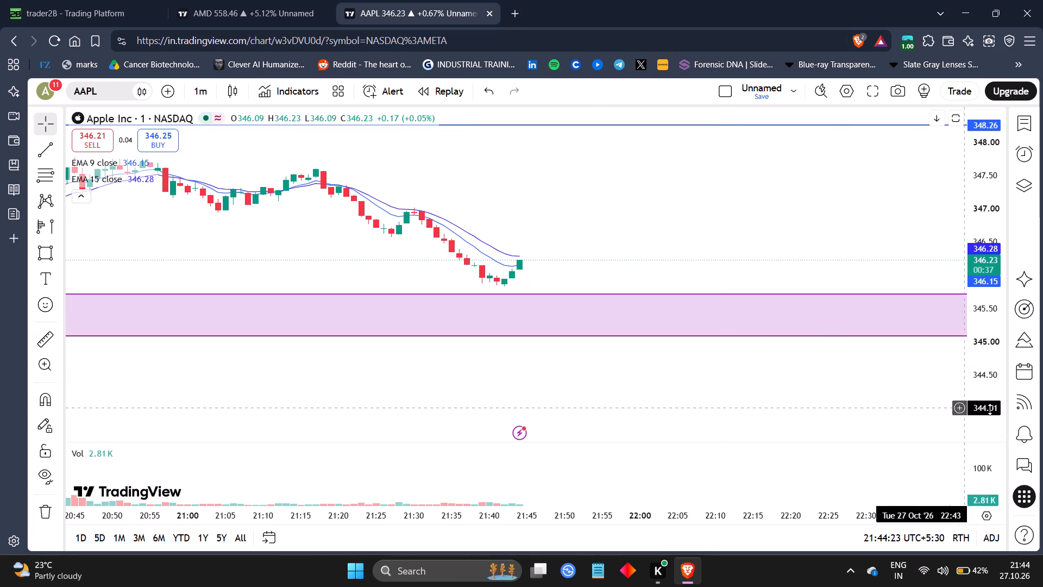
pyautogui.moveTo(992, 406); pyautogui.dragTo(997, 374)
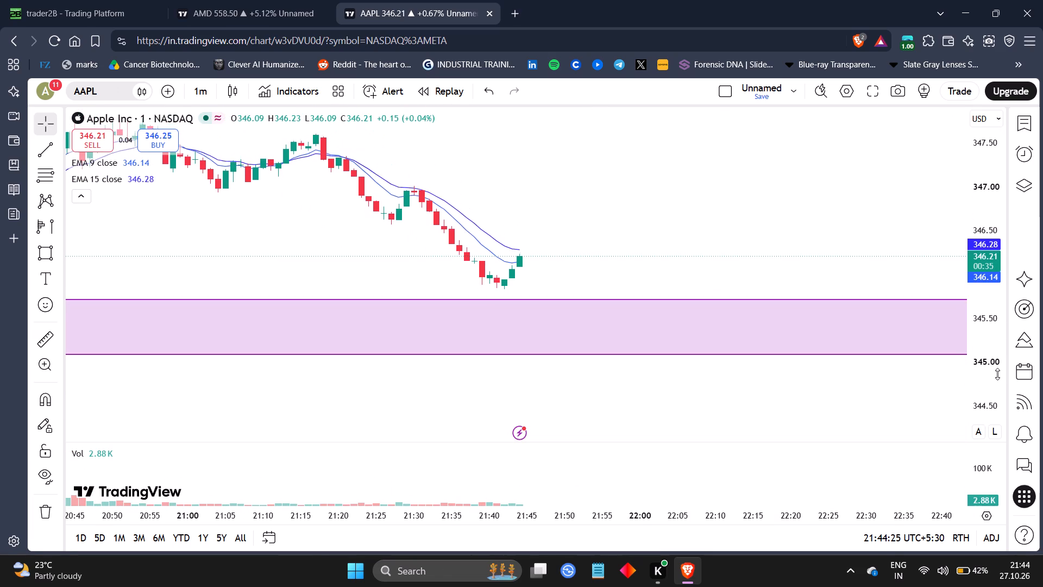
pyautogui.moveTo(997, 374); pyautogui.dragTo(1000, 203)
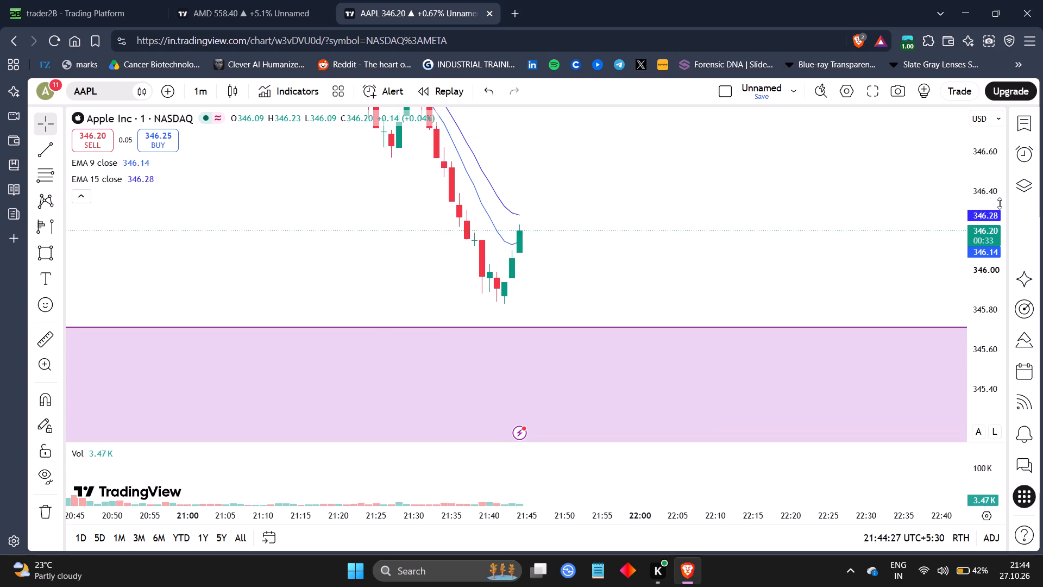
pyautogui.moveTo(789, 146); pyautogui.dragTo(799, 278)
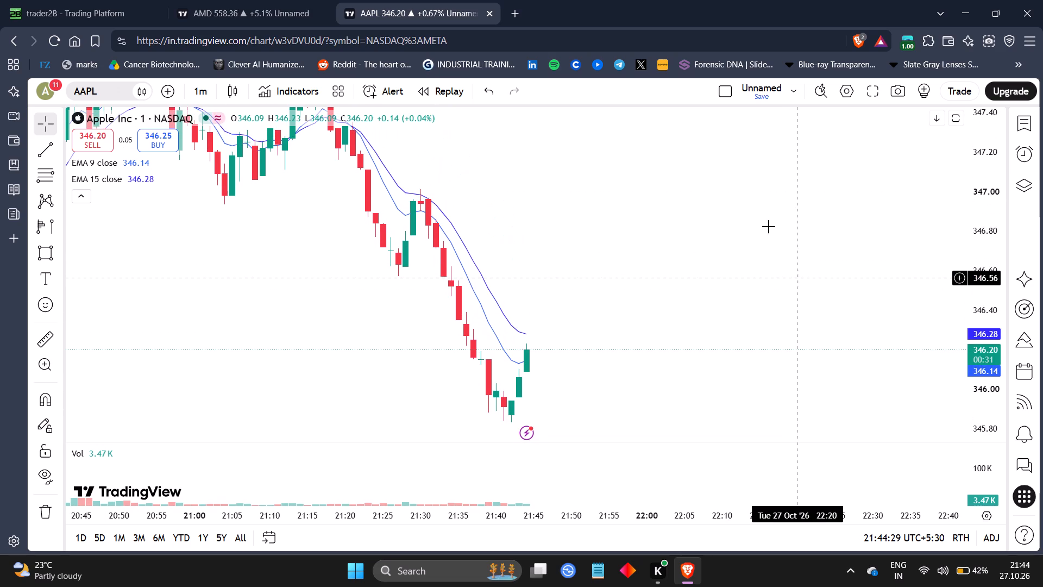
# Check AMD's five-minute chart against its short position drawing, and return to the open AAPL short in trader2B.
pyautogui.click(316, 0)
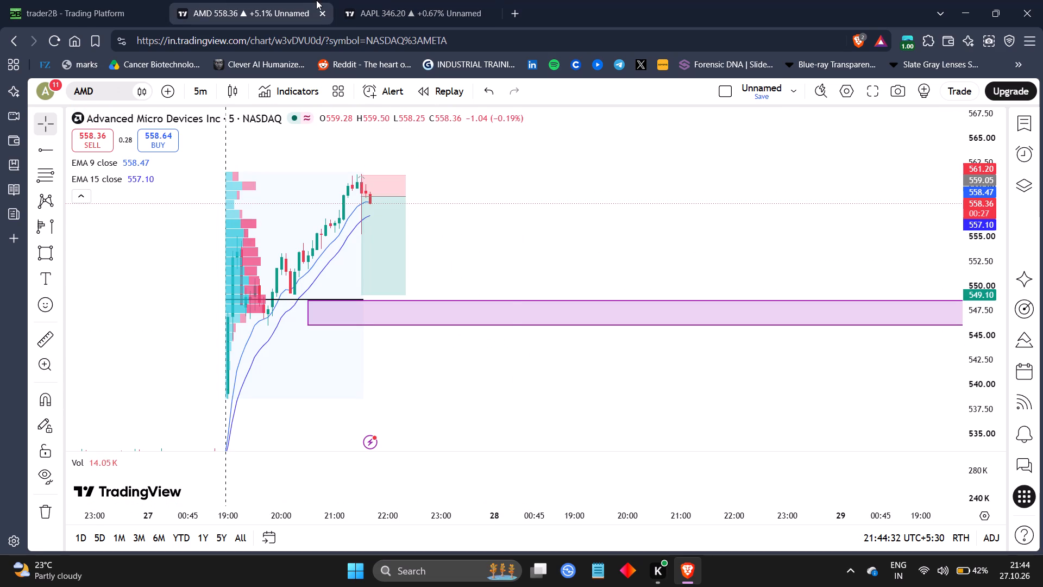
pyautogui.click(174, 0)
pyautogui.click(147, 0)
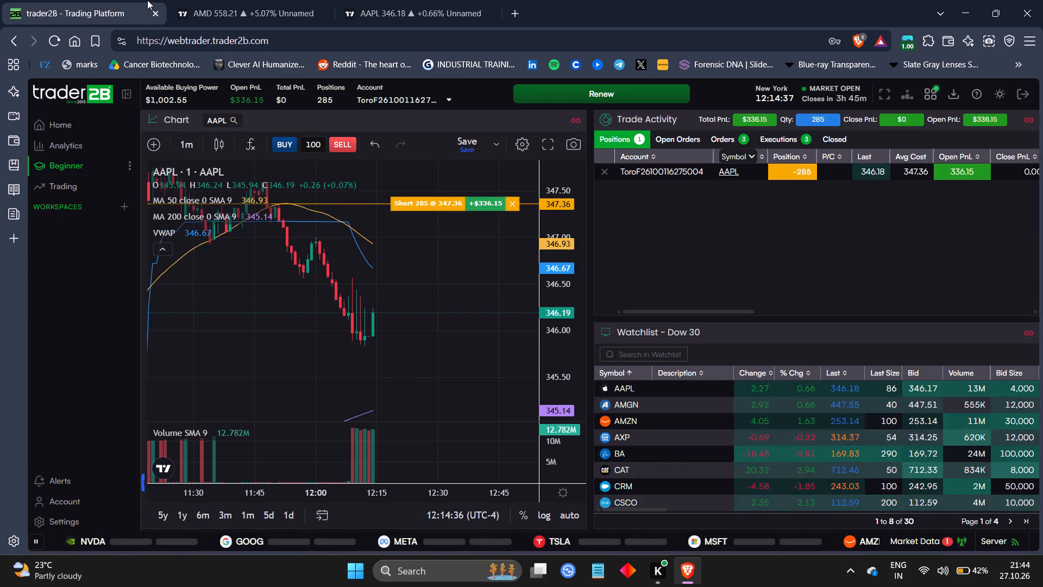
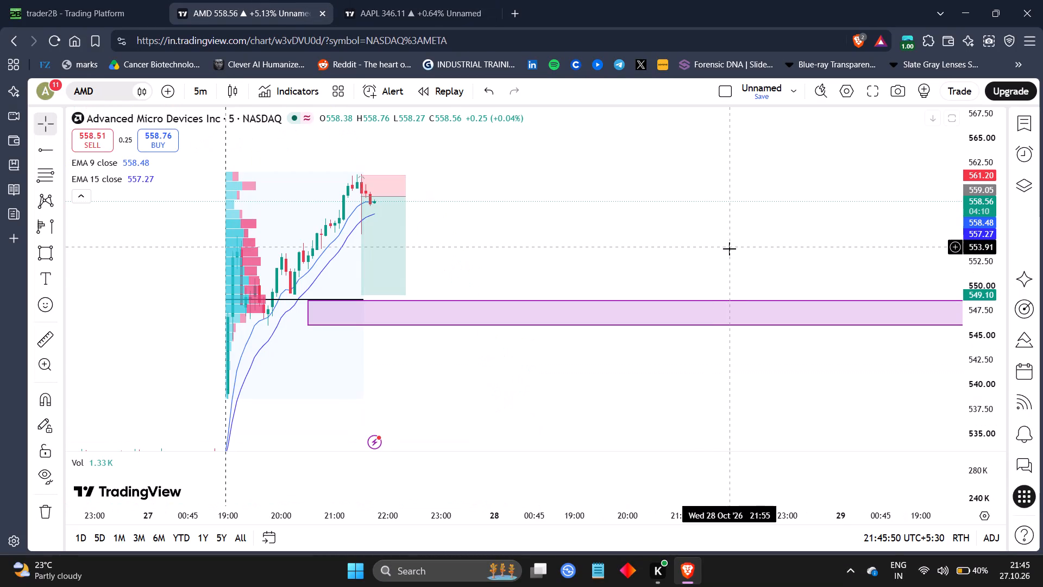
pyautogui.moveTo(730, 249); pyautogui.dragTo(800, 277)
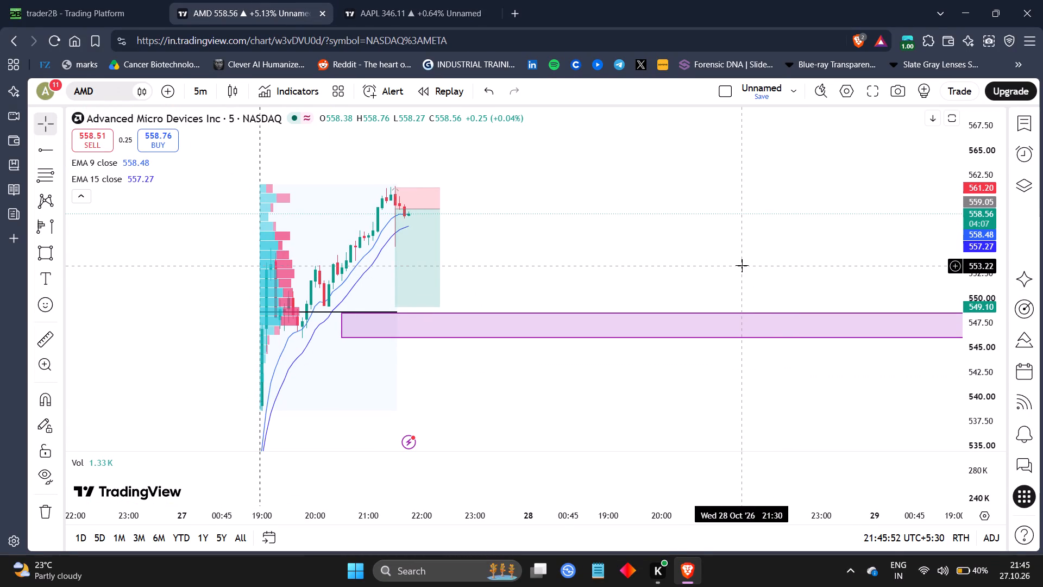
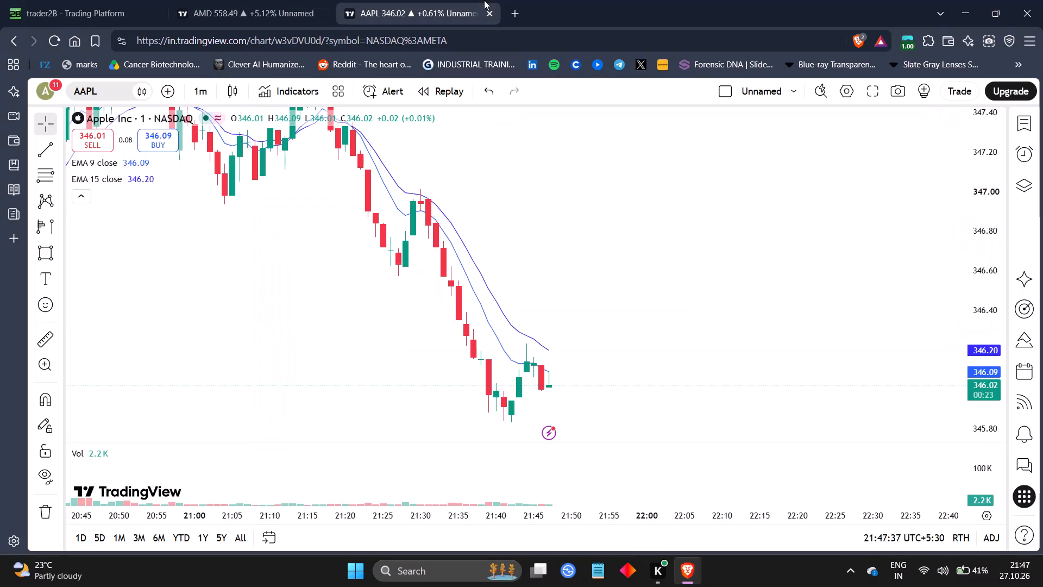
# Check AAPL's one-minute chart against the purple target zone and review the open AAPL short on the trader2B chart.
pyautogui.moveTo(705, 253); pyautogui.dragTo(675, 178)
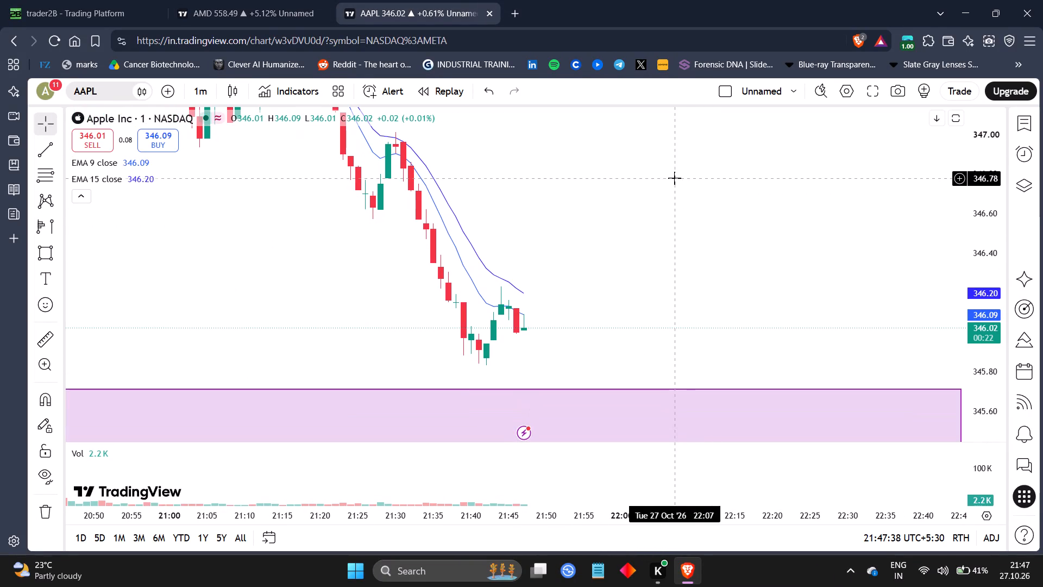
pyautogui.moveTo(737, 274); pyautogui.dragTo(747, 238)
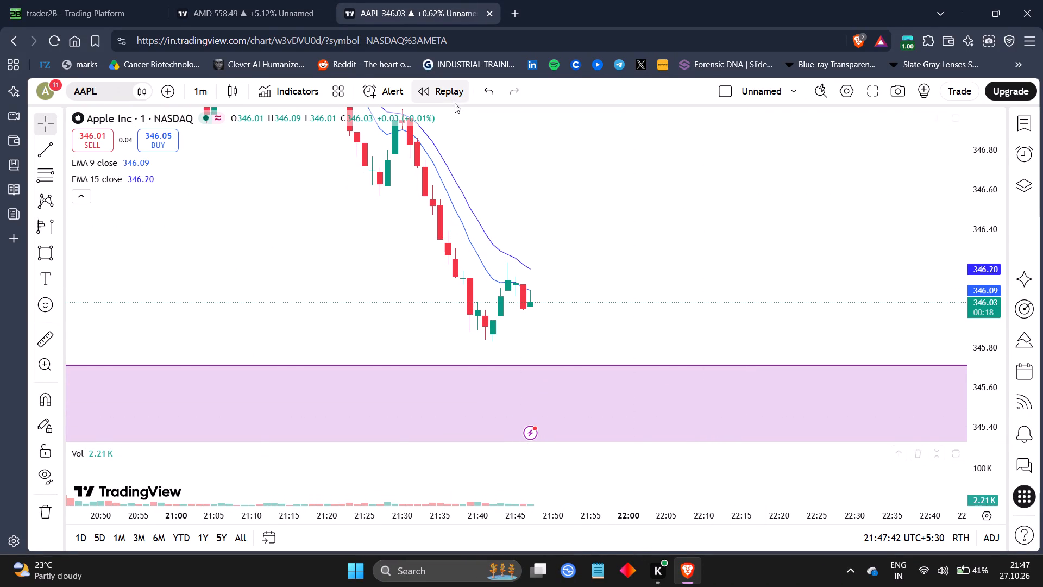
pyautogui.click(203, 0)
pyautogui.click(102, 0)
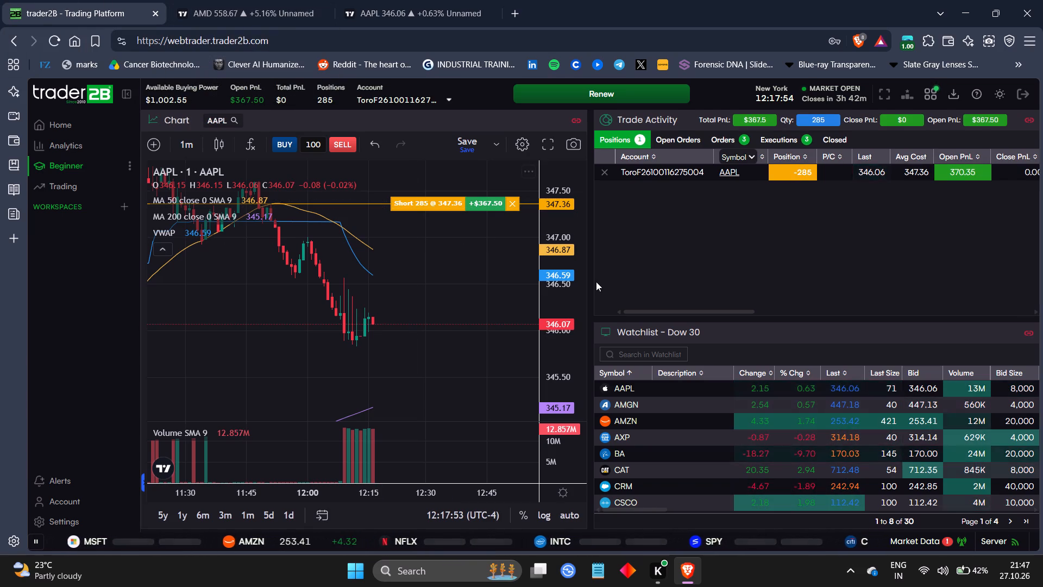
pyautogui.moveTo(571, 220); pyautogui.dragTo(589, 320)
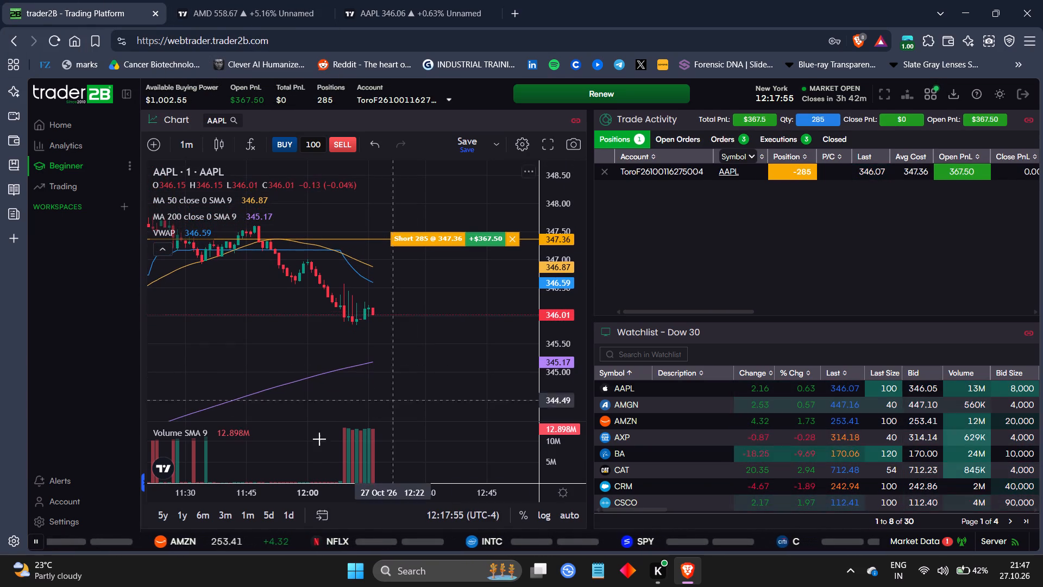
pyautogui.moveTo(277, 490); pyautogui.dragTo(485, 508)
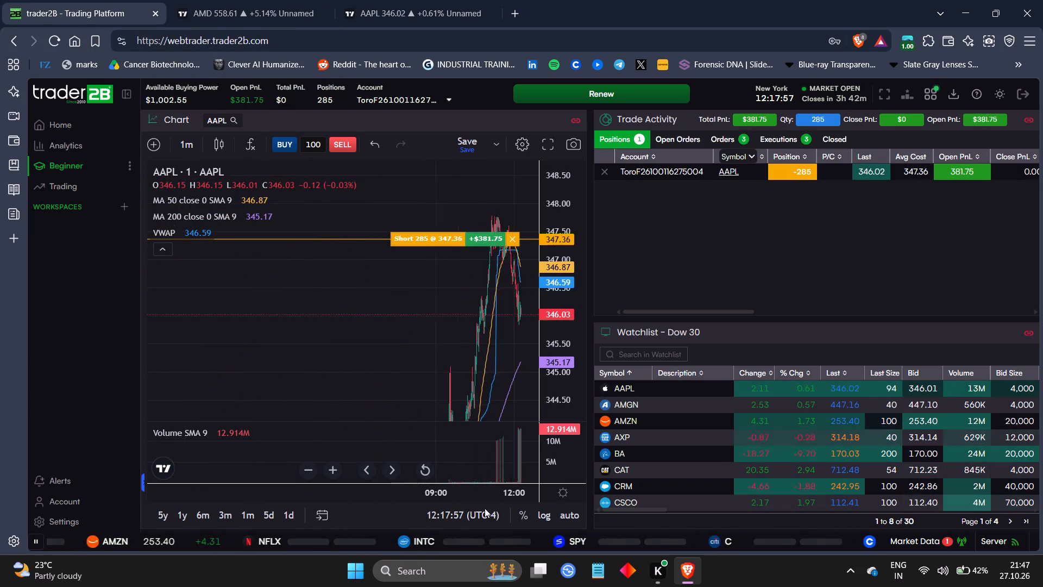
pyautogui.moveTo(485, 508); pyautogui.dragTo(466, 505)
pyautogui.moveTo(464, 392); pyautogui.dragTo(422, 353)
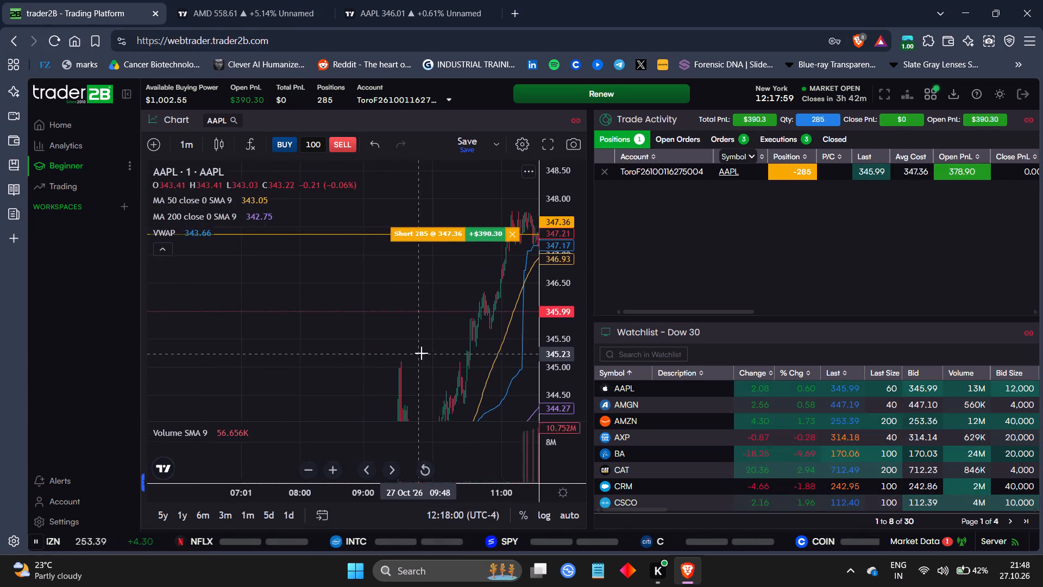
pyautogui.moveTo(422, 353); pyautogui.dragTo(218, 326)
pyautogui.moveTo(467, 347); pyautogui.dragTo(228, 319)
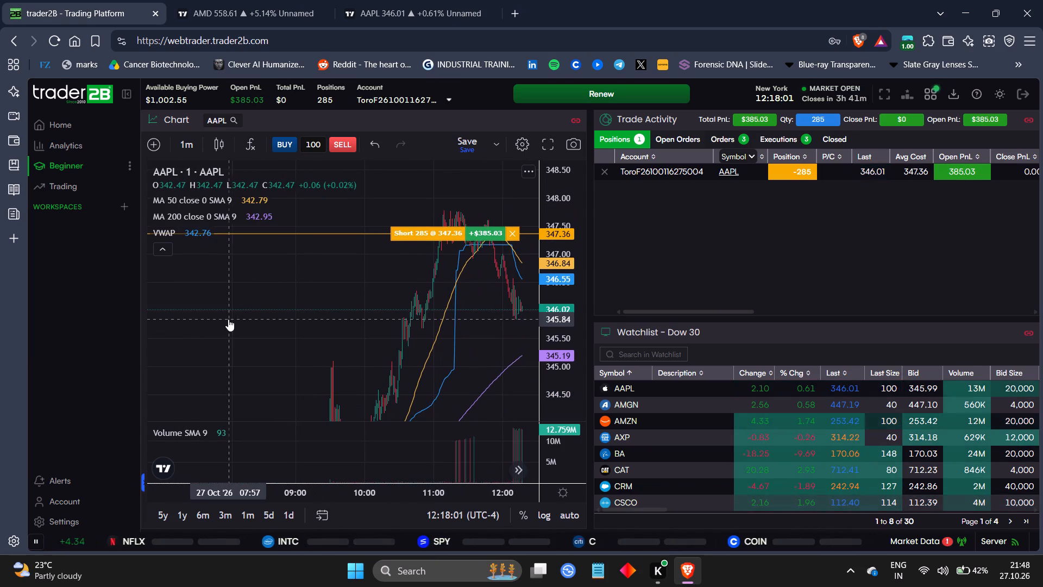
pyautogui.moveTo(419, 344); pyautogui.dragTo(192, 326)
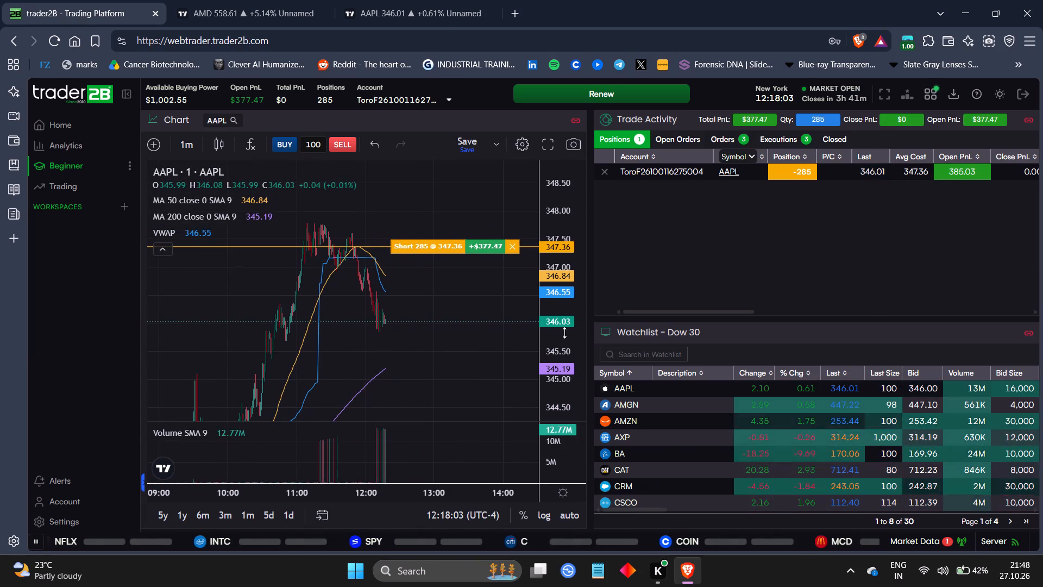
pyautogui.moveTo(564, 333); pyautogui.dragTo(570, 143)
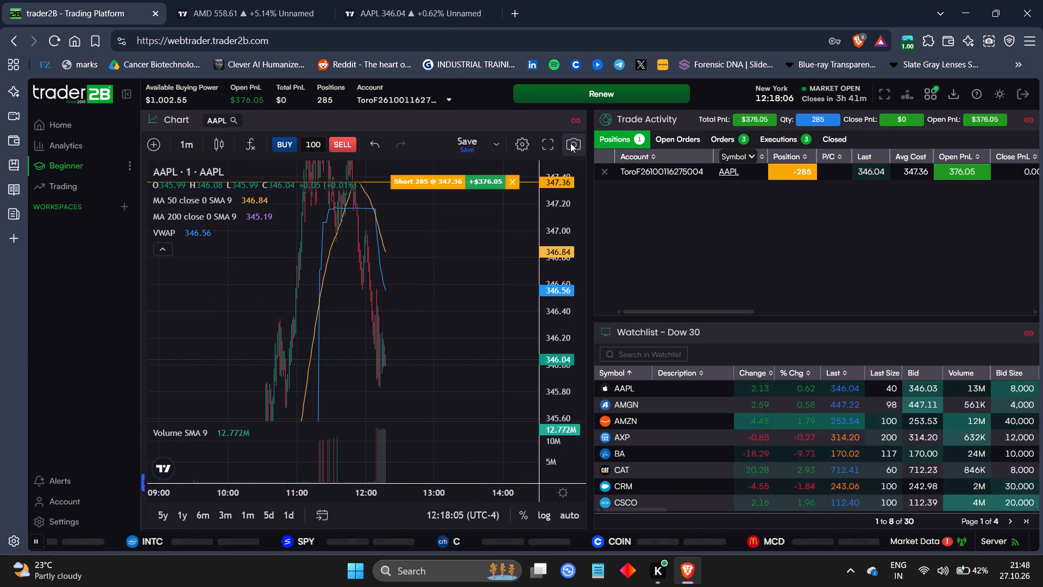
pyautogui.moveTo(570, 143); pyautogui.dragTo(571, 144)
pyautogui.moveTo(493, 230); pyautogui.dragTo(433, 206)
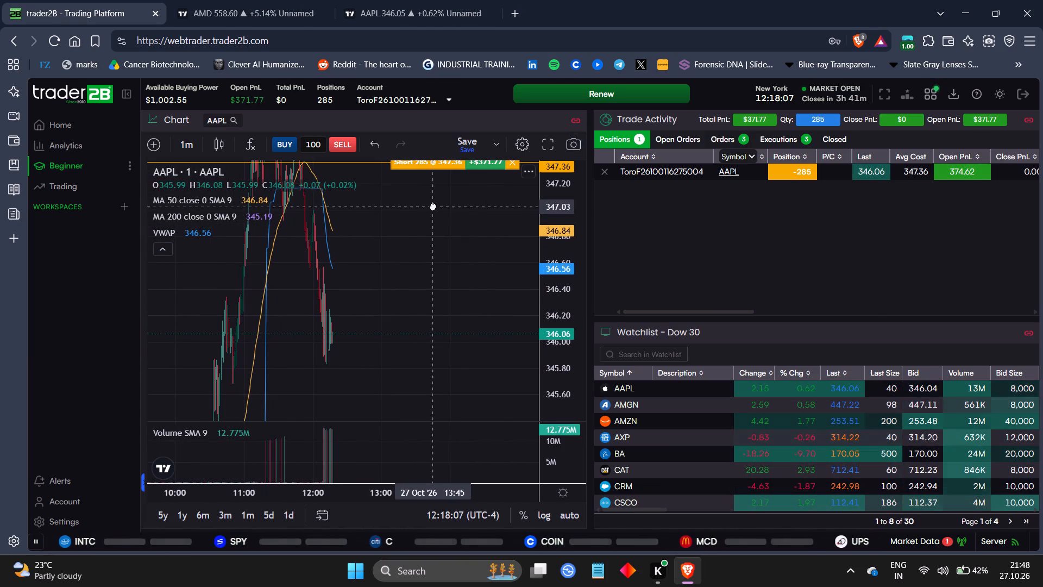
pyautogui.moveTo(433, 206); pyautogui.dragTo(431, 199)
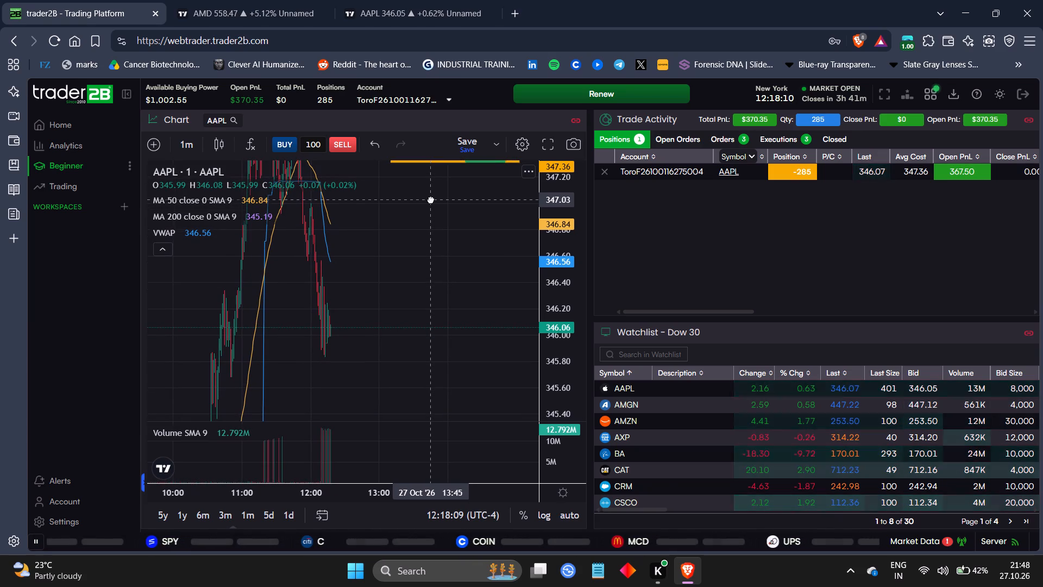
pyautogui.moveTo(431, 199); pyautogui.dragTo(431, 198)
# Examine AMD's five-minute TradingView chart around the planned short position, its stop and target, and the purple zone below.
pyautogui.click(227, 0)
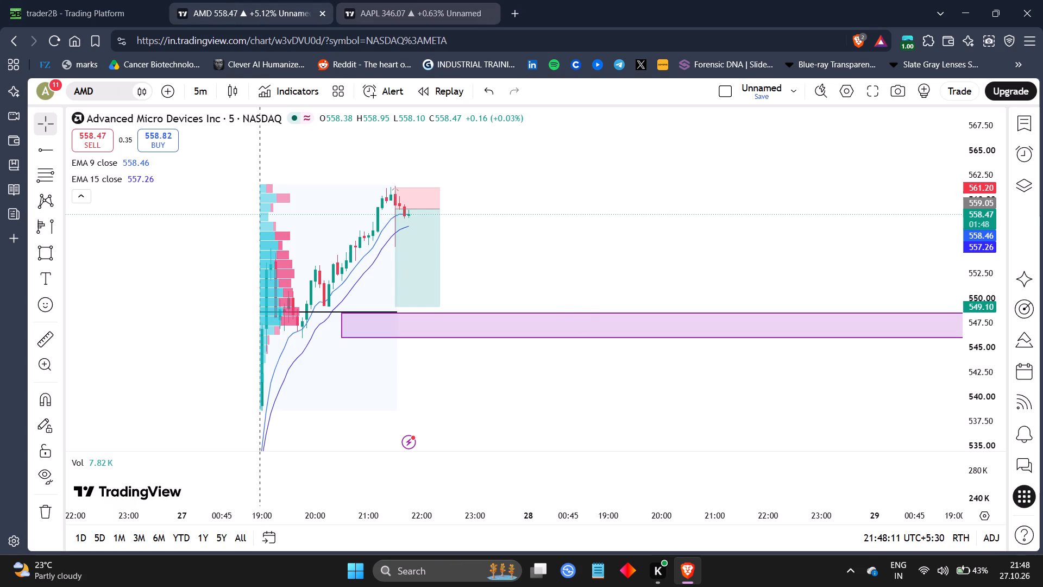
pyautogui.moveTo(573, 199); pyautogui.dragTo(790, 224)
pyautogui.moveTo(982, 396); pyautogui.dragTo(978, 279)
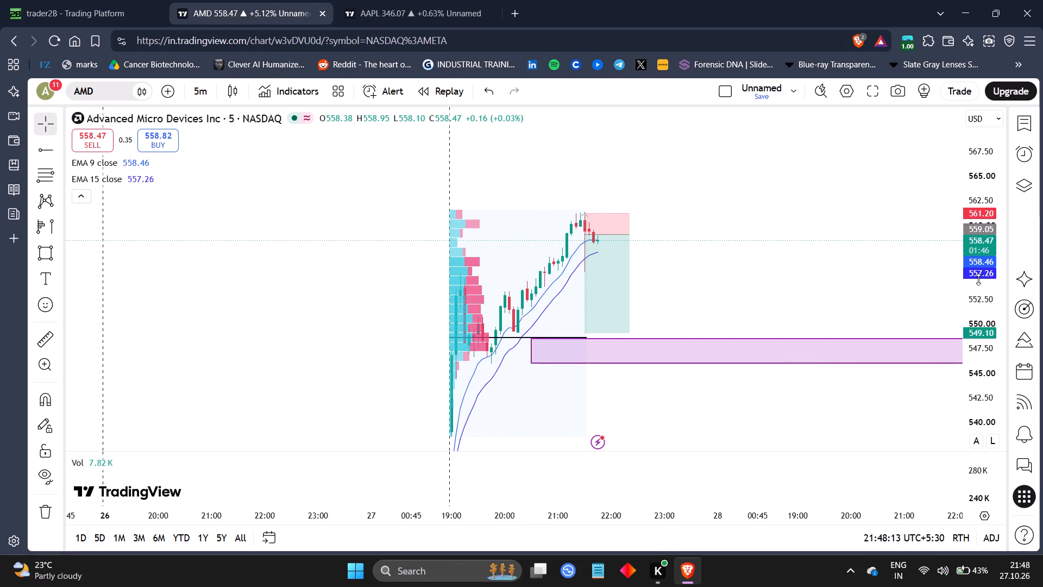
pyautogui.moveTo(978, 279); pyautogui.dragTo(948, 209)
pyautogui.moveTo(948, 209); pyautogui.dragTo(956, 233)
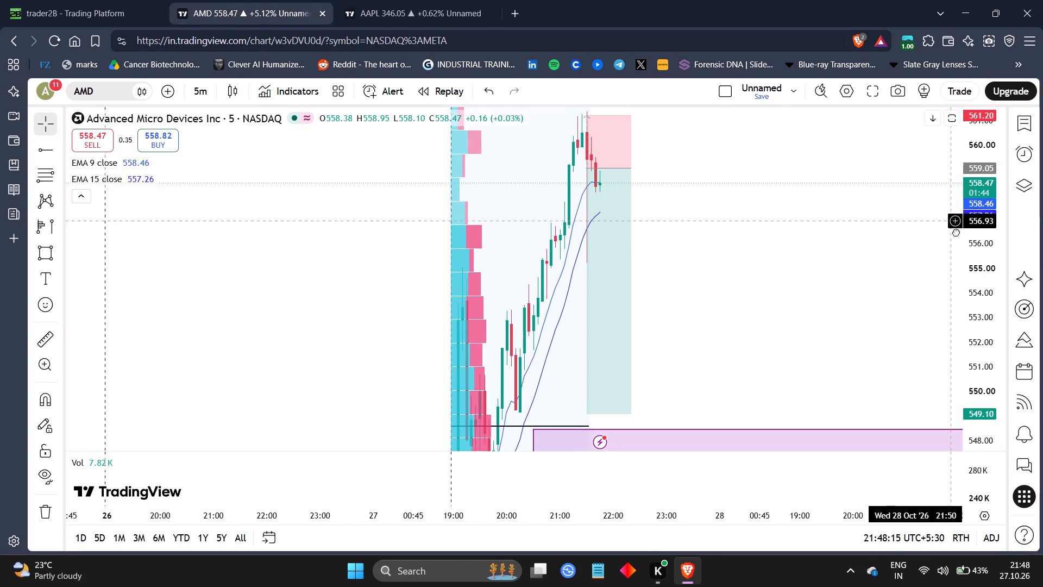
pyautogui.moveTo(956, 233); pyautogui.dragTo(956, 243)
pyautogui.moveTo(841, 236); pyautogui.dragTo(745, 197)
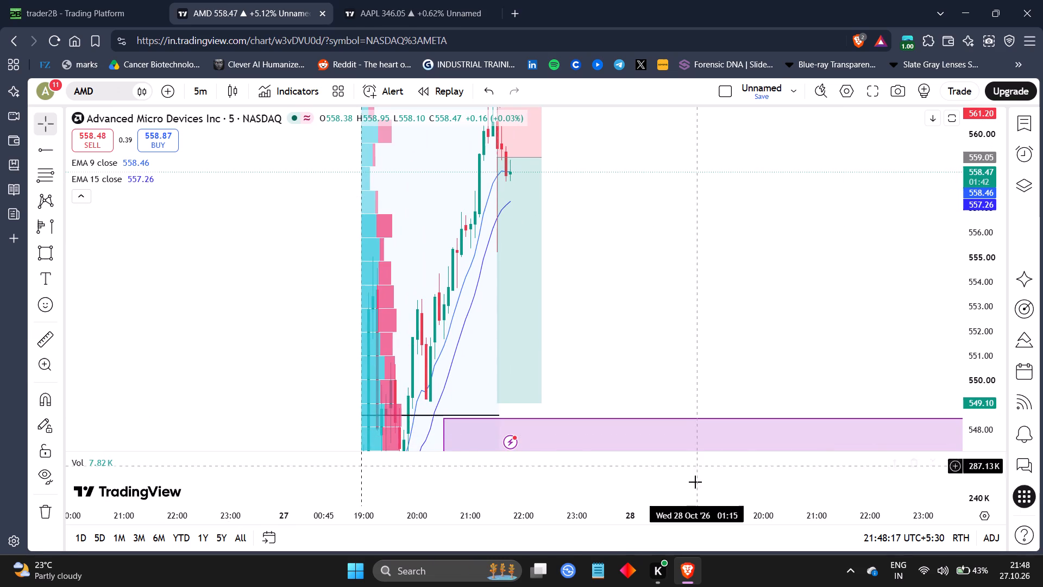
pyautogui.moveTo(630, 508); pyautogui.dragTo(571, 508)
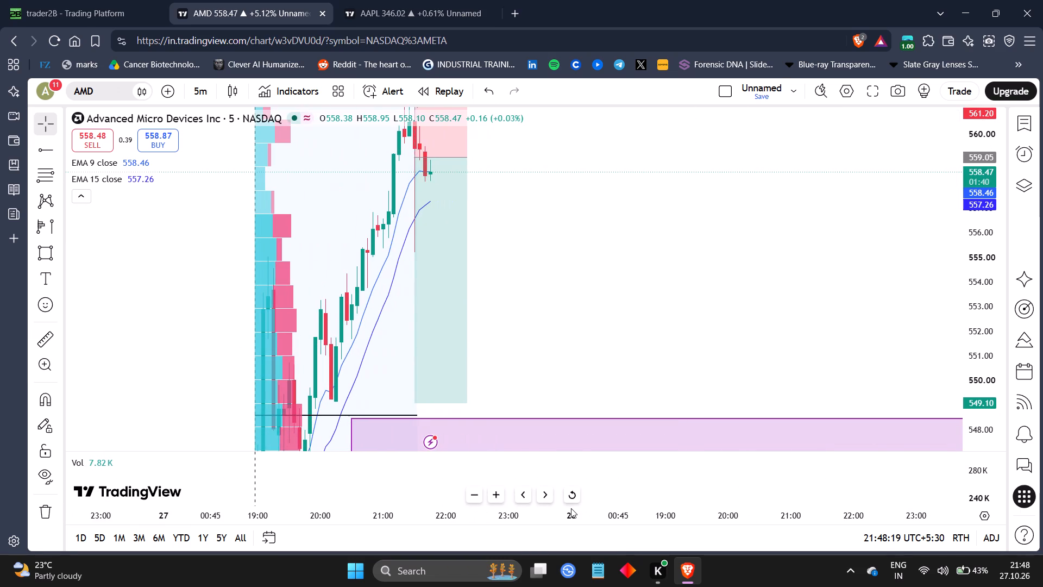
pyautogui.moveTo(562, 353); pyautogui.dragTo(619, 358)
pyautogui.moveTo(984, 220); pyautogui.dragTo(997, 248)
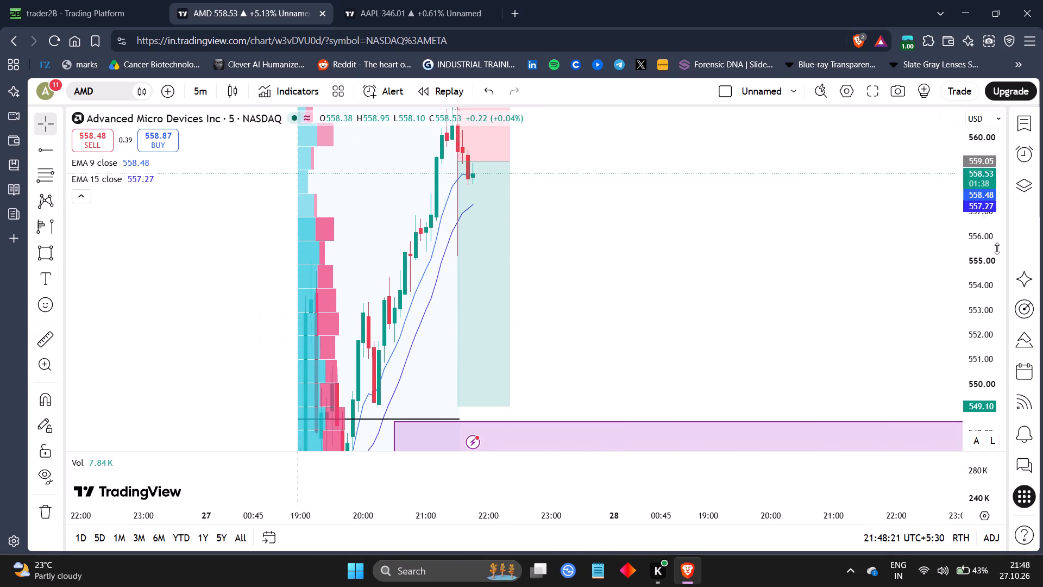
pyautogui.moveTo(997, 248); pyautogui.dragTo(992, 331)
pyautogui.moveTo(629, 258); pyautogui.dragTo(642, 236)
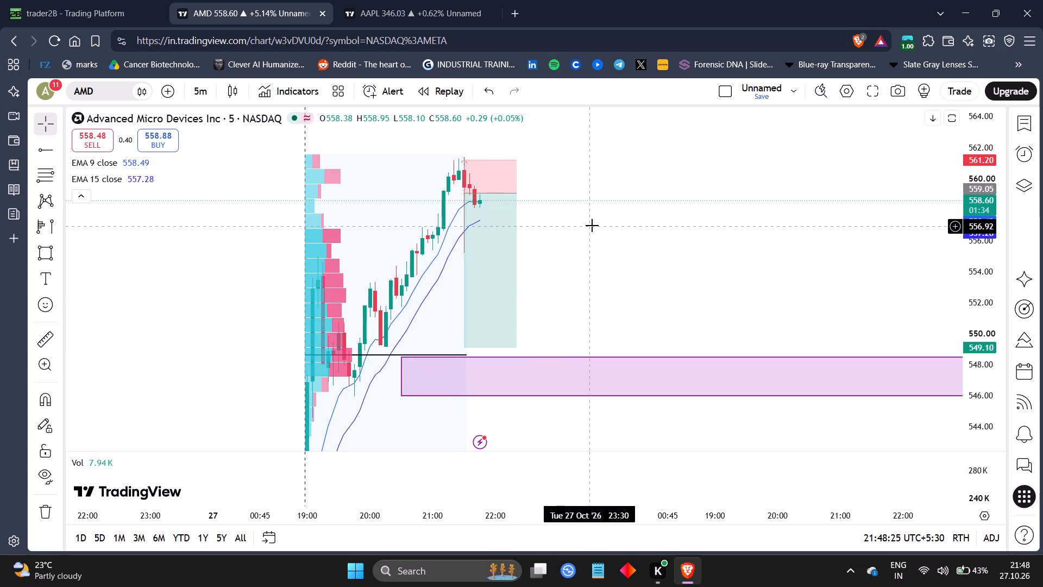
pyautogui.moveTo(592, 226); pyautogui.dragTo(584, 211)
# Compare the AAPL and AMD charts with the open trader2B position, and inspect AAPL's wider move towards its target zone.
pyautogui.click(384, 0)
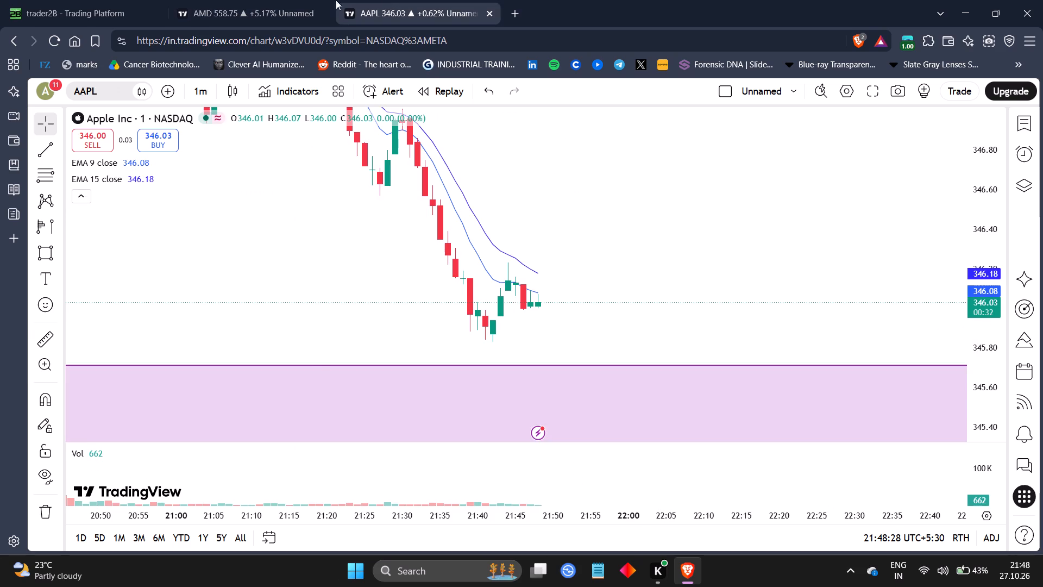
pyautogui.click(236, 0)
pyautogui.click(397, 0)
pyautogui.click(293, 0)
pyautogui.click(79, 0)
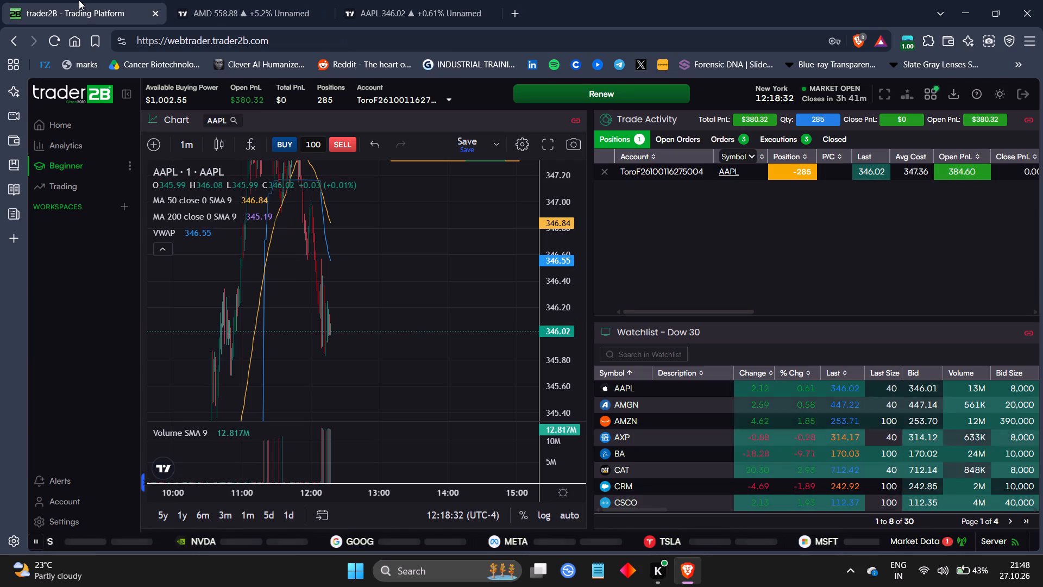
pyautogui.click(380, 0)
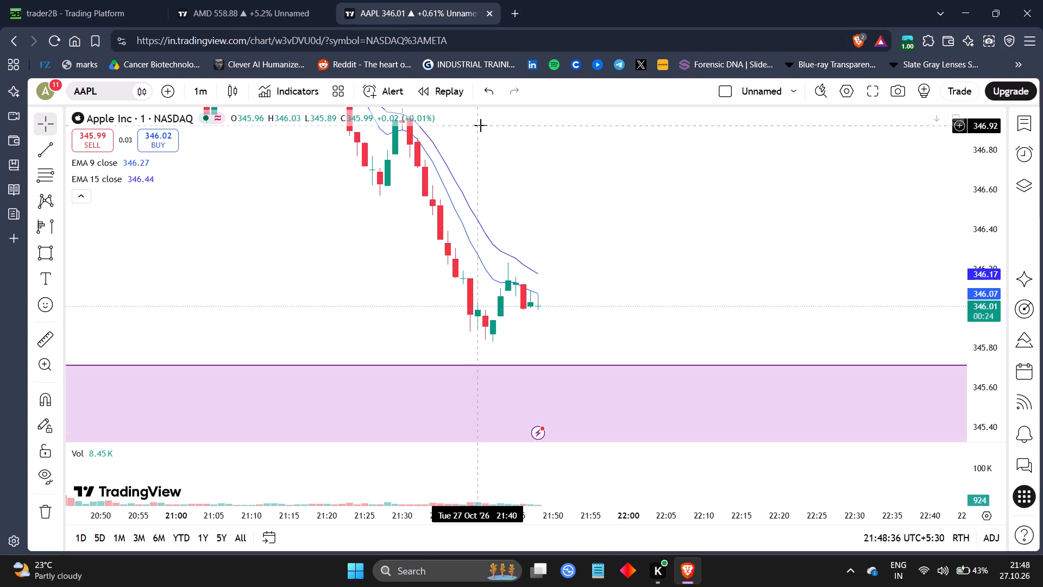
pyautogui.moveTo(556, 228); pyautogui.dragTo(659, 191)
pyautogui.moveTo(998, 168); pyautogui.dragTo(997, 267)
pyautogui.moveTo(455, 510); pyautogui.dragTo(610, 526)
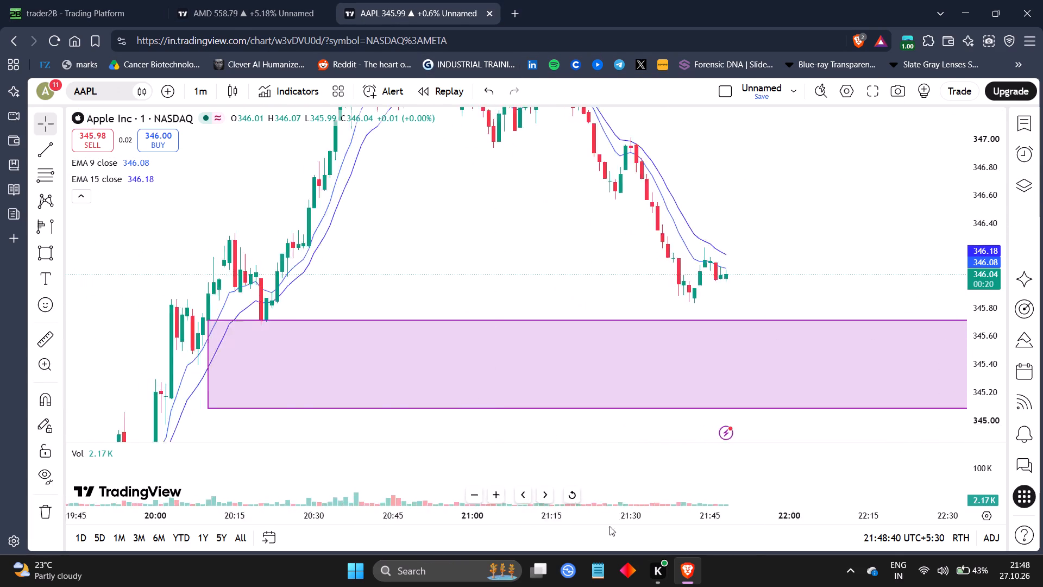
pyautogui.moveTo(610, 526); pyautogui.dragTo(666, 536)
pyautogui.moveTo(987, 205); pyautogui.dragTo(992, 351)
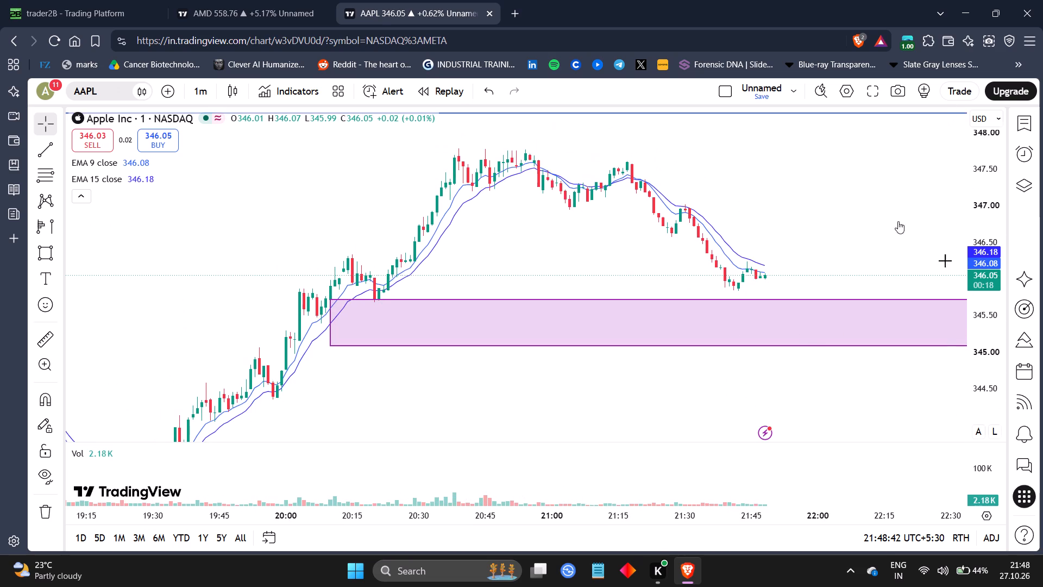
pyautogui.moveTo(810, 197); pyautogui.dragTo(613, 176)
pyautogui.click(236, 0)
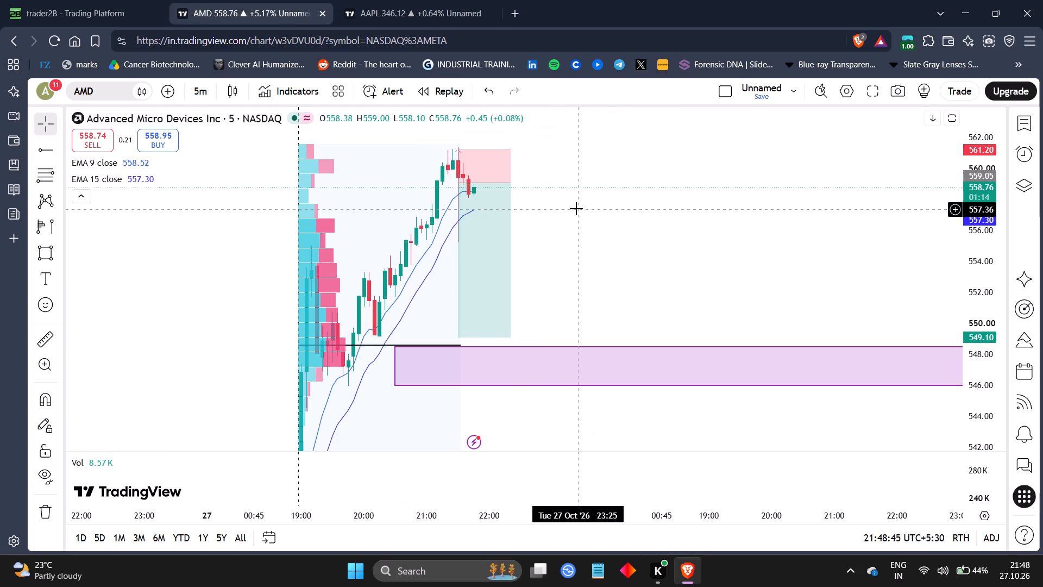
# Lower the top edge of the purple target zone on the AAPL chart to about 345.67.
pyautogui.click(391, 0)
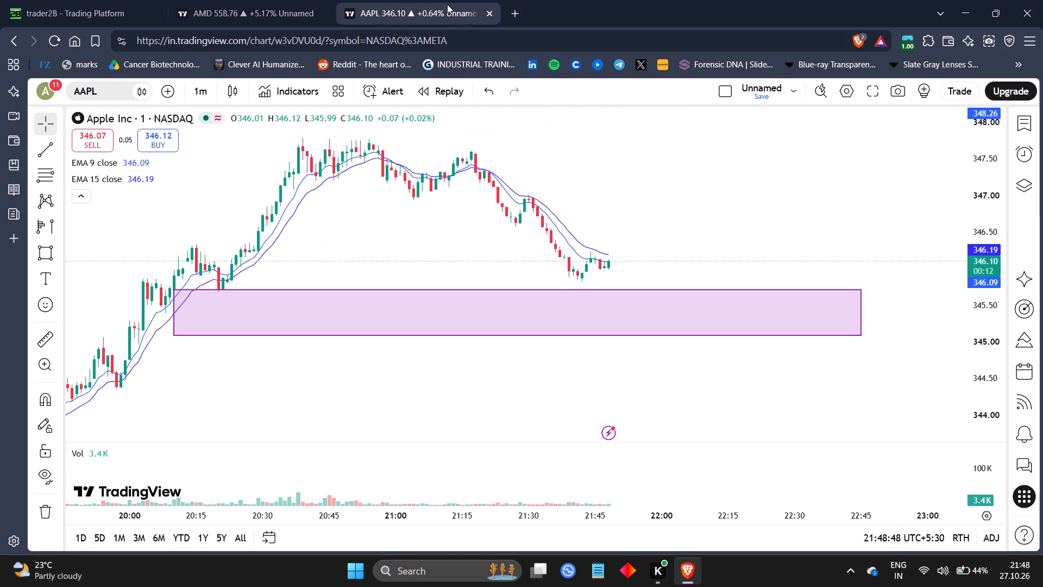
pyautogui.moveTo(723, 250); pyautogui.dragTo(808, 271)
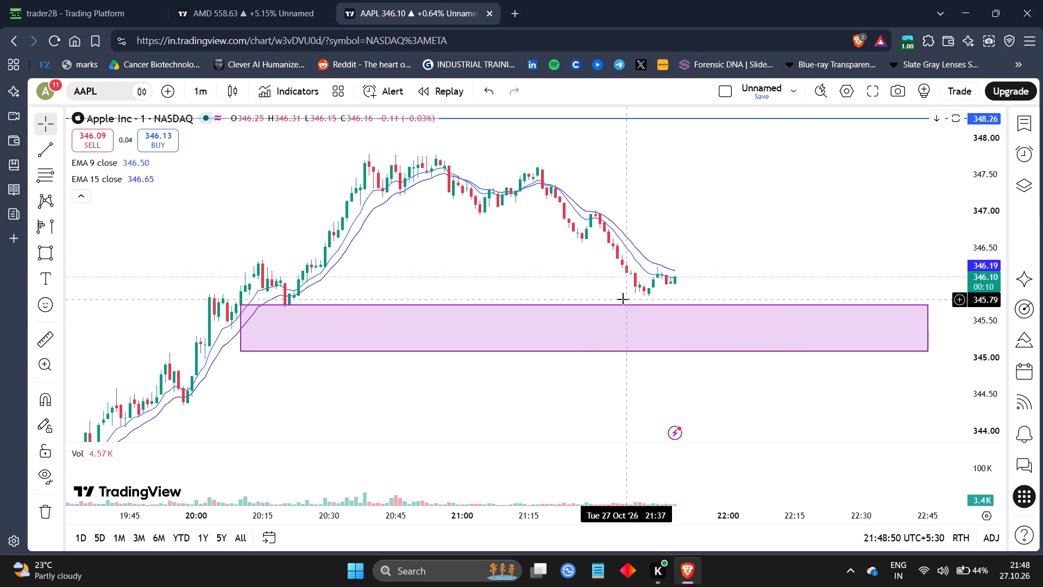
pyautogui.moveTo(589, 307); pyautogui.dragTo(569, 310)
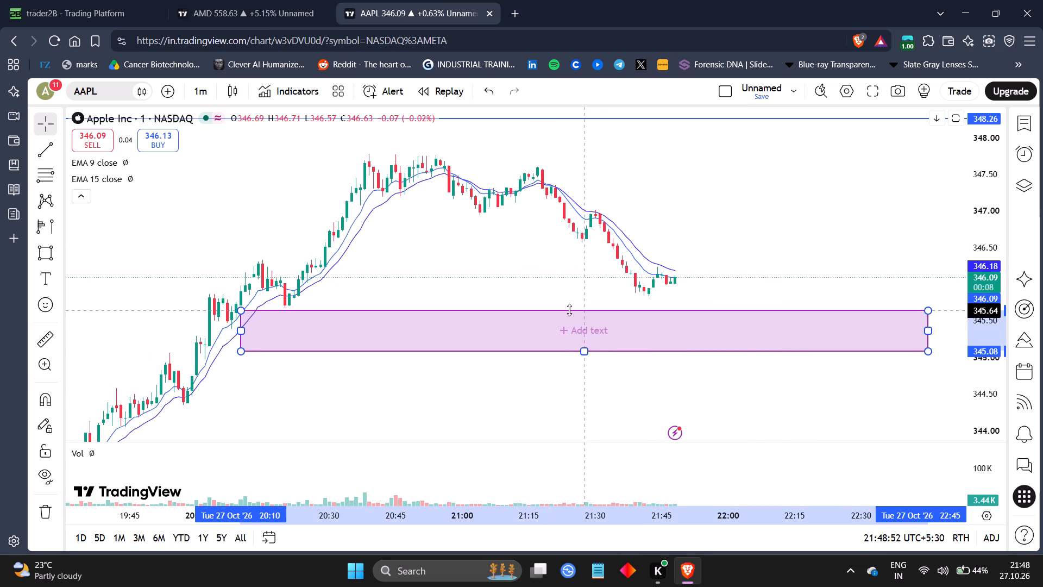
pyautogui.moveTo(569, 310); pyautogui.dragTo(568, 308)
# Examine AAPL's recent one-minute candles and moving averages relative to the adjusted target zone.
pyautogui.moveTo(821, 254); pyautogui.dragTo(731, 237)
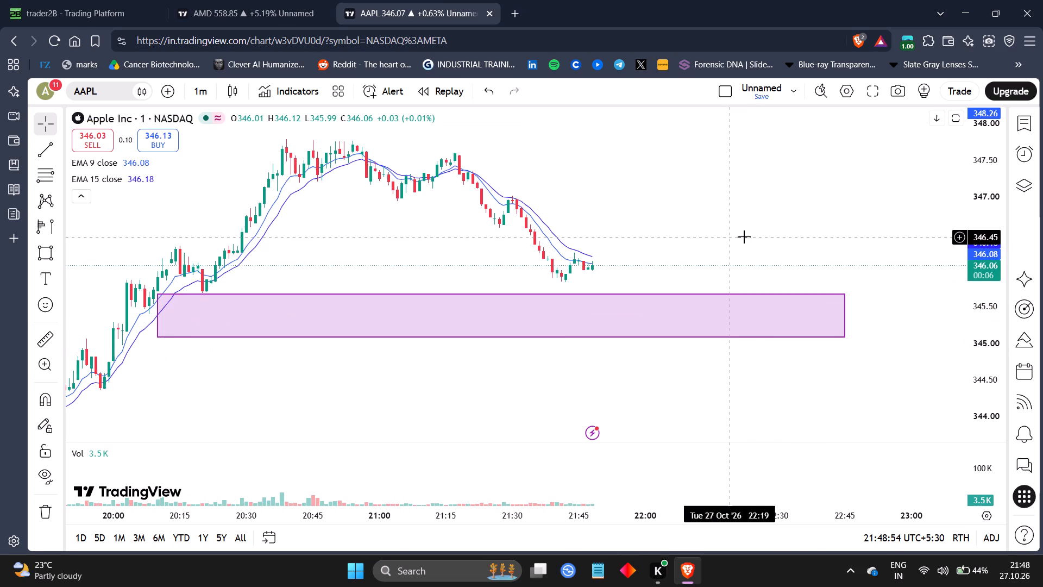
pyautogui.moveTo(966, 342); pyautogui.dragTo(970, 283)
pyautogui.moveTo(988, 297); pyautogui.dragTo(976, 198)
pyautogui.moveTo(850, 182); pyautogui.dragTo(891, 280)
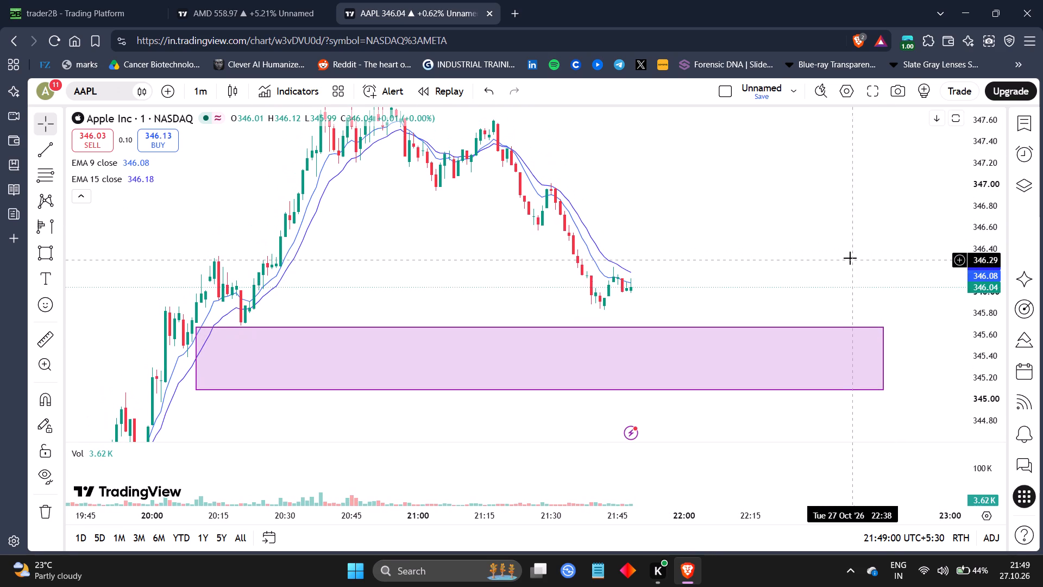
pyautogui.moveTo(844, 257); pyautogui.dragTo(839, 267)
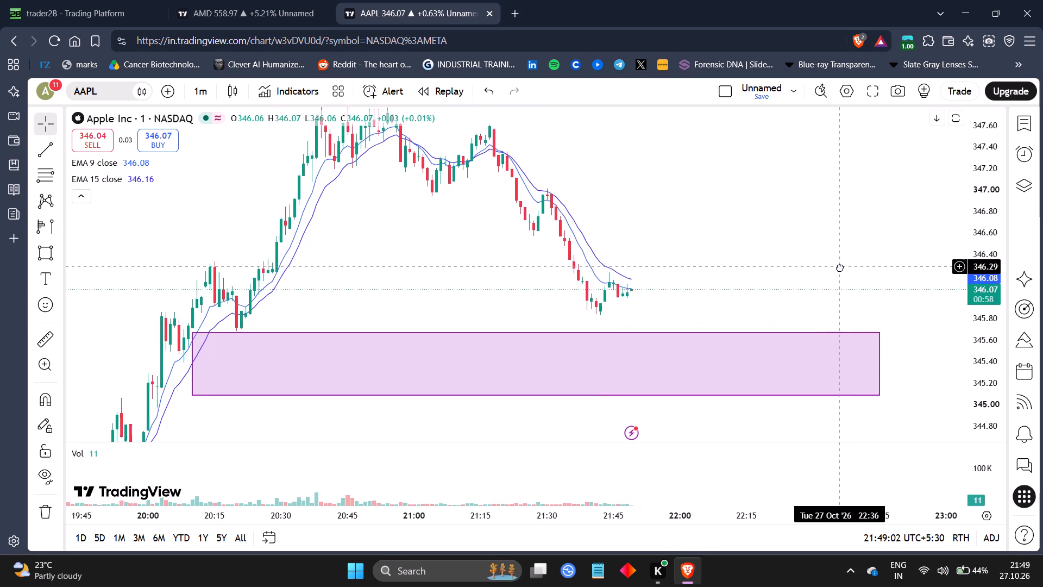
pyautogui.moveTo(839, 267); pyautogui.dragTo(835, 274)
pyautogui.moveTo(835, 274); pyautogui.dragTo(821, 283)
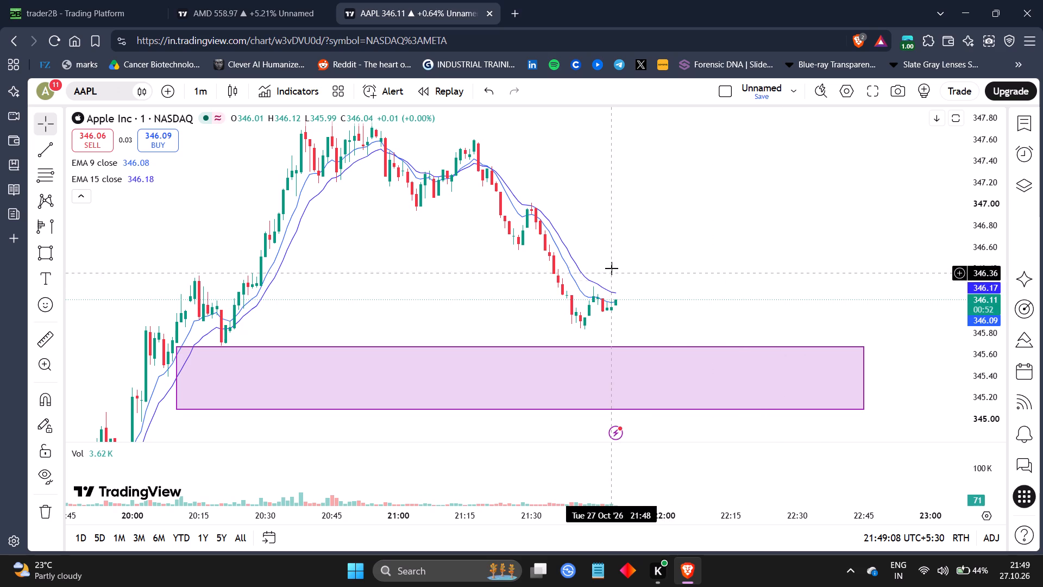
# Examine AMD's five-minute chart around the planned short position, its stop and target, and the purple zone below.
pyautogui.click(274, 0)
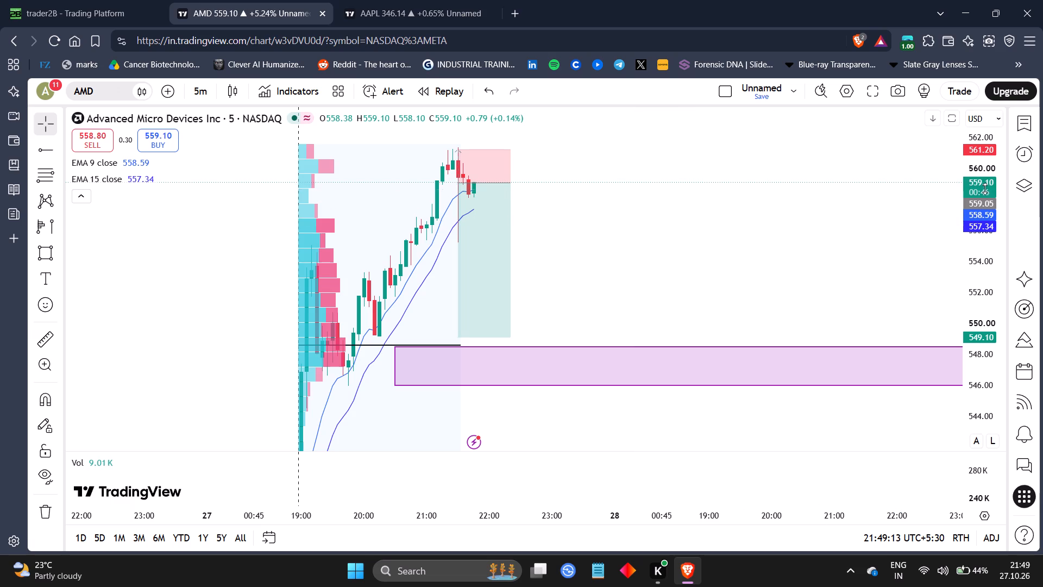
pyautogui.moveTo(987, 186); pyautogui.dragTo(1008, 306)
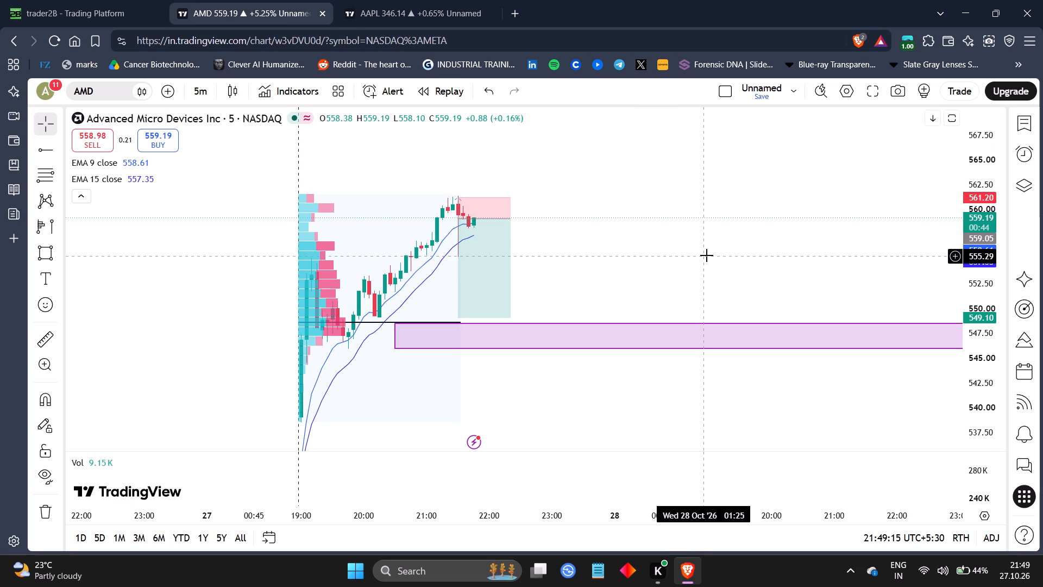
pyautogui.moveTo(722, 255); pyautogui.dragTo(792, 259)
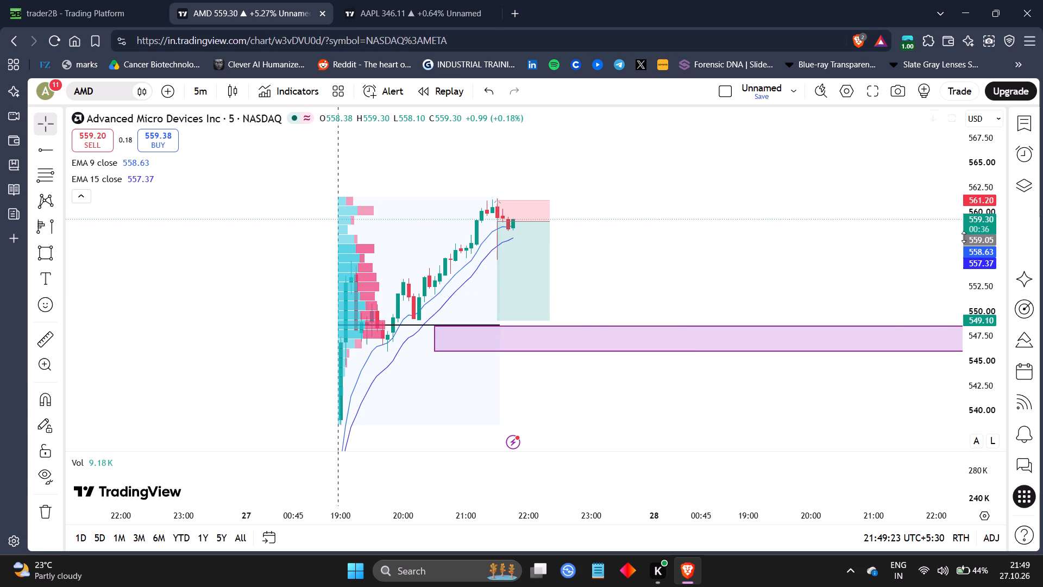
pyautogui.moveTo(970, 265); pyautogui.dragTo(956, 82)
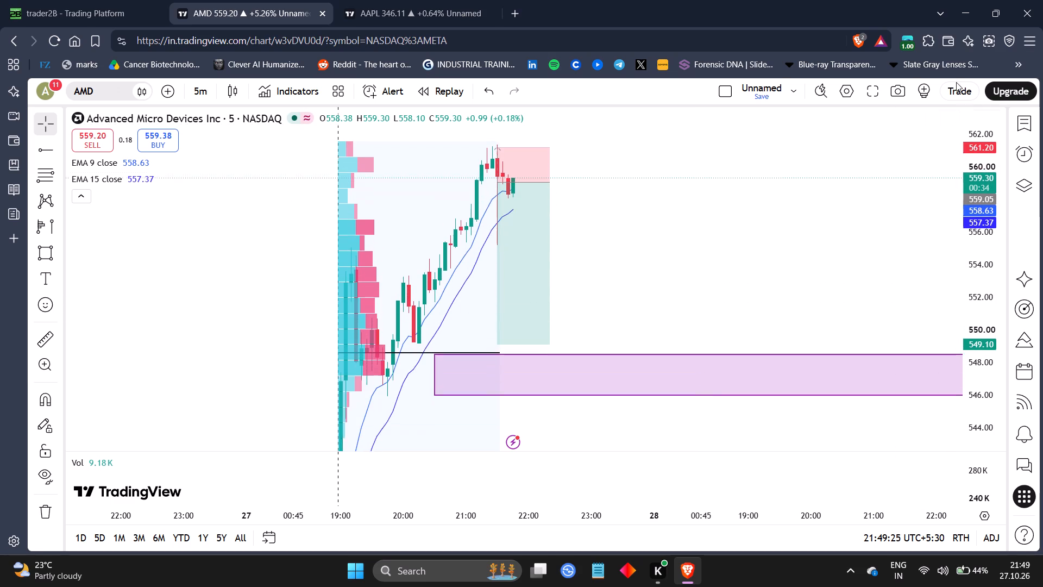
pyautogui.moveTo(956, 82); pyautogui.dragTo(956, 83)
pyautogui.moveTo(659, 141); pyautogui.dragTo(650, 165)
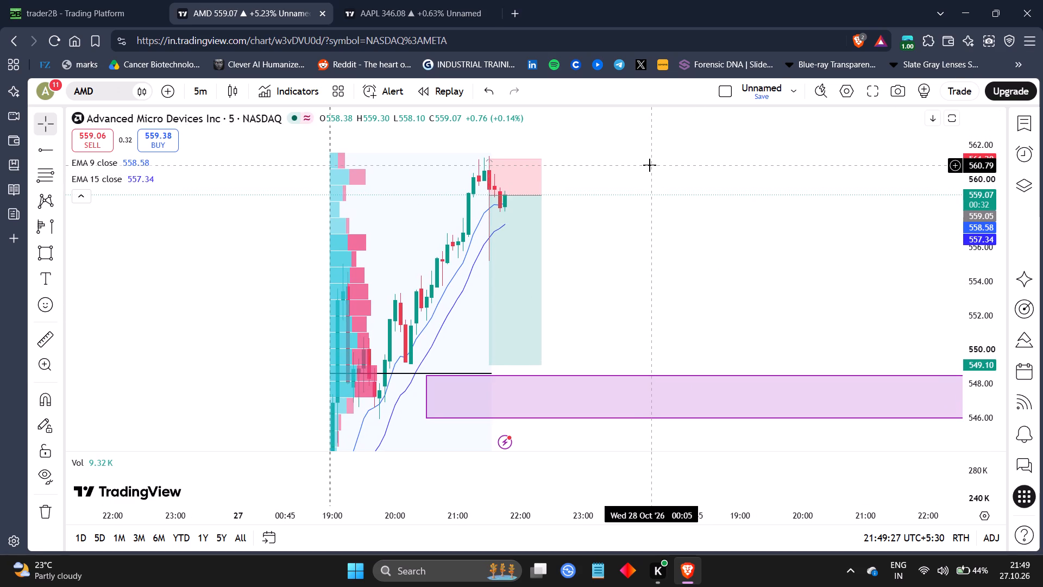
# Raise the bottom edge of the purple target zone on the AAPL one-minute chart to about 345.41.
pyautogui.click(358, 0)
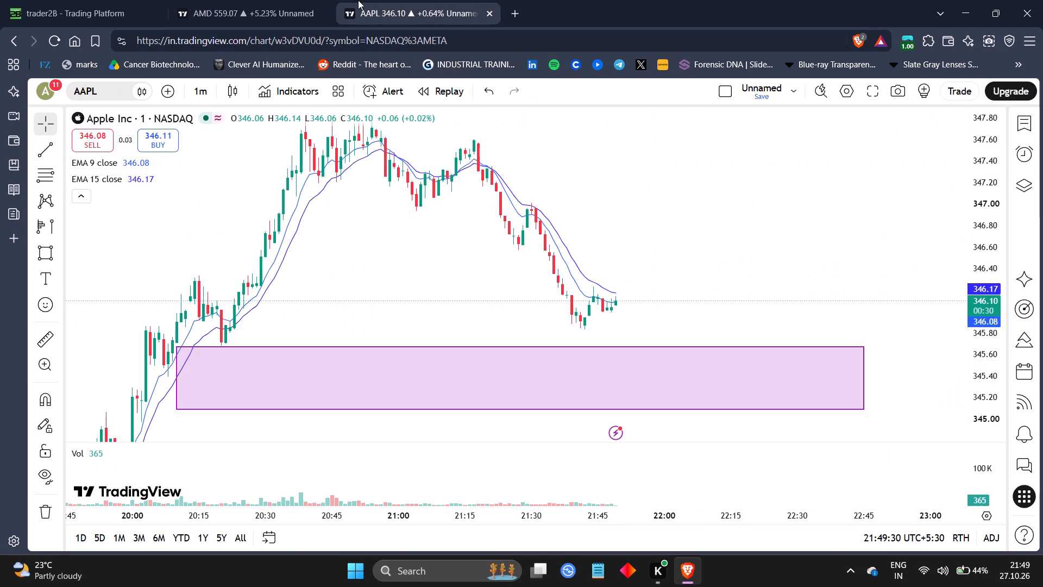
pyautogui.moveTo(707, 321); pyautogui.dragTo(651, 265)
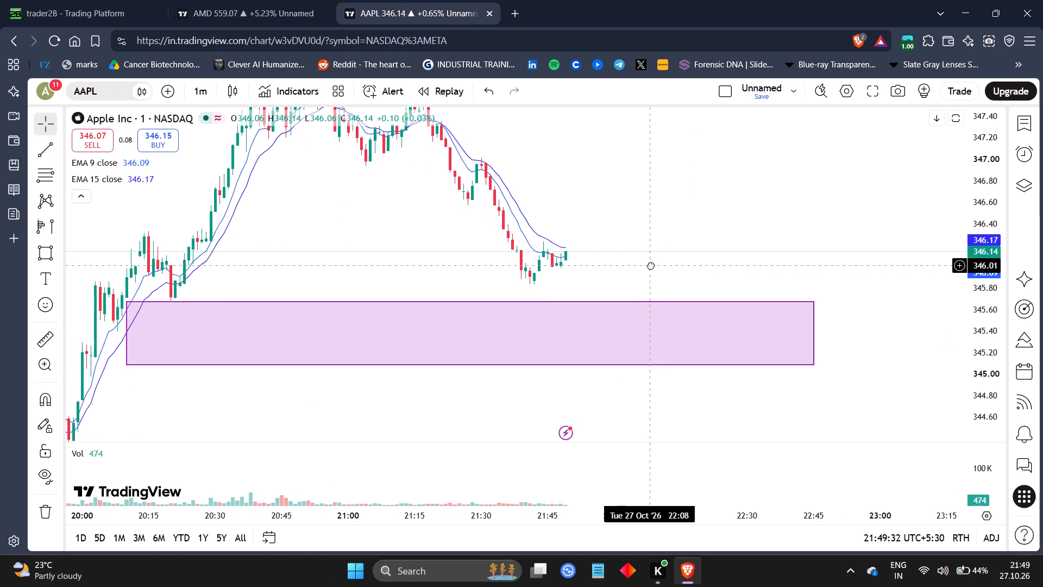
pyautogui.moveTo(651, 265); pyautogui.dragTo(651, 266)
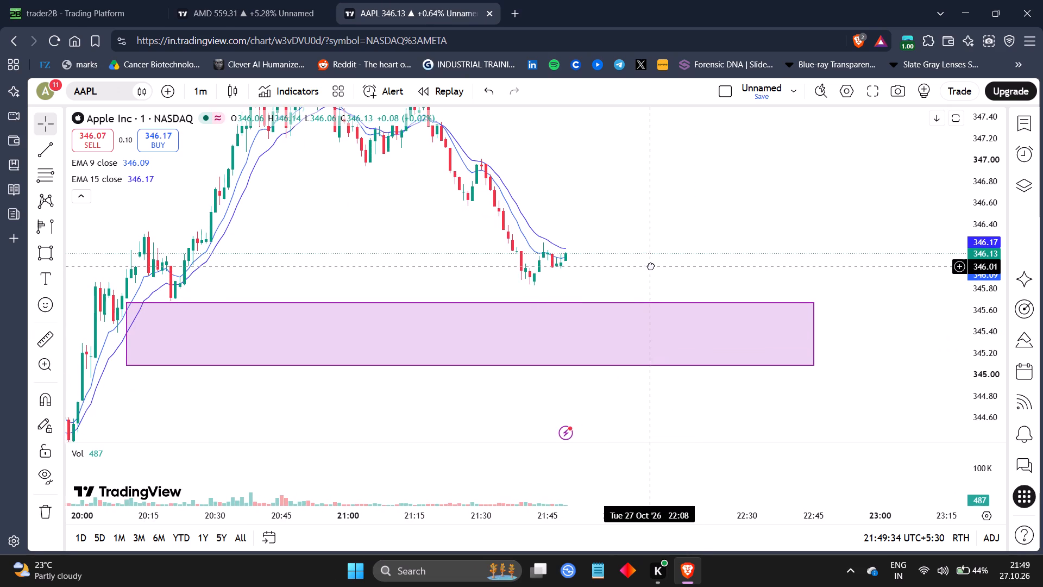
pyautogui.moveTo(651, 266); pyautogui.dragTo(625, 273)
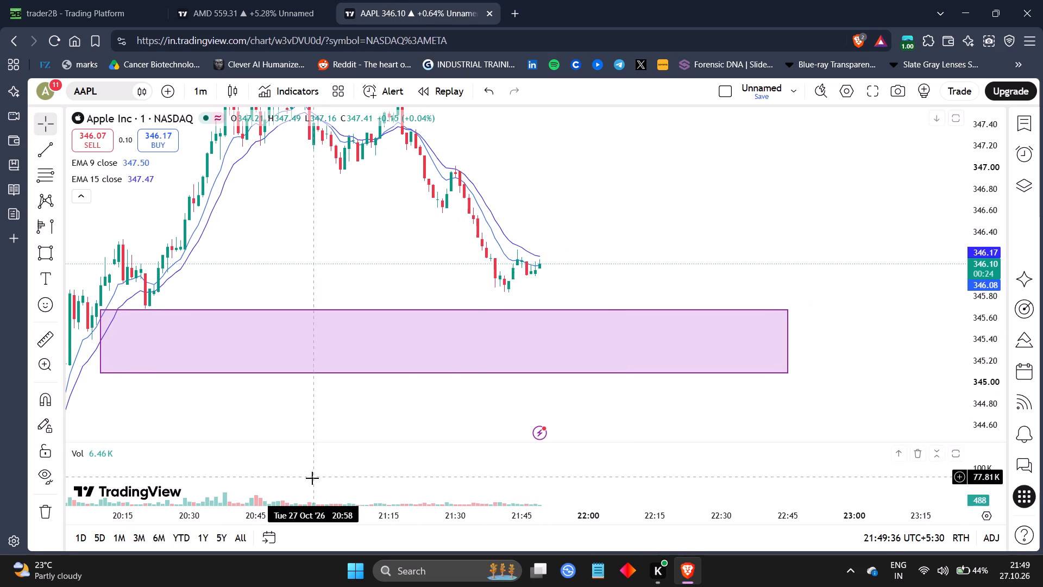
pyautogui.moveTo(302, 513); pyautogui.dragTo(570, 542)
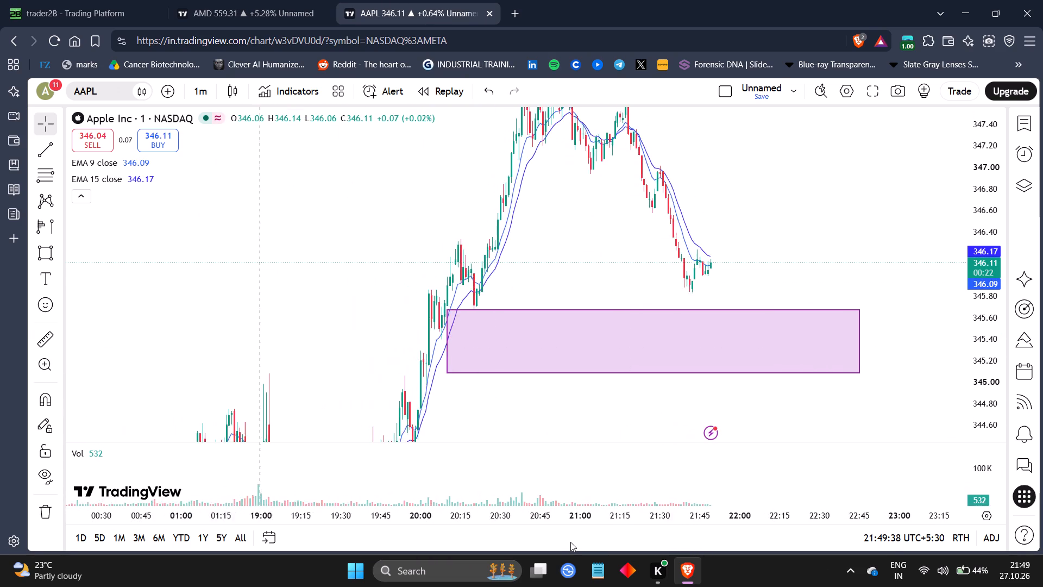
pyautogui.moveTo(570, 542); pyautogui.dragTo(350, 506)
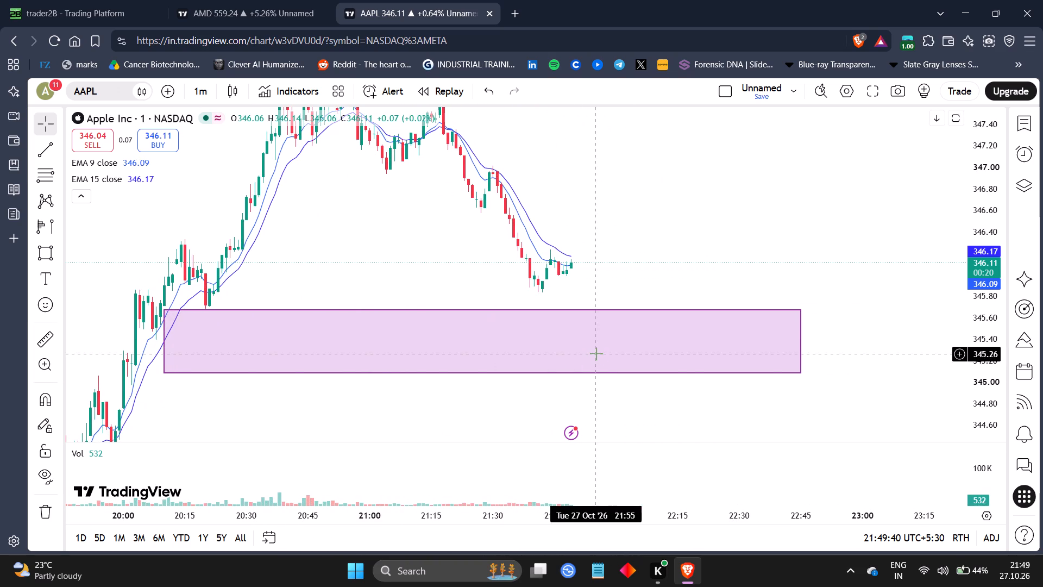
pyautogui.moveTo(591, 394); pyautogui.dragTo(741, 374)
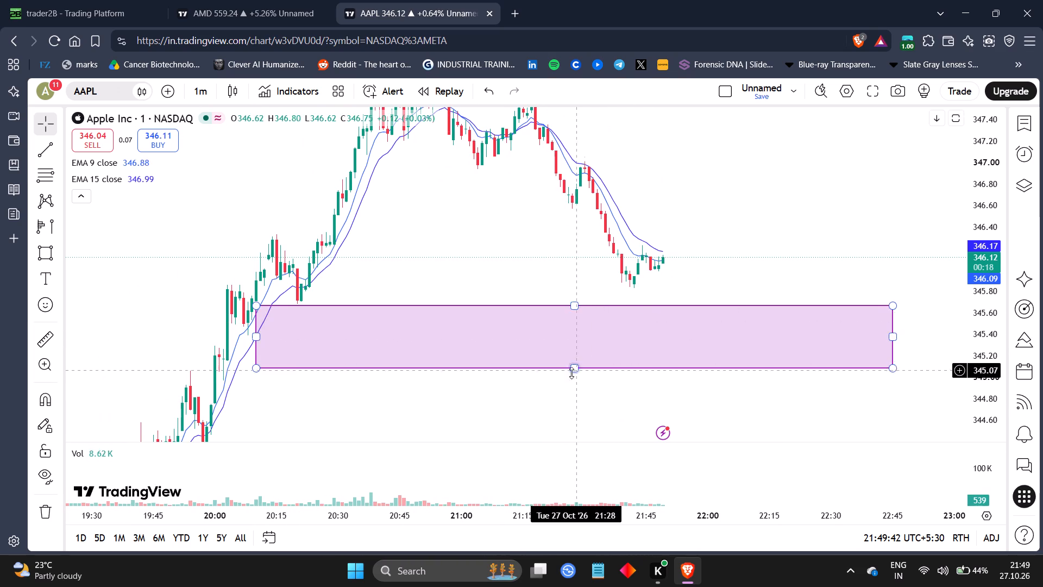
pyautogui.moveTo(572, 367); pyautogui.dragTo(582, 335)
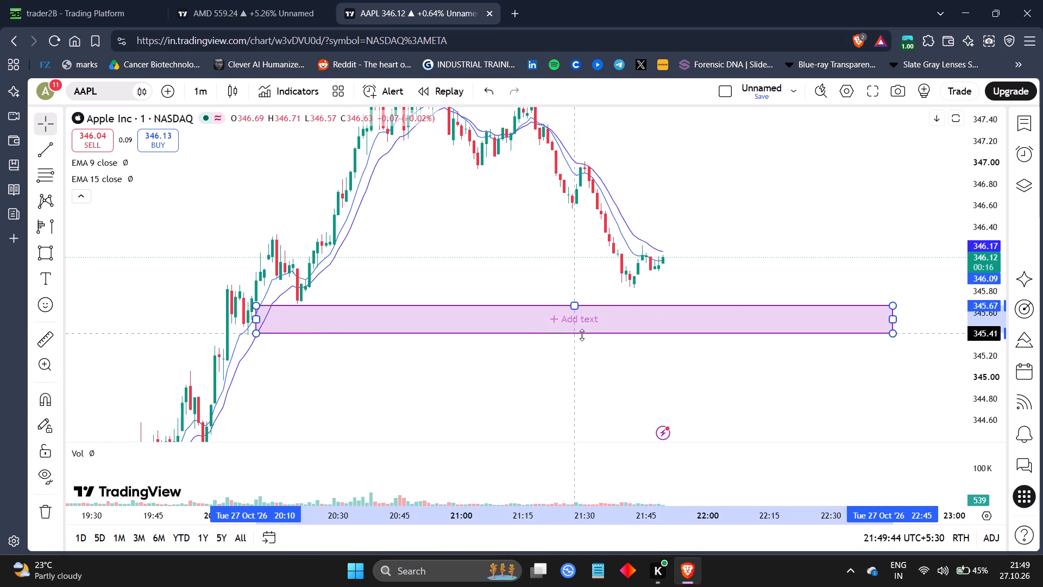
pyautogui.moveTo(582, 335); pyautogui.dragTo(579, 333)
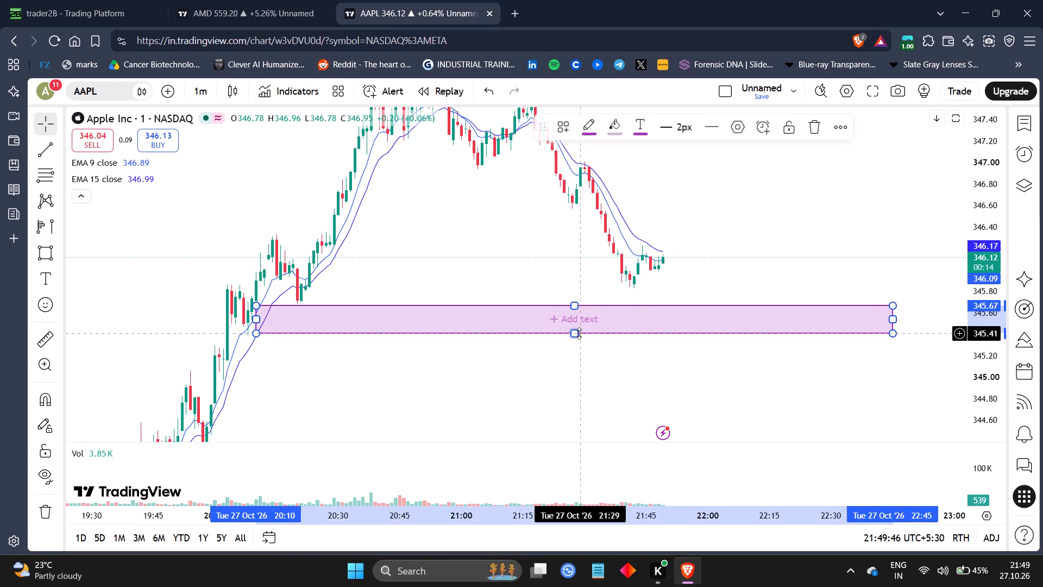
pyautogui.click(797, 249)
# Examine AAPL's wider move against the narrowed target zone, and check the AMD chart and the open trader2B position.
pyautogui.moveTo(994, 218); pyautogui.dragTo(1004, 308)
pyautogui.moveTo(687, 168); pyautogui.dragTo(833, 219)
pyautogui.moveTo(833, 219); pyautogui.dragTo(569, 180)
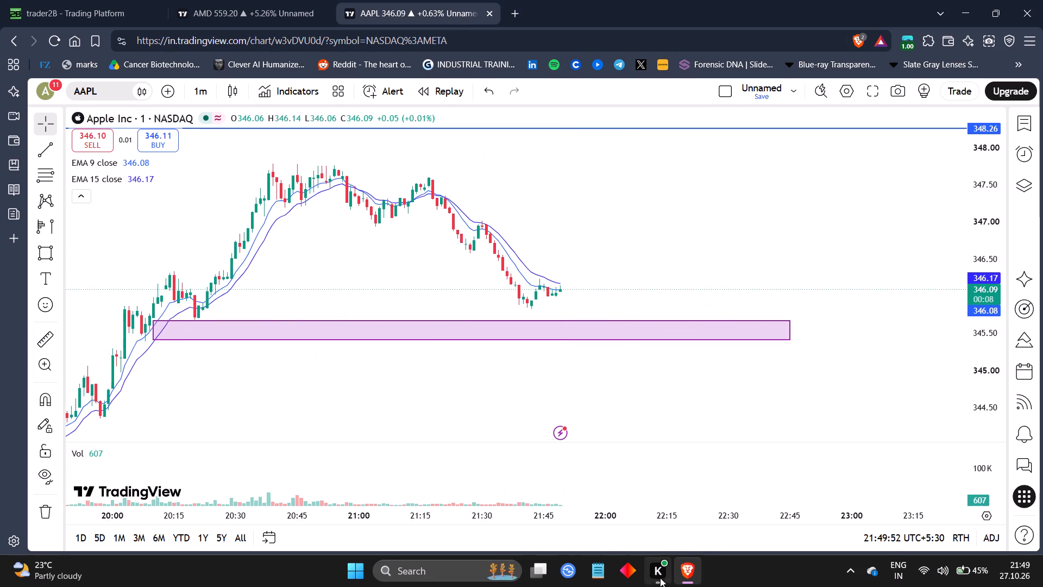
pyautogui.click(246, 0)
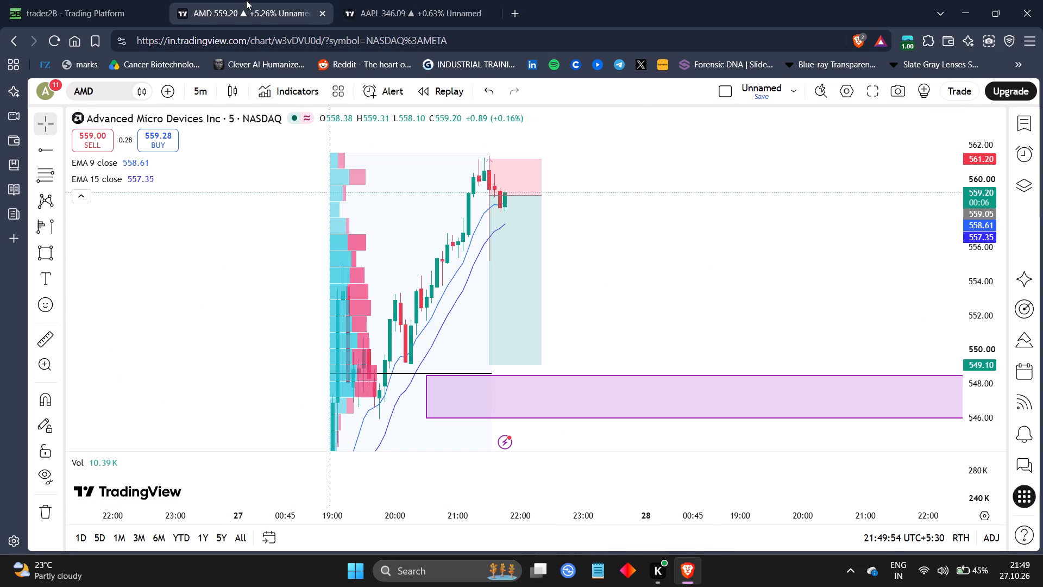
pyautogui.click(103, 0)
pyautogui.click(234, 0)
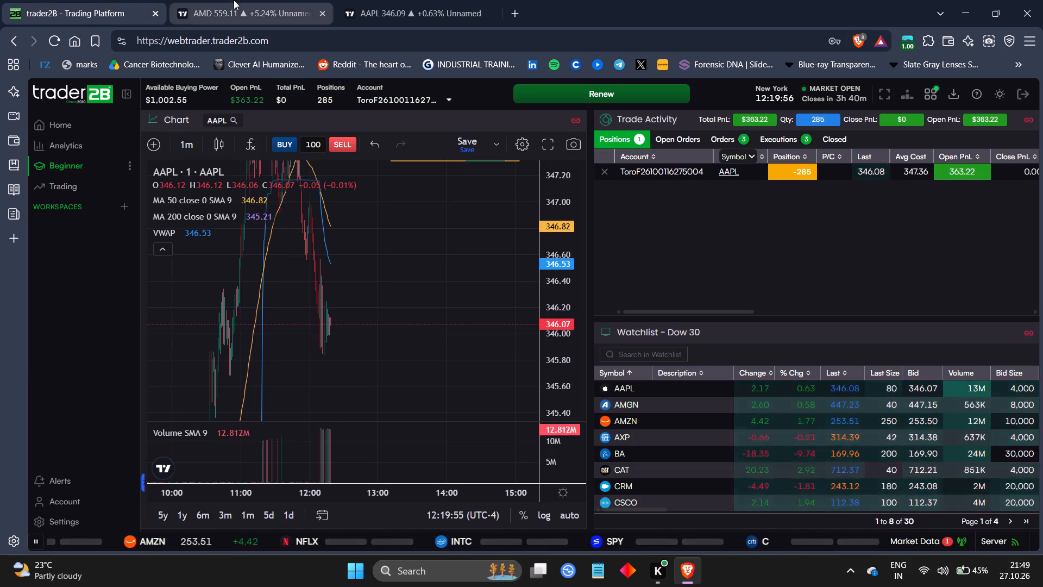
pyautogui.click(372, 0)
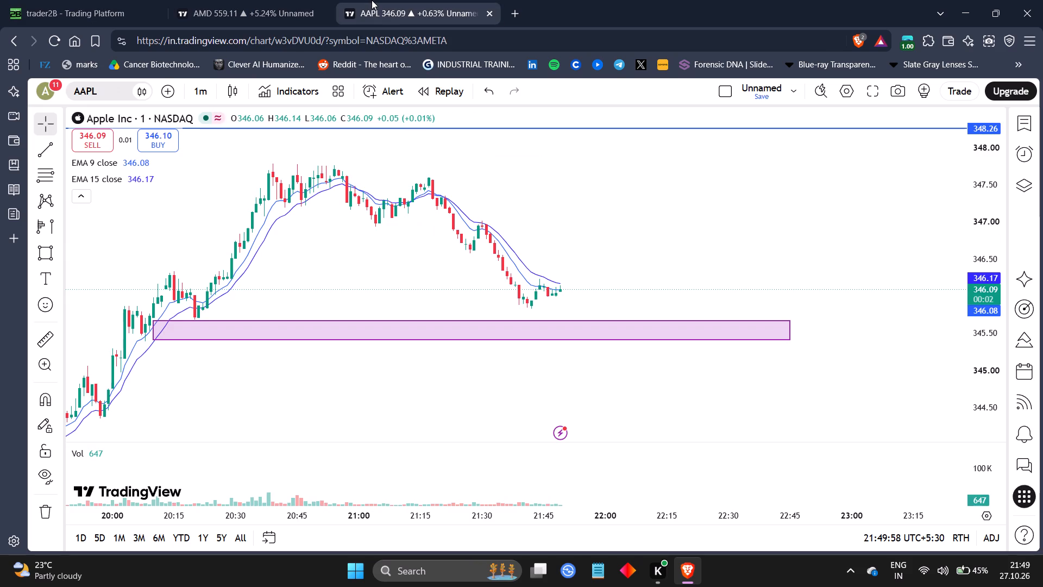
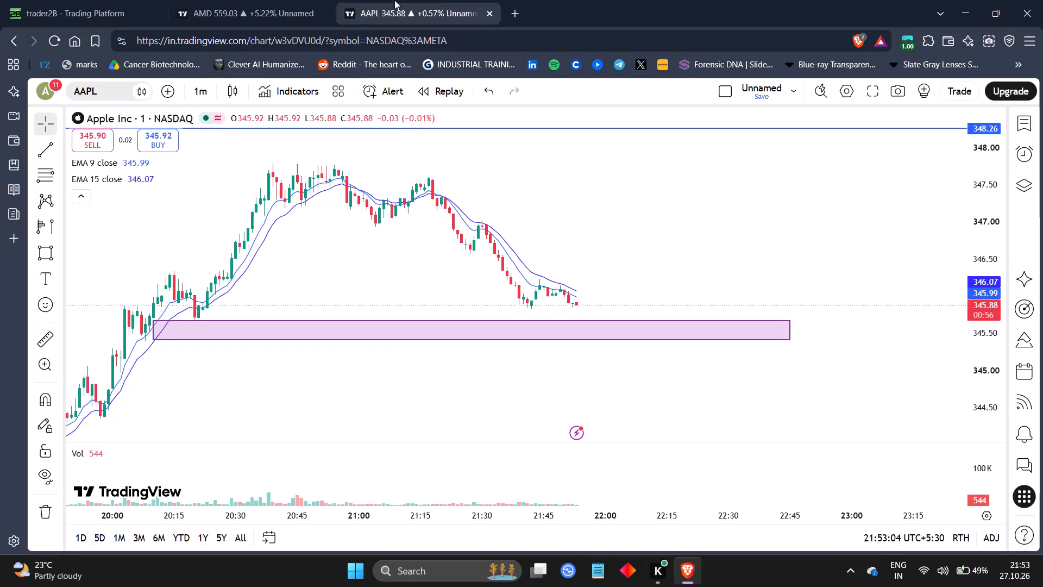
# Glance at the AMD chart, and examine the open AAPL short's entry line against recent one-minute candles and moving averages in trader2B.
pyautogui.click(340, 0)
pyautogui.click(304, 0)
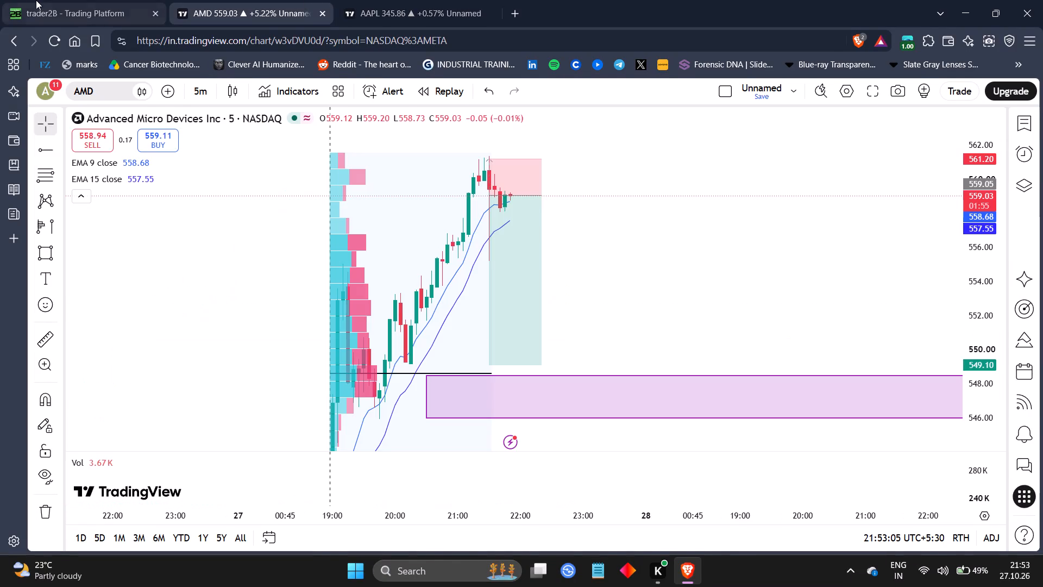
pyautogui.click(36, 0)
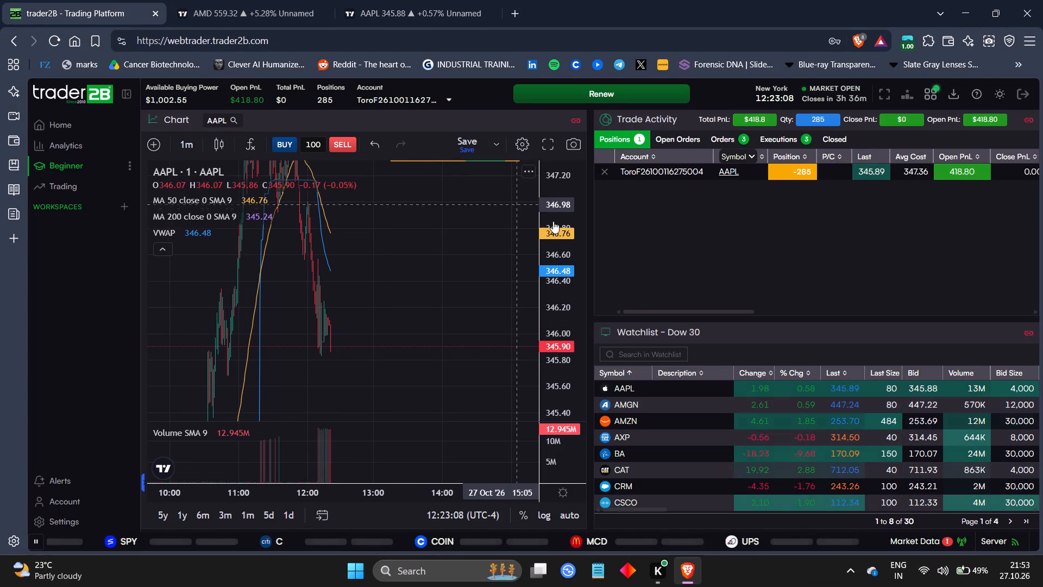
pyautogui.moveTo(560, 225); pyautogui.dragTo(575, 288)
pyautogui.moveTo(575, 288); pyautogui.dragTo(568, 306)
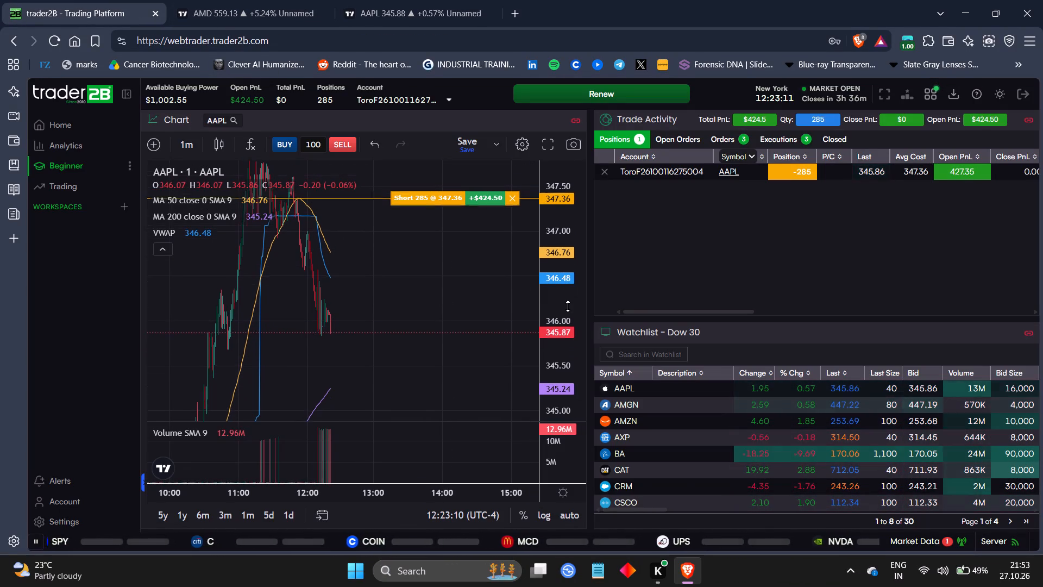
pyautogui.moveTo(454, 297); pyautogui.dragTo(455, 255)
pyautogui.moveTo(561, 243); pyautogui.dragTo(562, 278)
pyautogui.moveTo(486, 268); pyautogui.dragTo(522, 239)
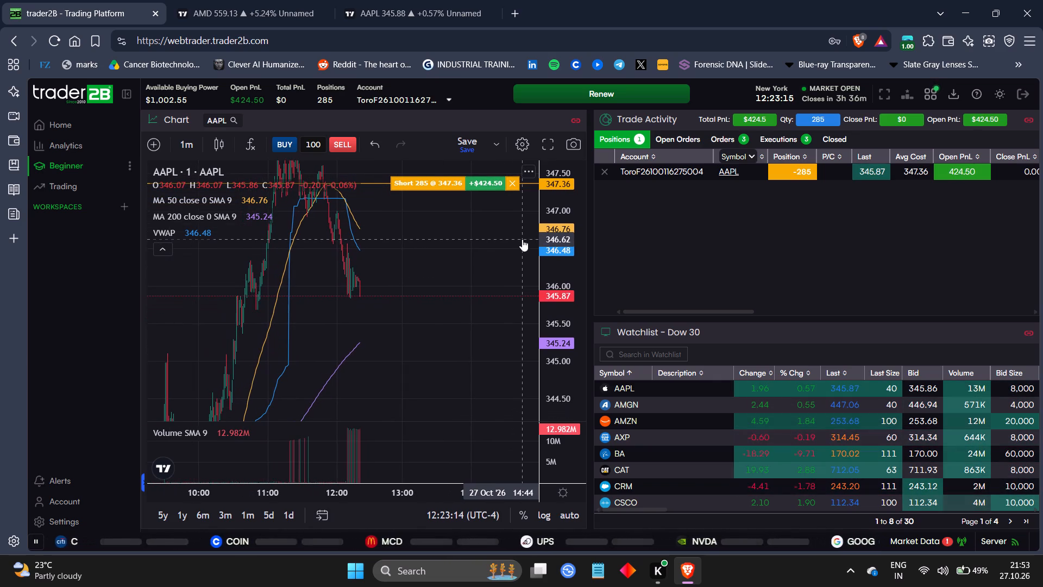
pyautogui.click(522, 239)
pyautogui.moveTo(522, 239); pyautogui.dragTo(512, 216)
pyautogui.moveTo(486, 242); pyautogui.dragTo(481, 247)
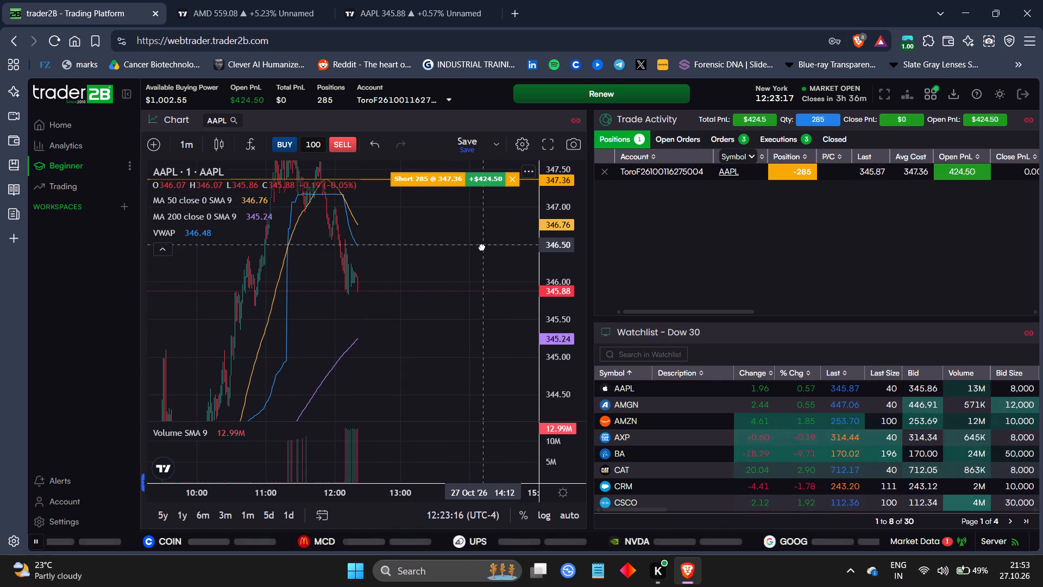
pyautogui.moveTo(481, 247); pyautogui.dragTo(458, 278)
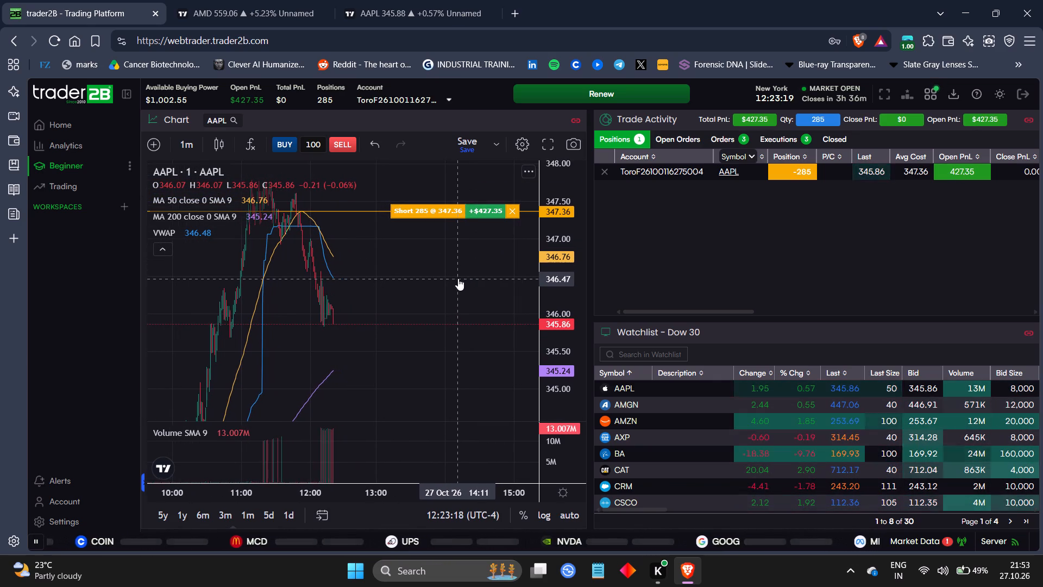
pyautogui.moveTo(436, 487); pyautogui.dragTo(281, 507)
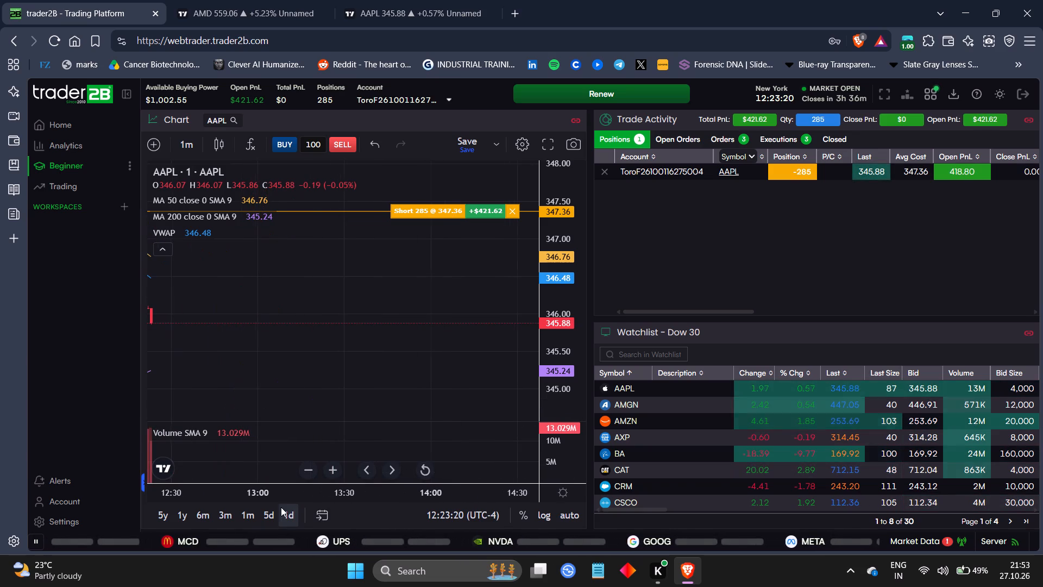
pyautogui.moveTo(259, 361); pyautogui.dragTo(436, 344)
pyautogui.moveTo(353, 338); pyautogui.dragTo(496, 291)
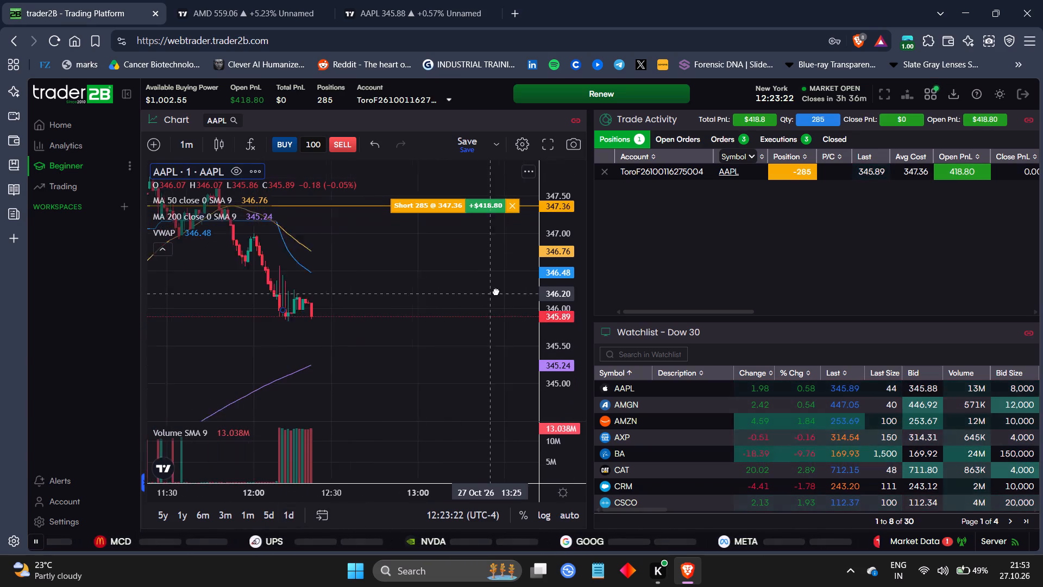
pyautogui.moveTo(496, 291); pyautogui.dragTo(519, 293)
pyautogui.moveTo(551, 275); pyautogui.dragTo(548, 343)
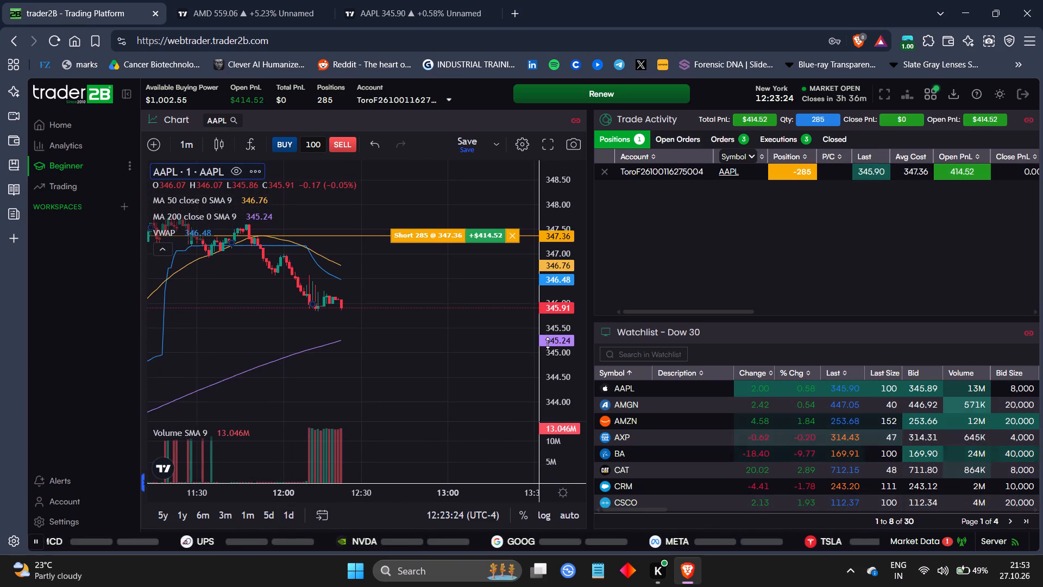
pyautogui.moveTo(548, 343); pyautogui.dragTo(548, 343)
pyautogui.moveTo(454, 302); pyautogui.dragTo(497, 313)
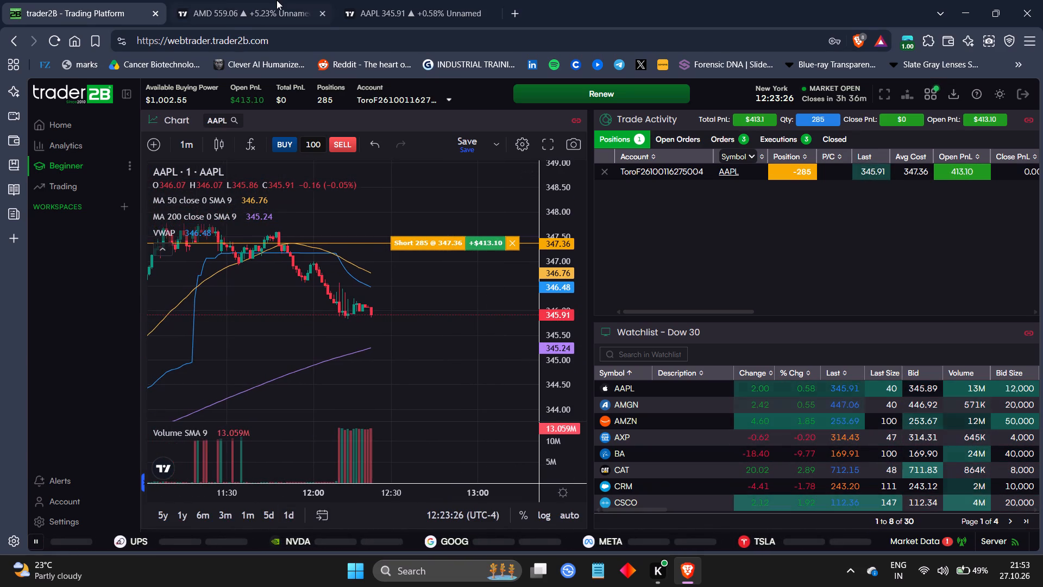
# Examine the planned short position and its stop on AMD's five-minute TradingView chart.
pyautogui.click(277, 0)
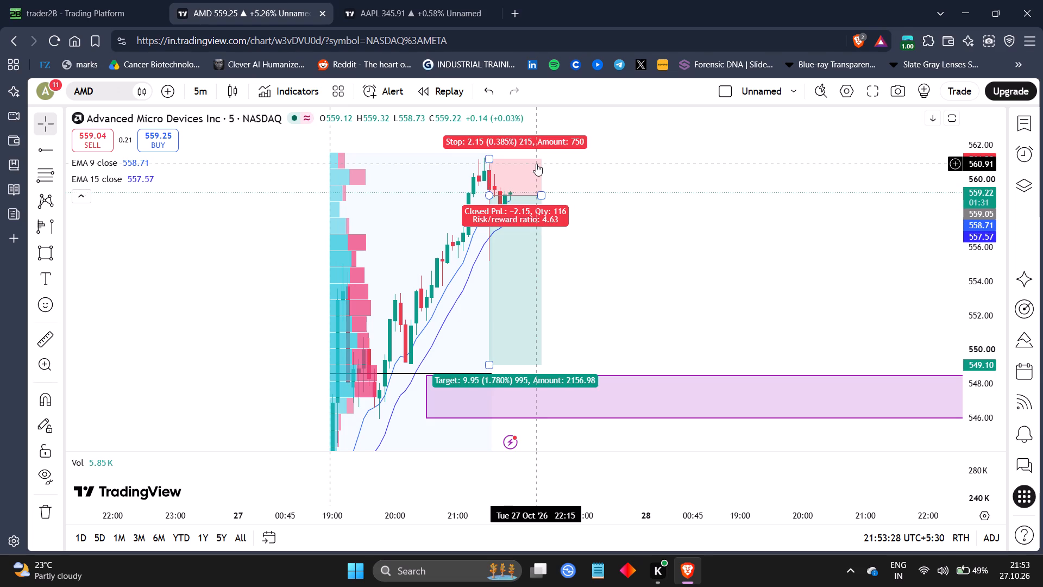
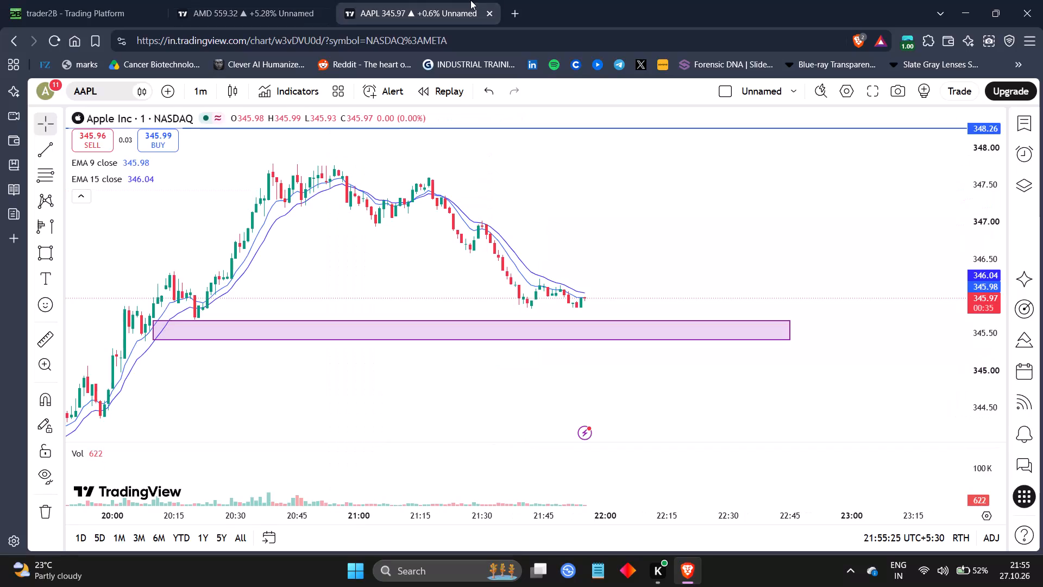
# Glance at the AMD chart, and examine the open AAPL short's entry line against recent one-minute candles, moving averages and VWAP in trader2B.
pyautogui.click(308, 0)
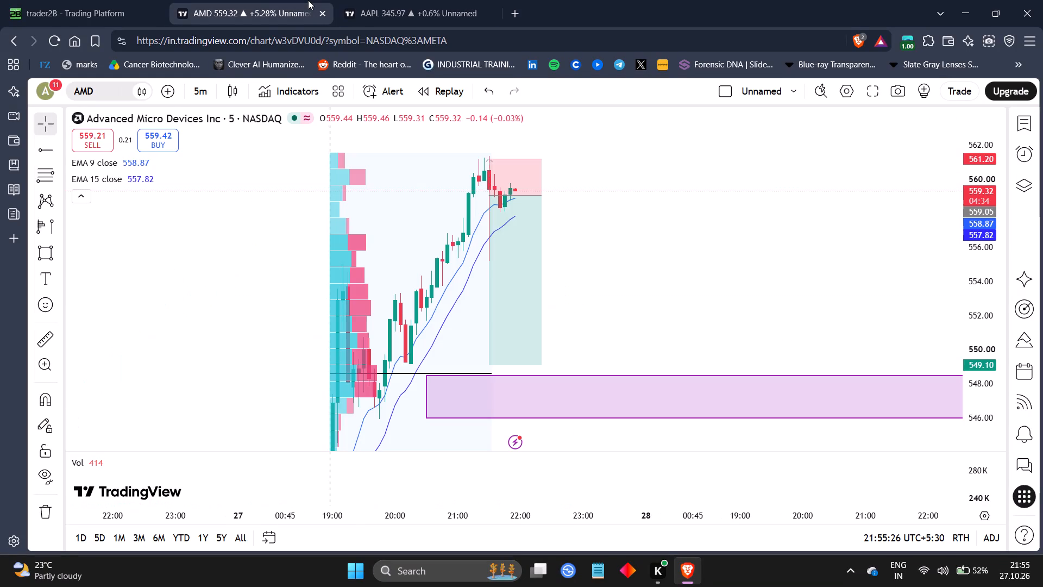
pyautogui.click(140, 0)
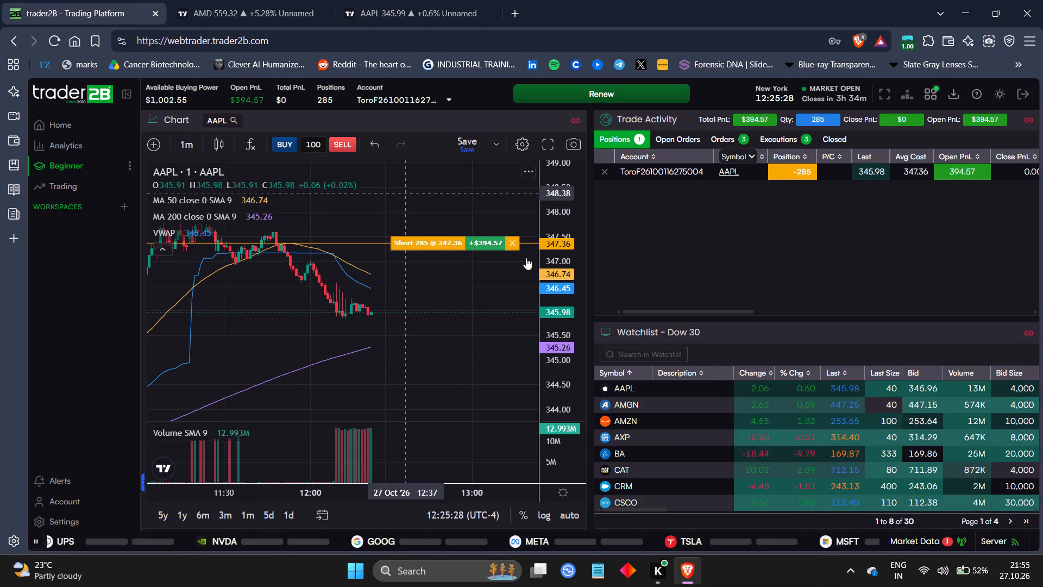
pyautogui.moveTo(563, 305); pyautogui.dragTo(533, 100)
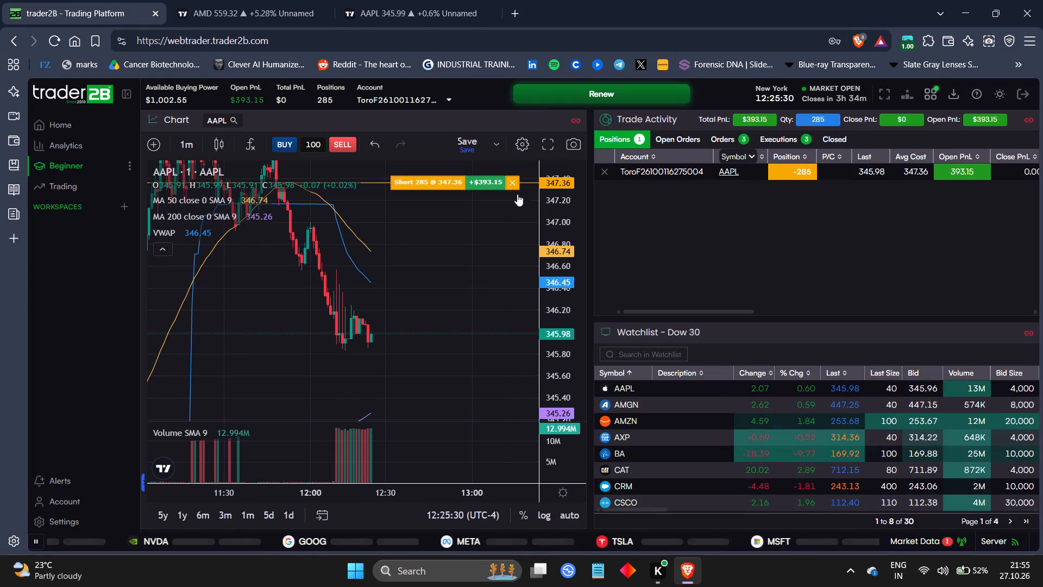
pyautogui.moveTo(494, 271); pyautogui.dragTo(512, 263)
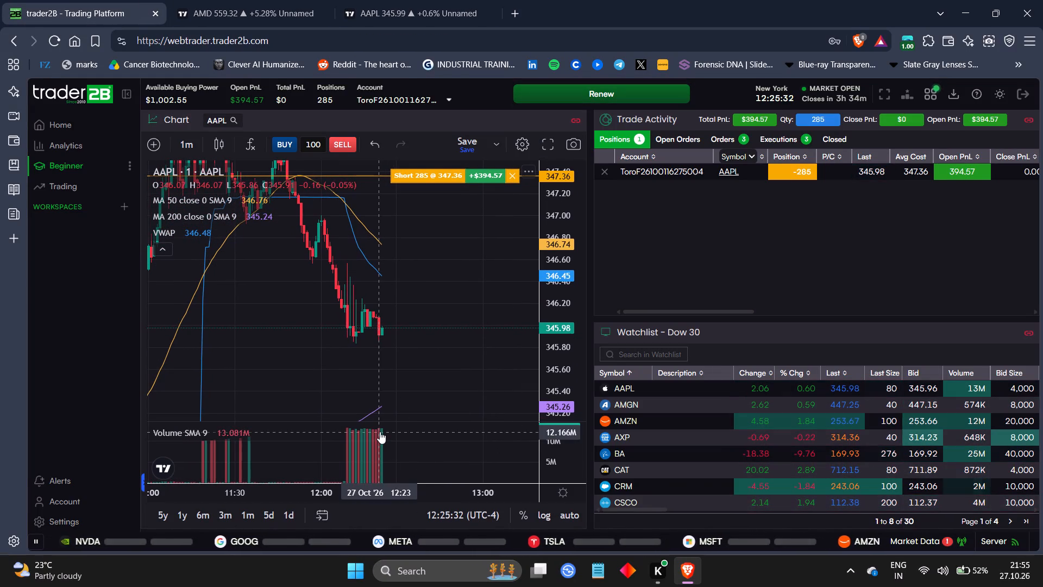
pyautogui.moveTo(343, 484); pyautogui.dragTo(447, 483)
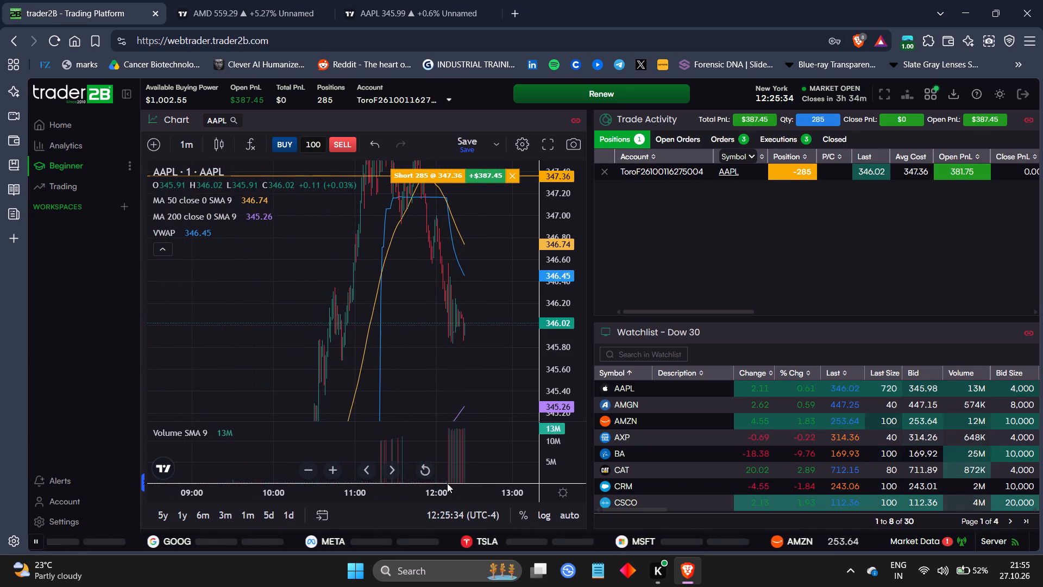
pyautogui.moveTo(557, 265); pyautogui.dragTo(546, 333)
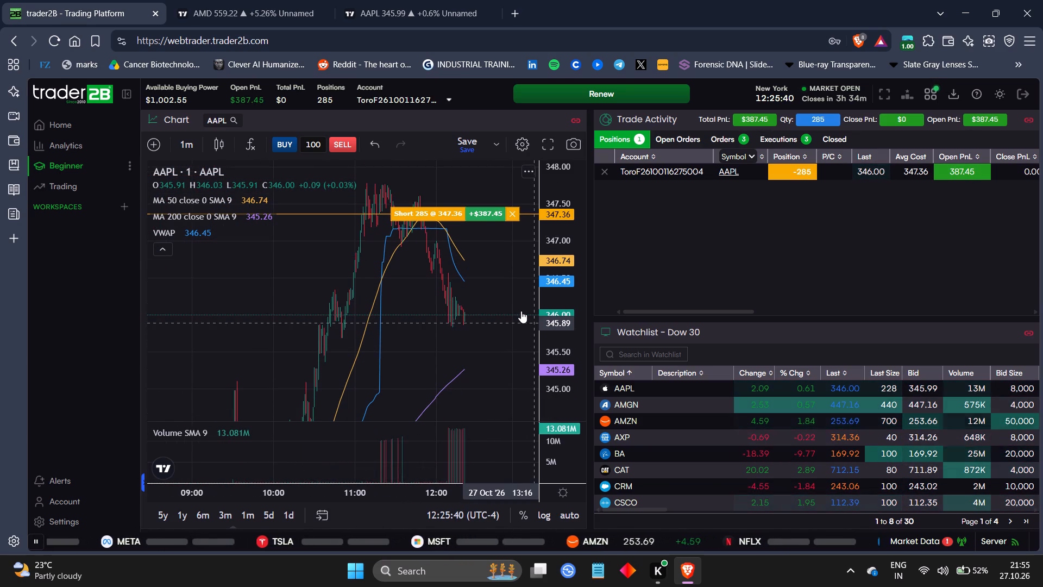
pyautogui.moveTo(511, 302); pyautogui.dragTo(506, 302)
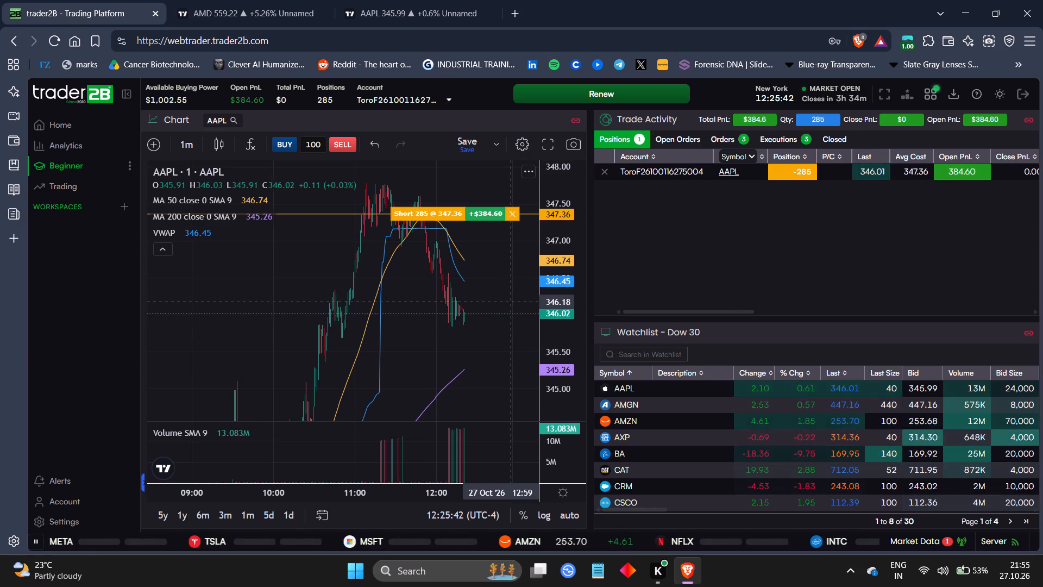
pyautogui.moveTo(506, 302); pyautogui.dragTo(504, 301)
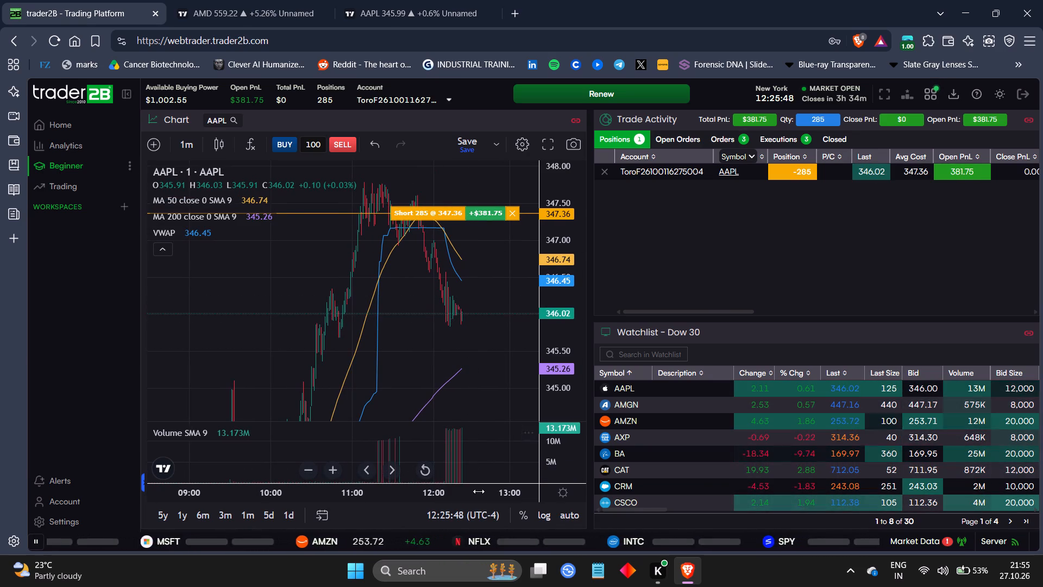
pyautogui.moveTo(479, 491); pyautogui.dragTo(387, 461)
pyautogui.moveTo(354, 344); pyautogui.dragTo(450, 354)
pyautogui.moveTo(552, 369); pyautogui.dragTo(552, 368)
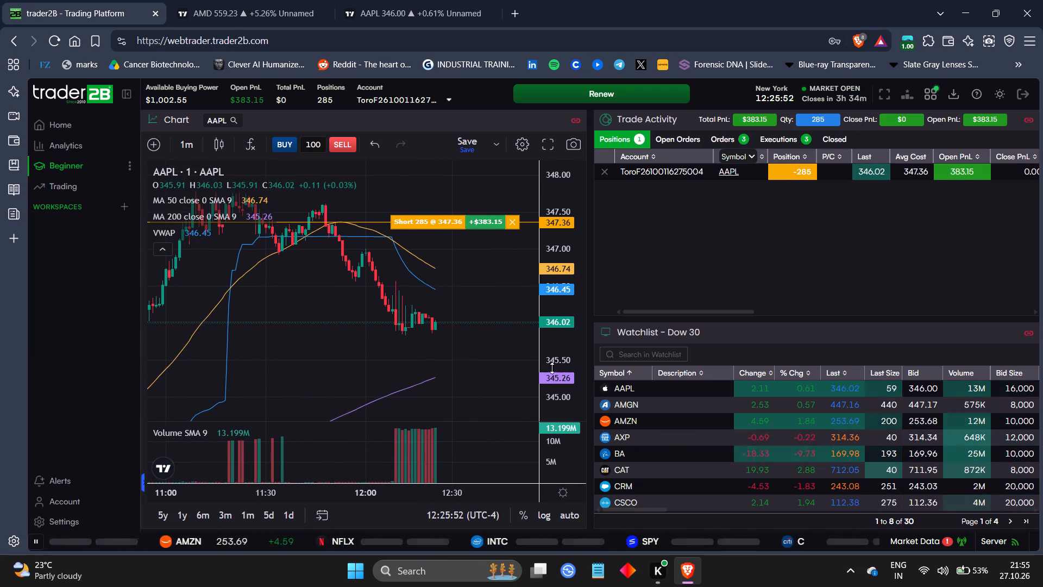
pyautogui.moveTo(552, 368); pyautogui.dragTo(572, 335)
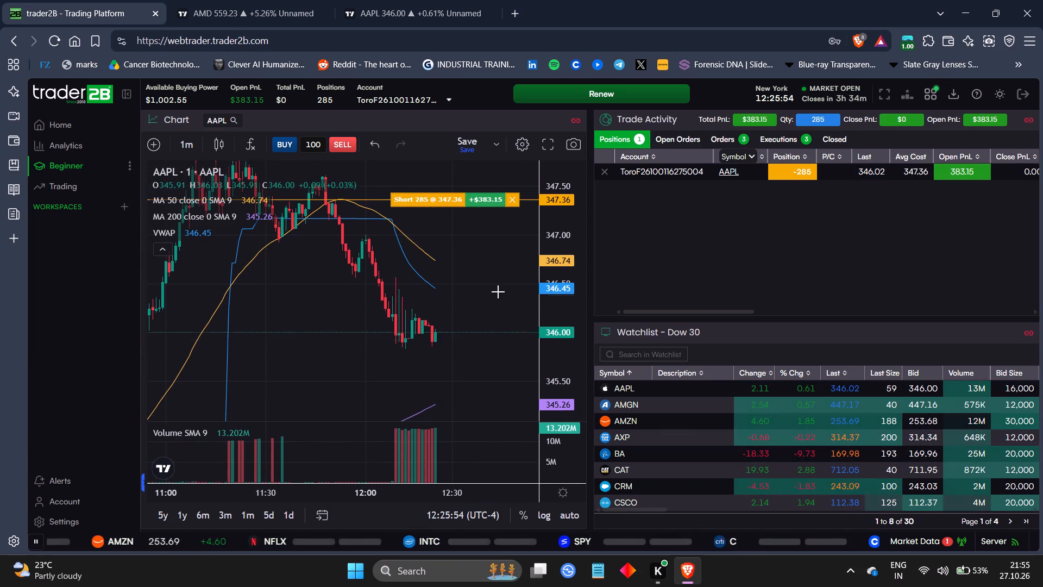
pyautogui.moveTo(497, 292); pyautogui.dragTo(475, 266)
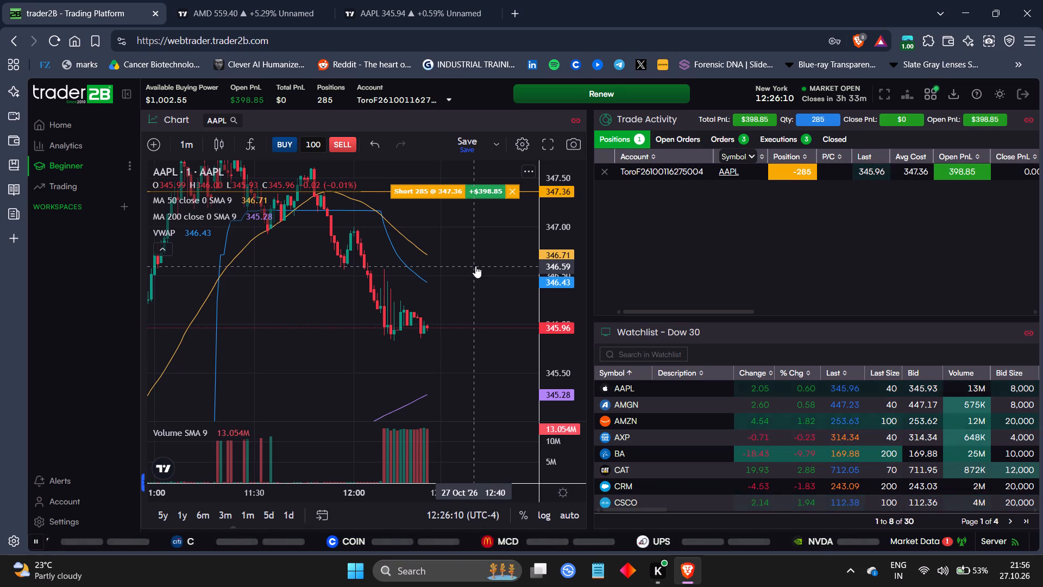
pyautogui.moveTo(563, 329); pyautogui.dragTo(458, 170)
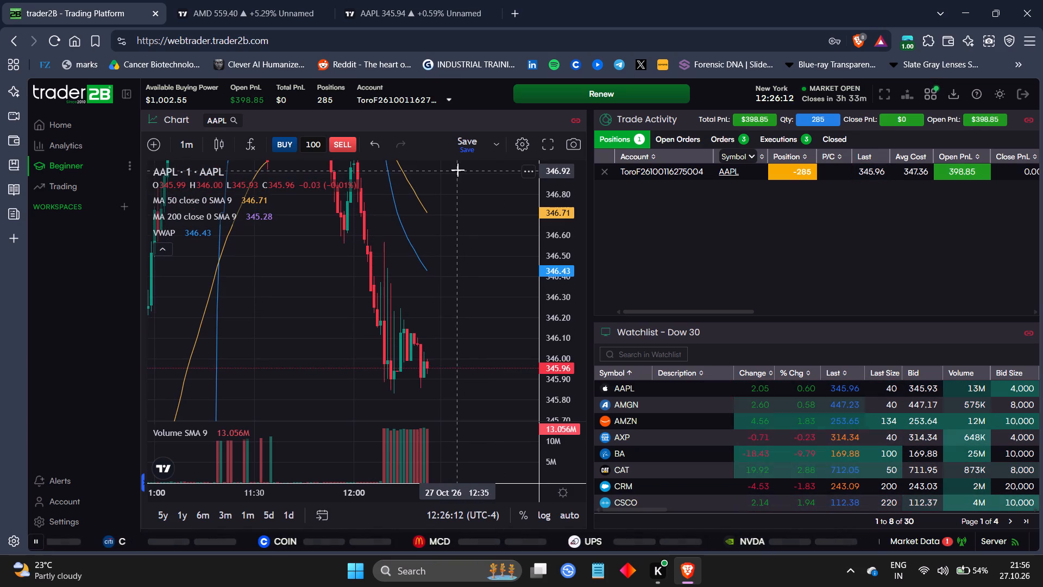
pyautogui.moveTo(458, 170); pyautogui.dragTo(464, 245)
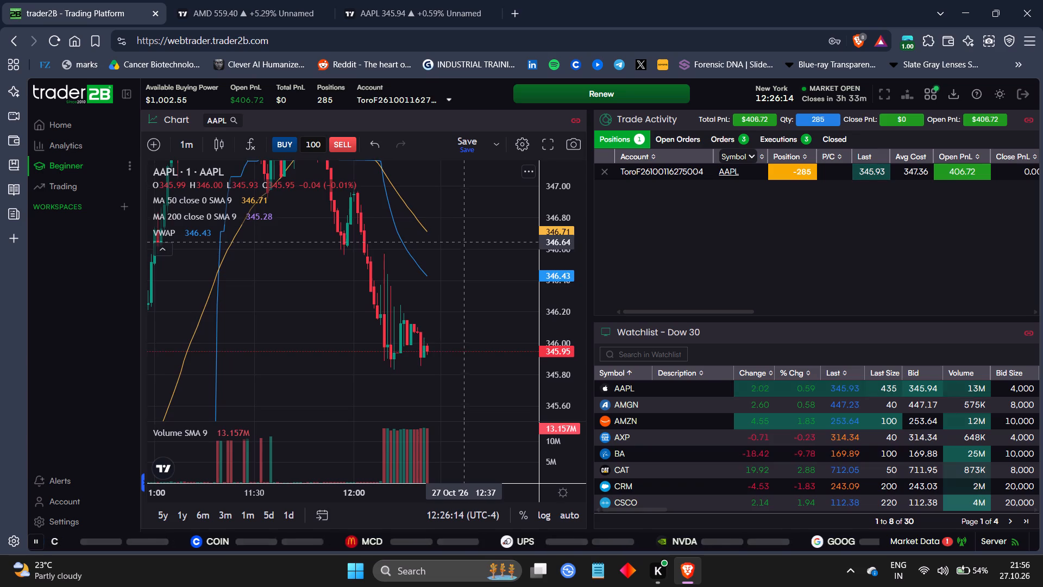
pyautogui.moveTo(464, 245); pyautogui.dragTo(466, 305)
pyautogui.moveTo(459, 205); pyautogui.dragTo(442, 196)
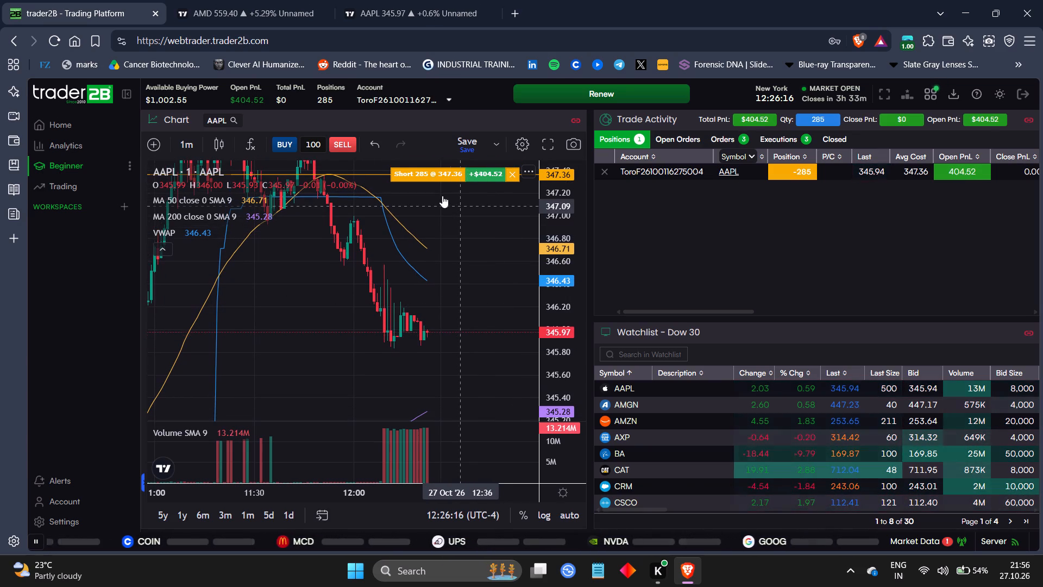
pyautogui.moveTo(442, 196); pyautogui.dragTo(448, 317)
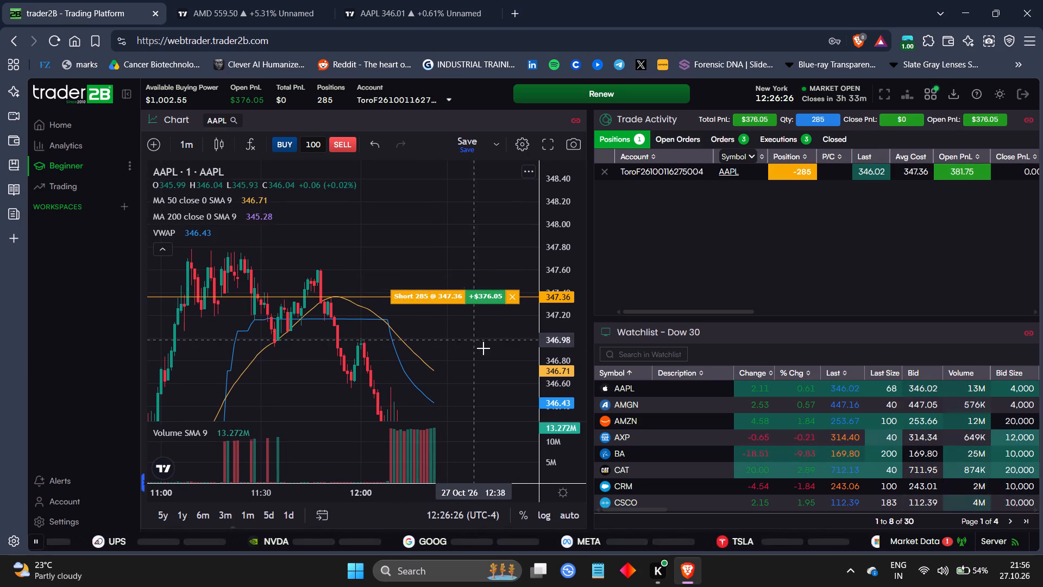
pyautogui.moveTo(484, 349); pyautogui.dragTo(444, 255)
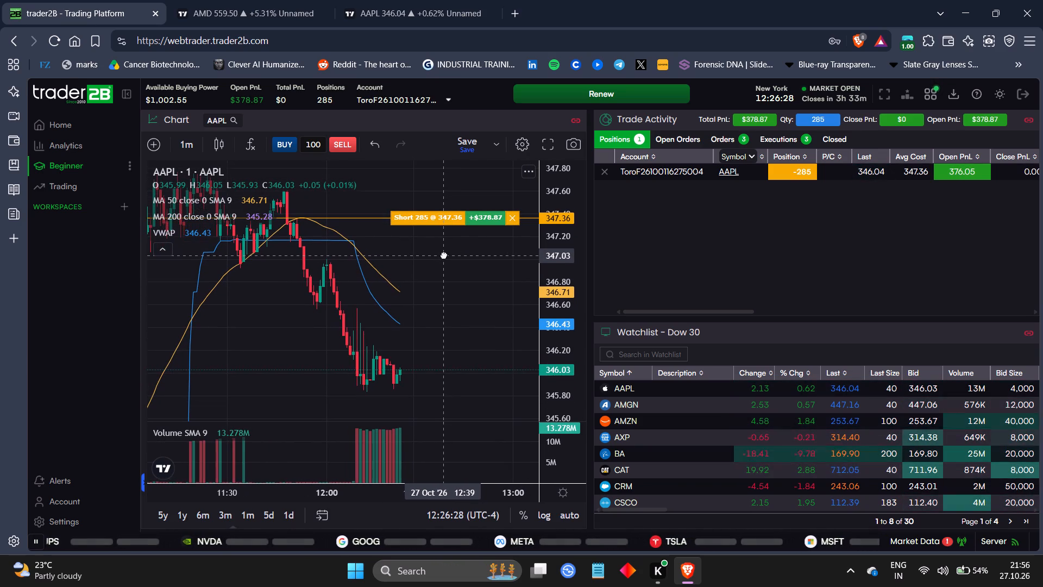
pyautogui.moveTo(444, 255); pyautogui.dragTo(425, 239)
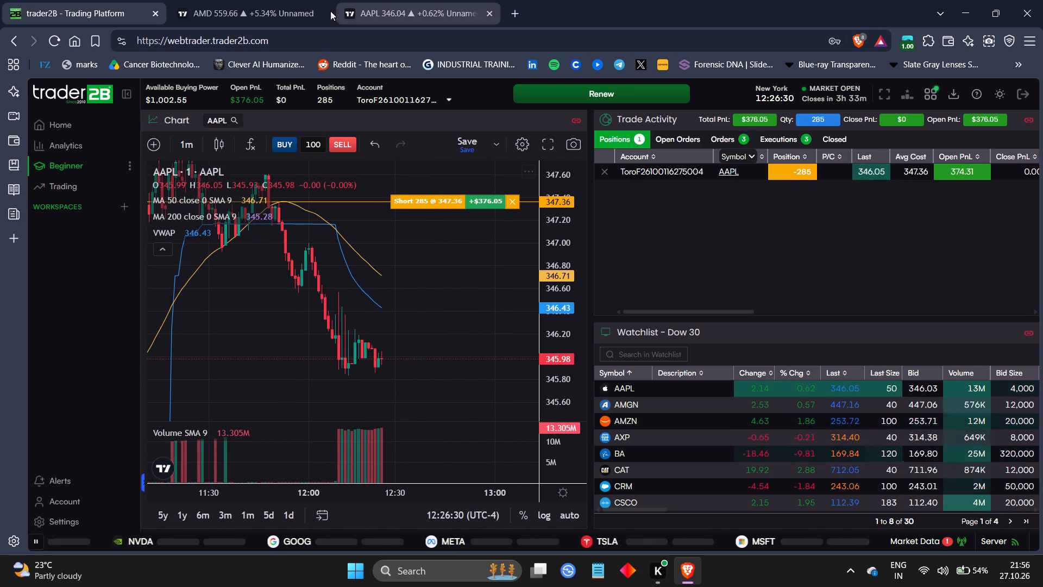
# Lower the entry level of the planned short position on AMD's five-minute TradingView chart to 558.84.
pyautogui.click(289, 0)
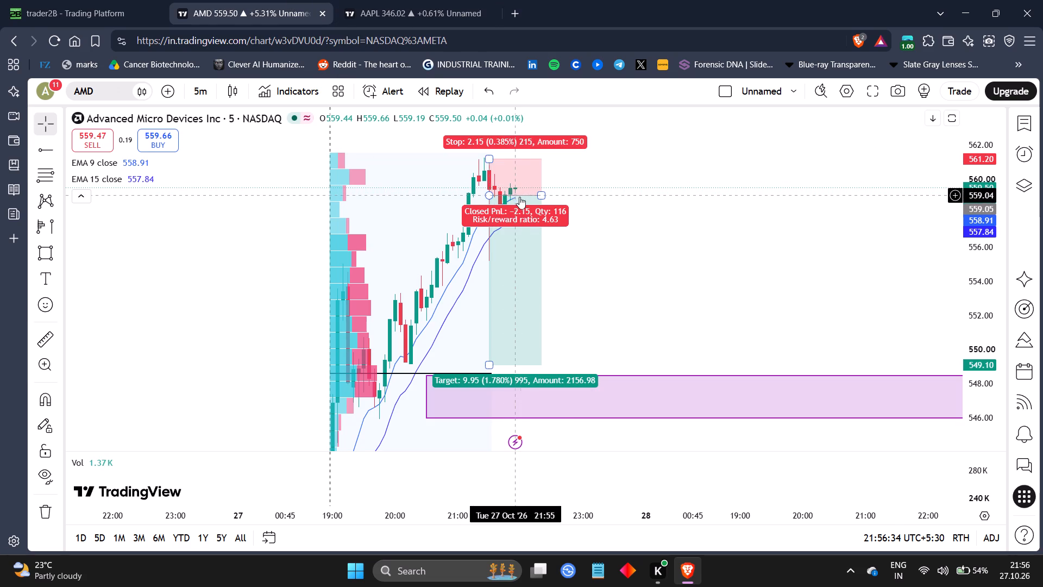
pyautogui.moveTo(541, 198); pyautogui.dragTo(541, 202)
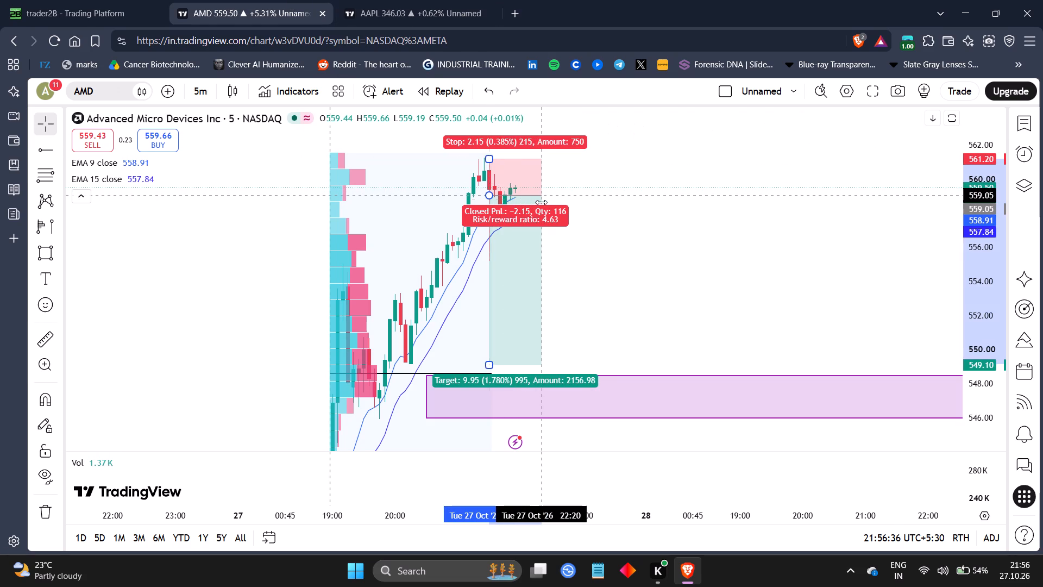
pyautogui.moveTo(541, 202); pyautogui.dragTo(541, 206)
pyautogui.moveTo(541, 206); pyautogui.dragTo(541, 210)
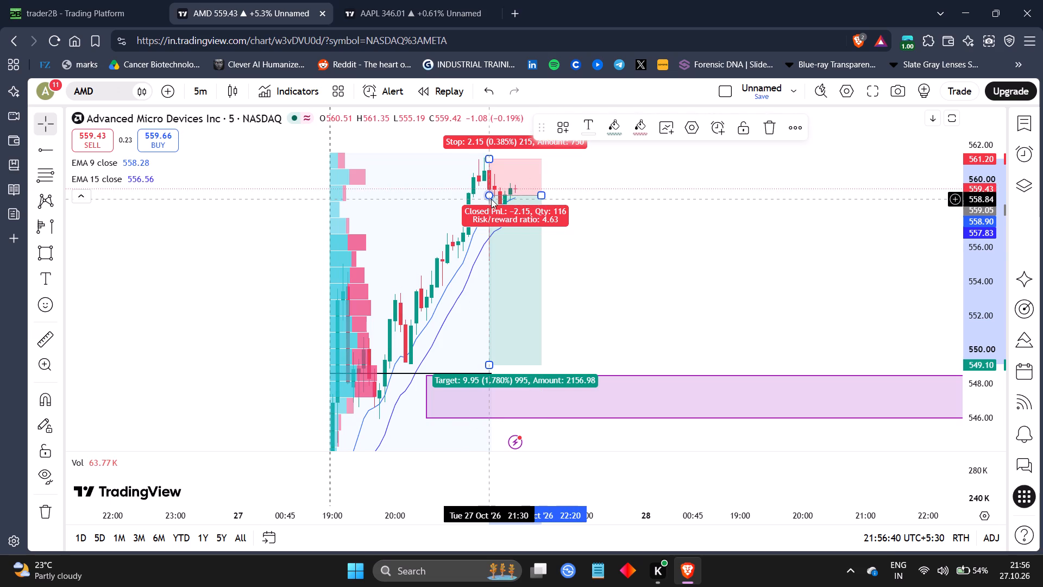
pyautogui.click(491, 198)
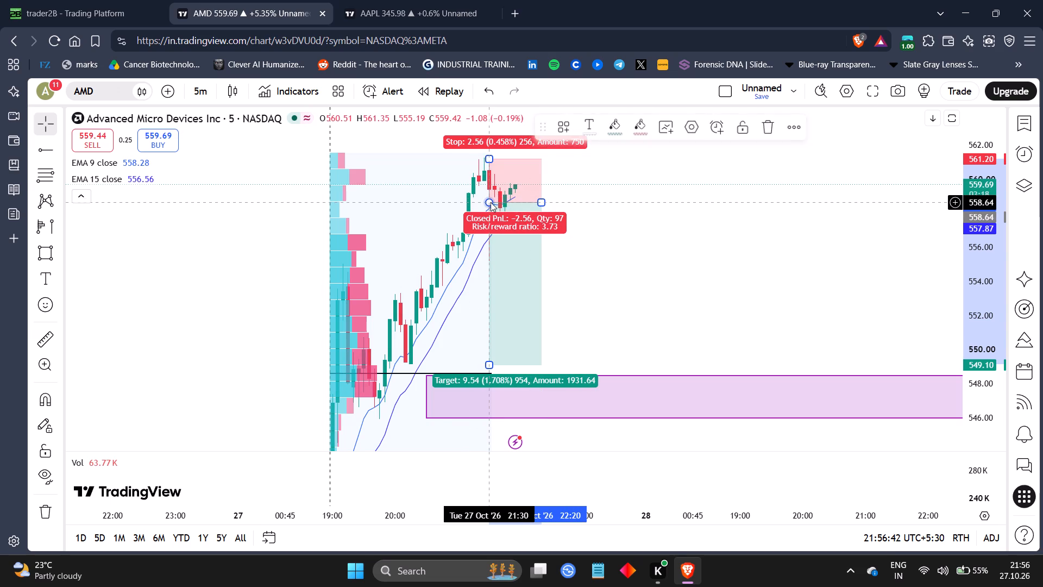
pyautogui.click(491, 202)
pyautogui.click(518, 197)
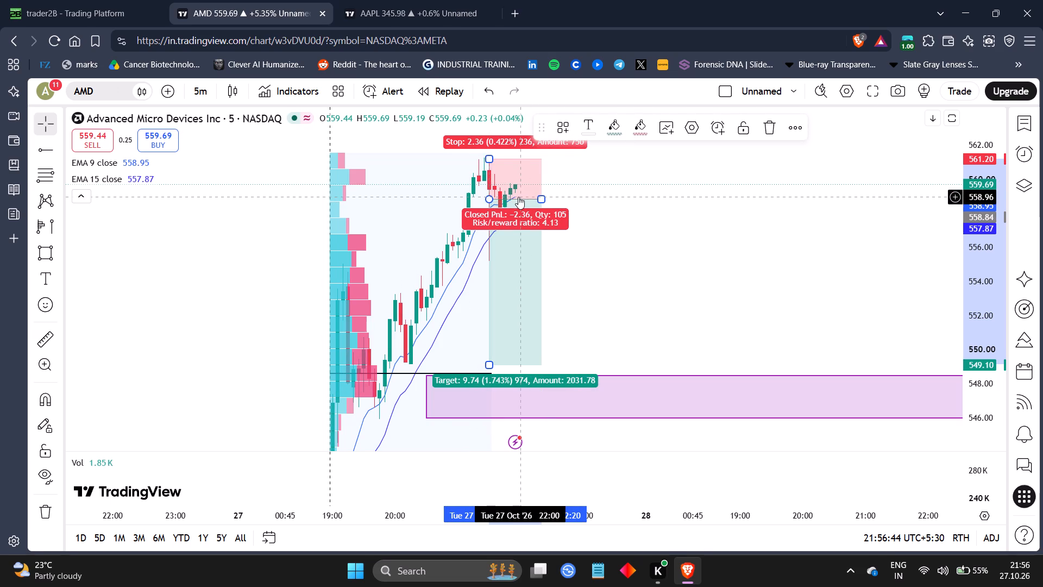
pyautogui.click(594, 180)
pyautogui.moveTo(594, 180); pyautogui.dragTo(587, 183)
# Enlarge the volume pane beneath AAPL's one-minute TradingView chart and stretch its scale to make the volume bars taller.
pyautogui.click(446, 0)
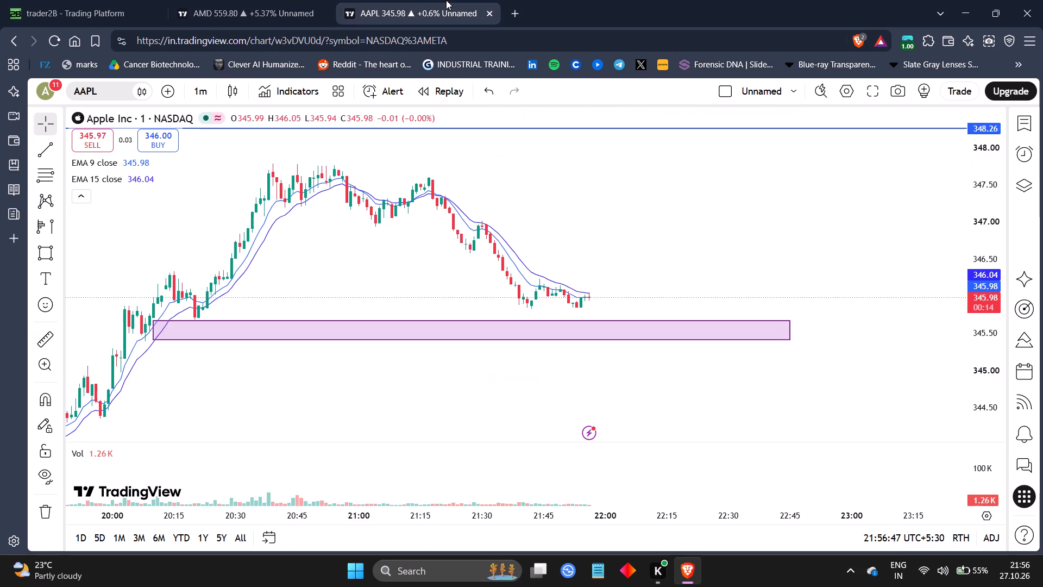
pyautogui.moveTo(560, 189); pyautogui.dragTo(544, 184)
pyautogui.moveTo(544, 184); pyautogui.dragTo(574, 191)
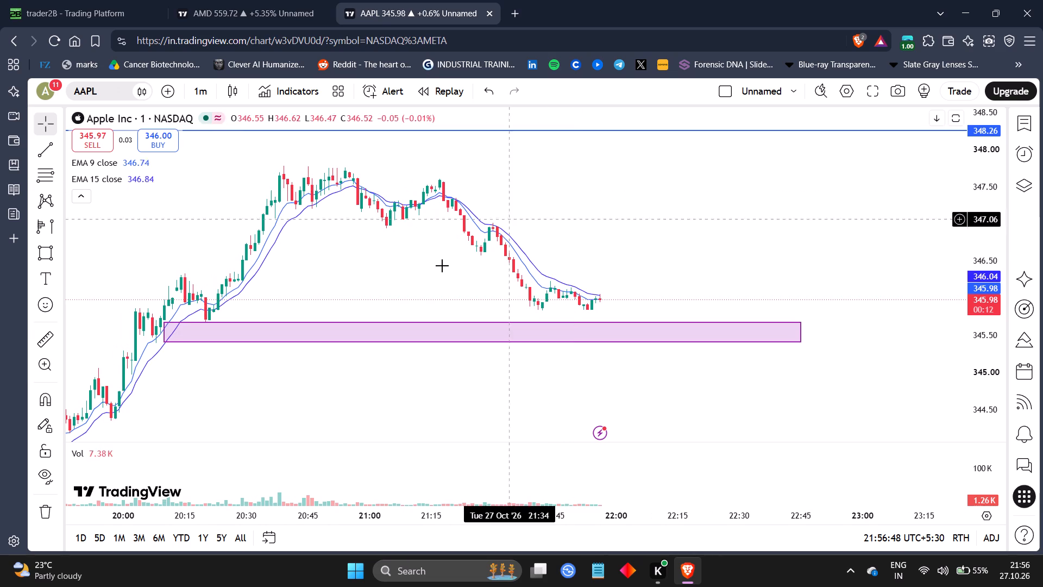
pyautogui.moveTo(352, 509); pyautogui.dragTo(533, 526)
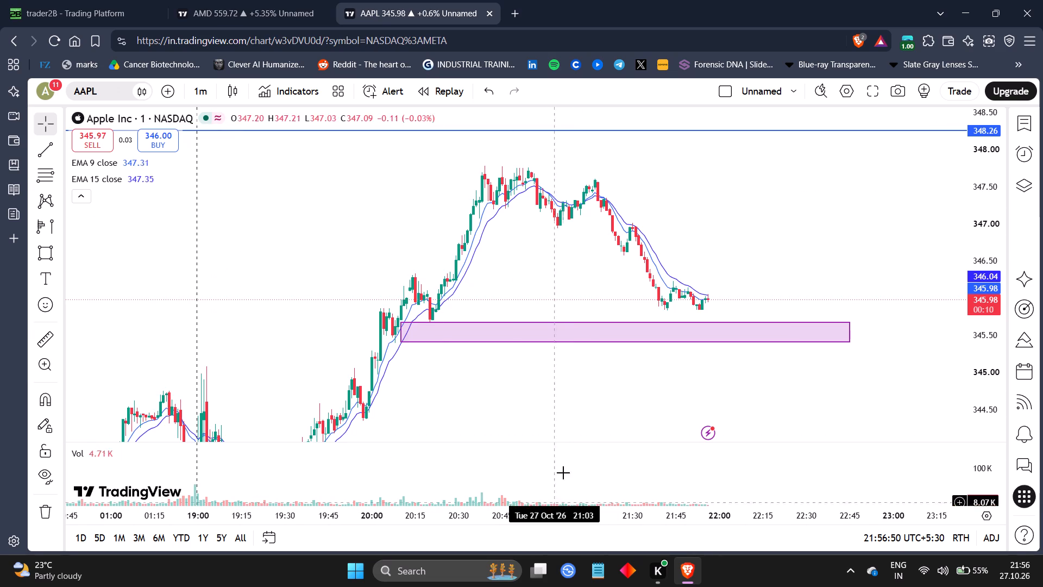
pyautogui.moveTo(563, 473); pyautogui.dragTo(482, 449)
pyautogui.moveTo(601, 397); pyautogui.dragTo(517, 358)
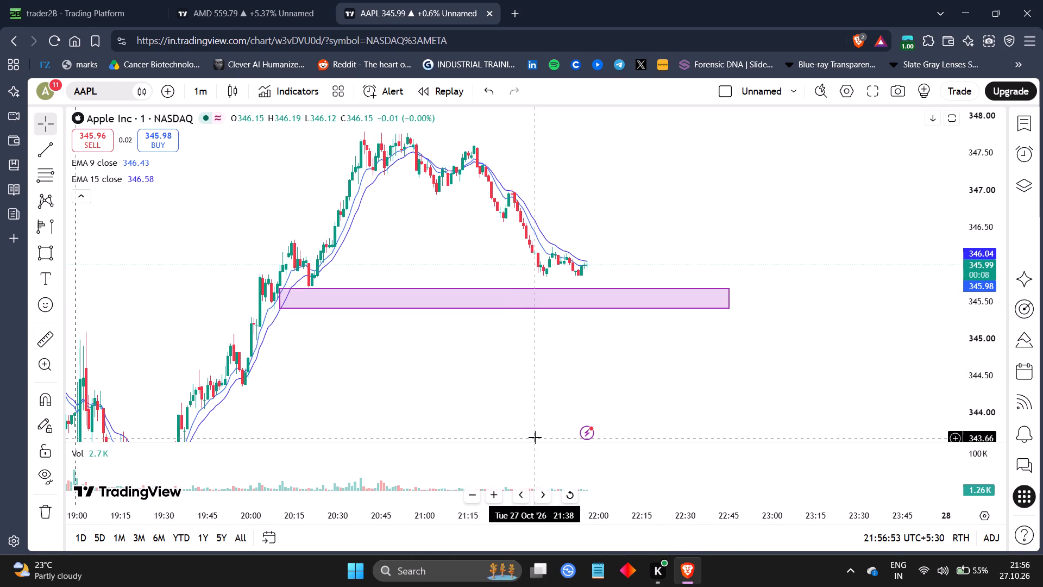
pyautogui.moveTo(535, 444); pyautogui.dragTo(532, 416)
pyautogui.click(509, 446)
pyautogui.click(509, 446)
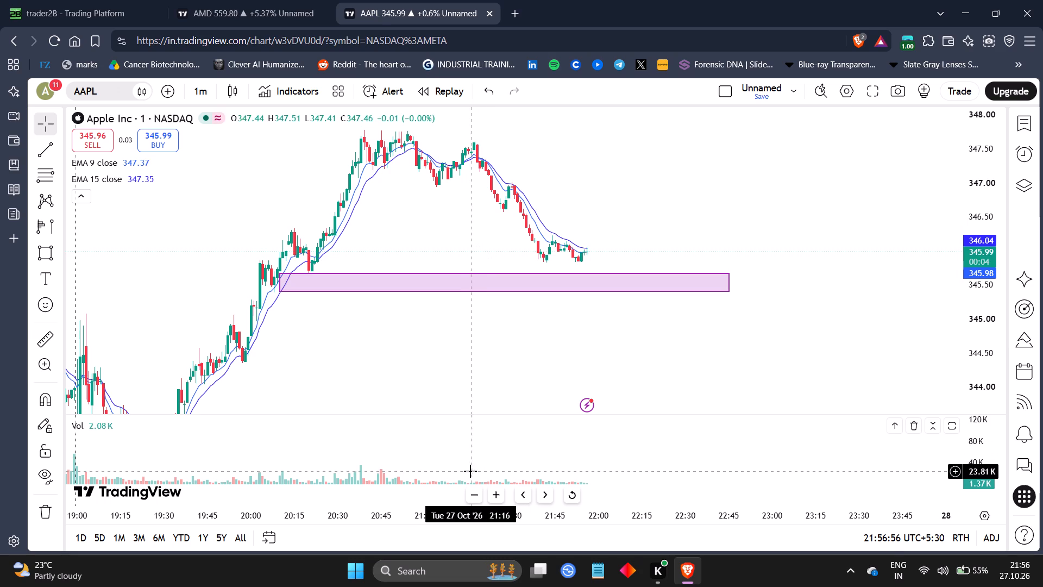
pyautogui.moveTo(376, 477); pyautogui.dragTo(386, 455)
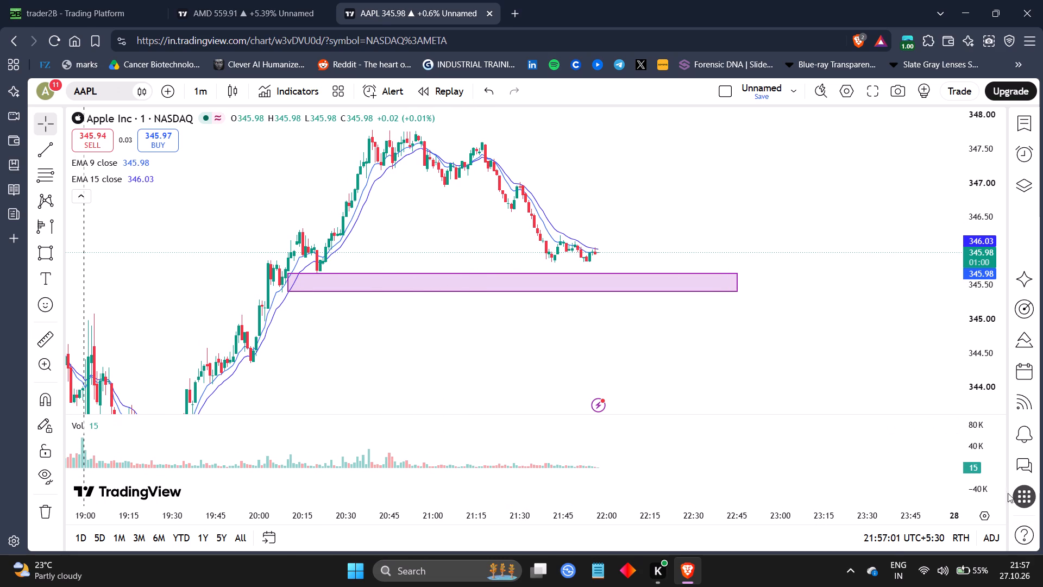
pyautogui.moveTo(971, 482); pyautogui.dragTo(948, 389)
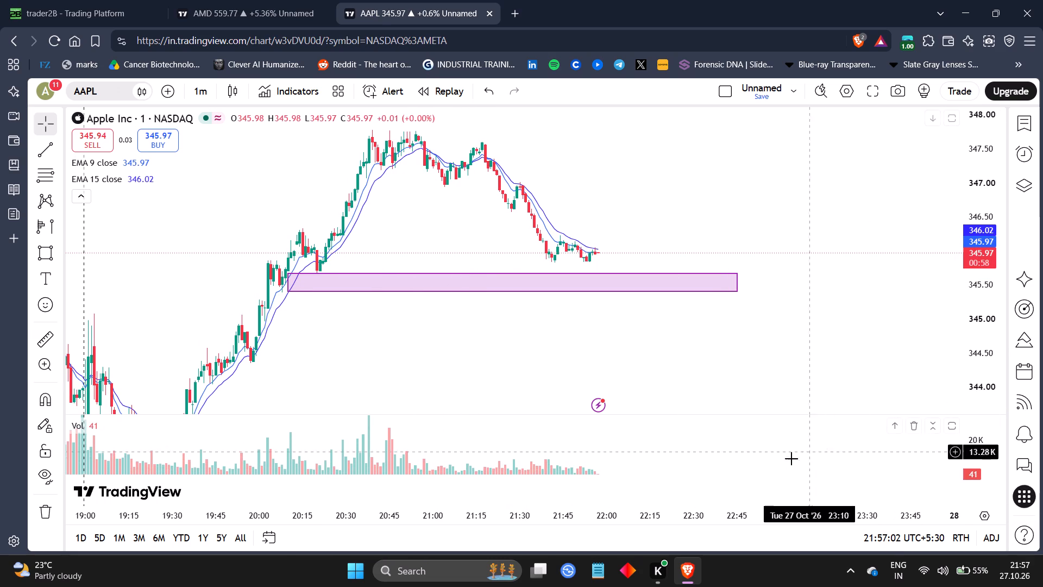
pyautogui.moveTo(555, 470); pyautogui.dragTo(585, 500)
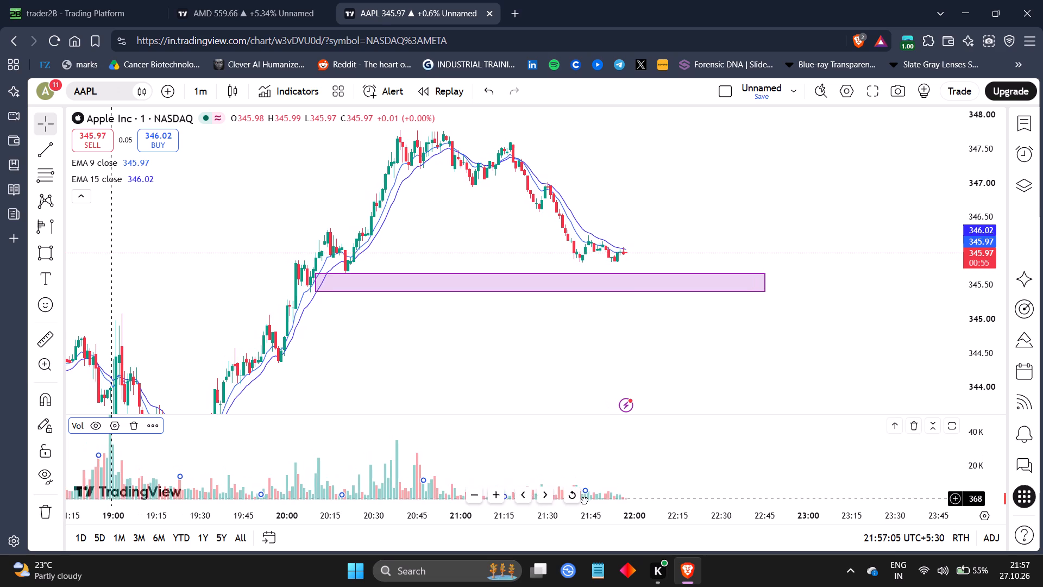
pyautogui.moveTo(585, 500); pyautogui.dragTo(580, 505)
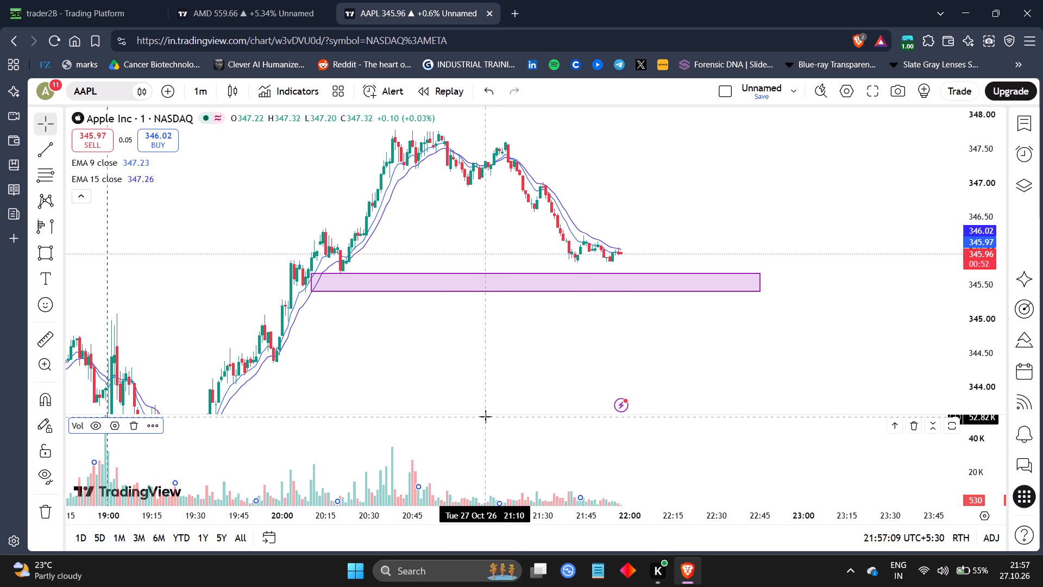
pyautogui.moveTo(483, 413); pyautogui.dragTo(451, 429)
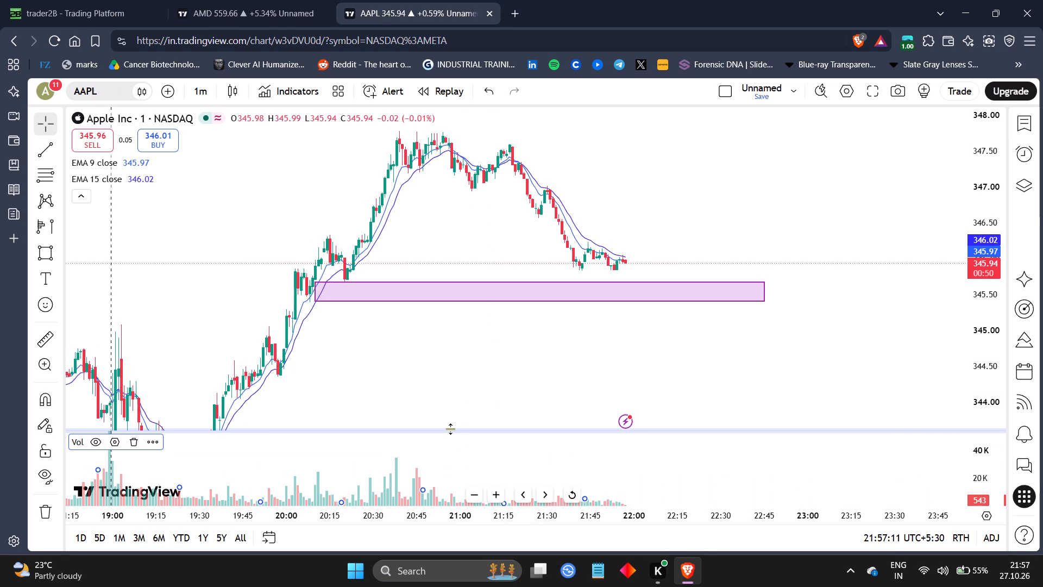
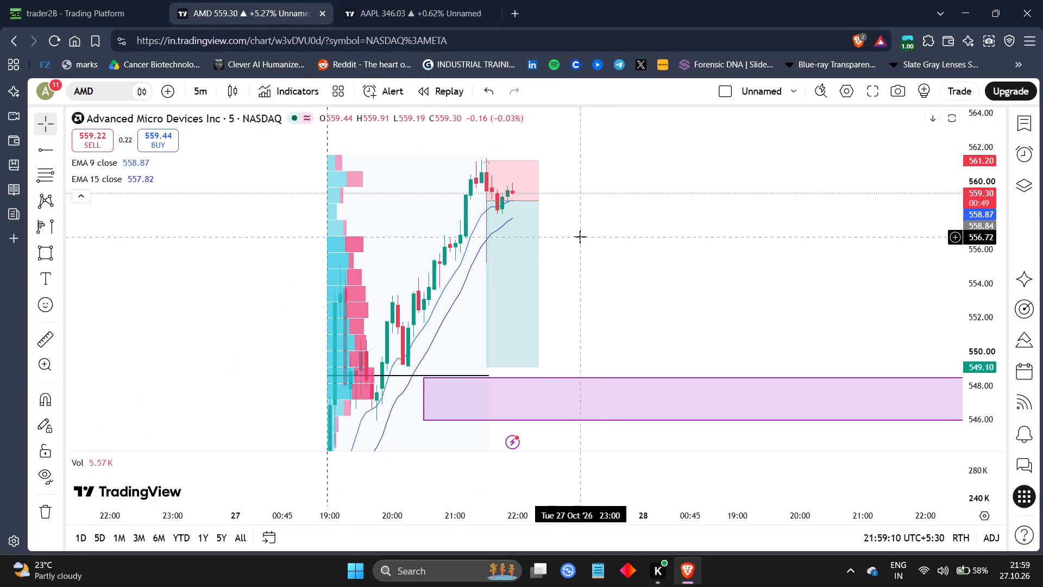
# Extend the planned AMD short position on the five-minute TradingView chart forward in time to about 22:35.
pyautogui.moveTo(619, 246); pyautogui.dragTo(741, 303)
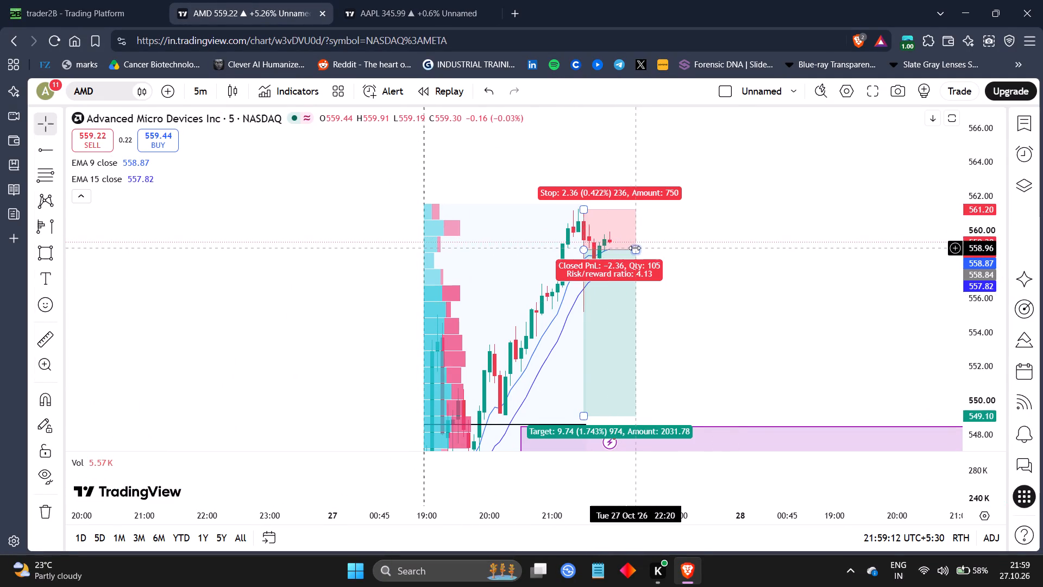
pyautogui.moveTo(634, 248); pyautogui.dragTo(654, 254)
# Examine AMD's latest five-minute candles up close against the planned short's entry and stop levels and the EMA 9 and 15 lines.
pyautogui.moveTo(687, 276); pyautogui.dragTo(691, 268)
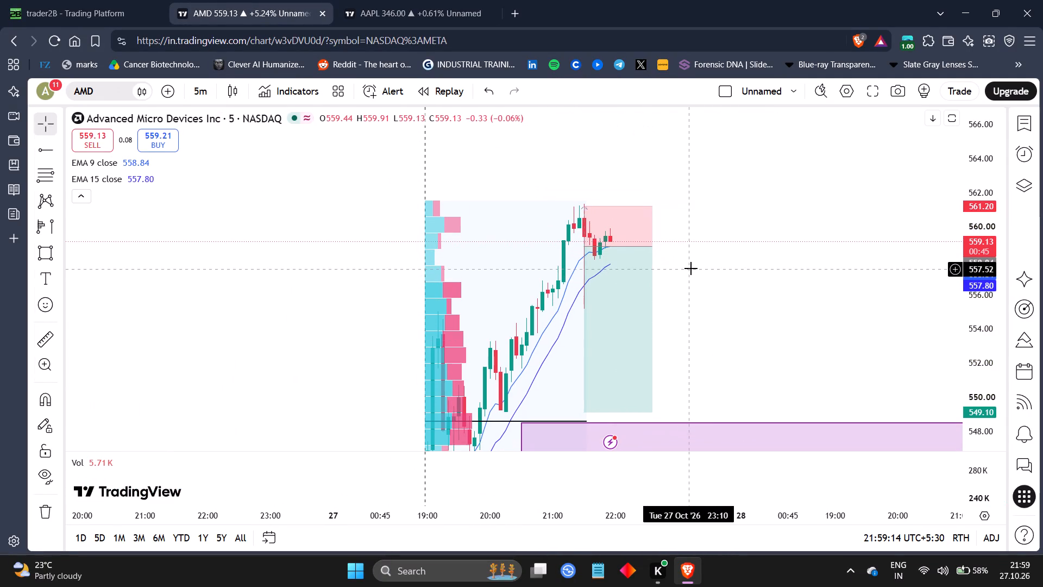
pyautogui.click(688, 526)
pyautogui.click(690, 525)
pyautogui.moveTo(693, 522); pyautogui.dragTo(569, 521)
pyautogui.moveTo(732, 279); pyautogui.dragTo(933, 288)
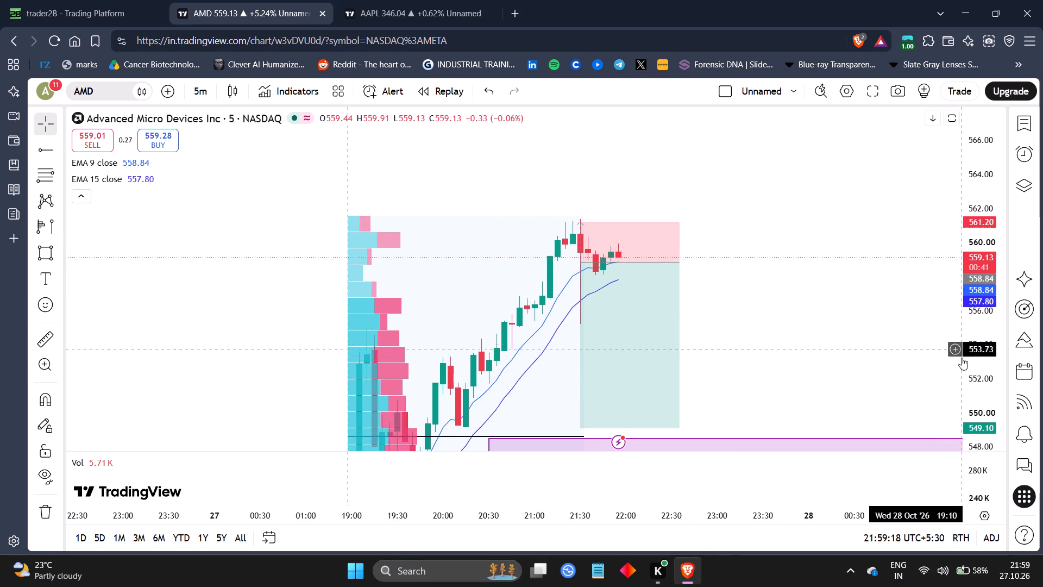
pyautogui.moveTo(958, 349); pyautogui.dragTo(973, 354)
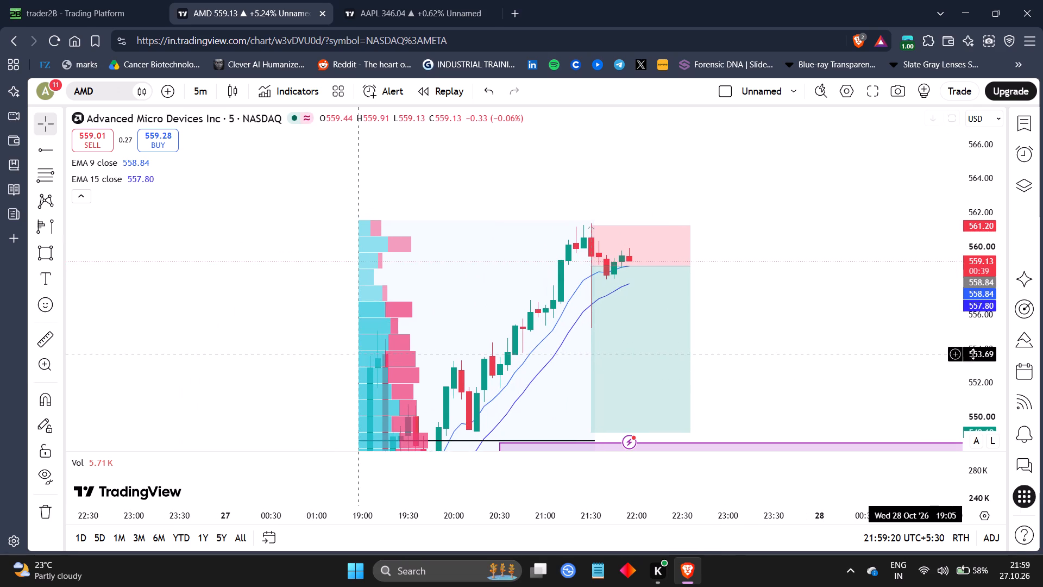
pyautogui.moveTo(973, 354); pyautogui.dragTo(975, 267)
pyautogui.moveTo(765, 254); pyautogui.dragTo(742, 214)
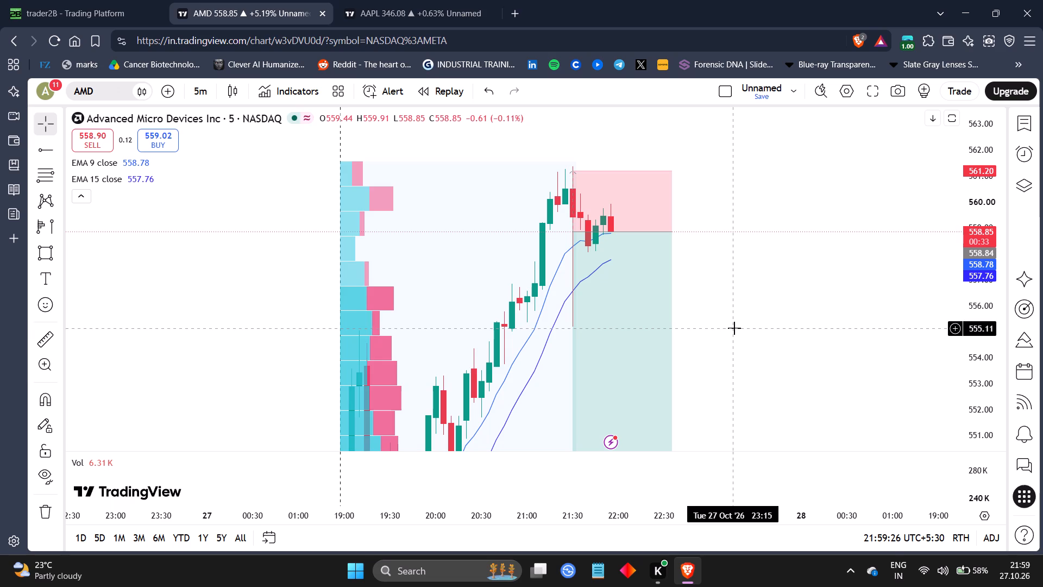
pyautogui.moveTo(734, 328); pyautogui.dragTo(675, 271)
# Monitor the open AAPL short in trader2B against its entry line, and check the AAPL one-minute and AMD five-minute TradingView charts.
pyautogui.click(416, 0)
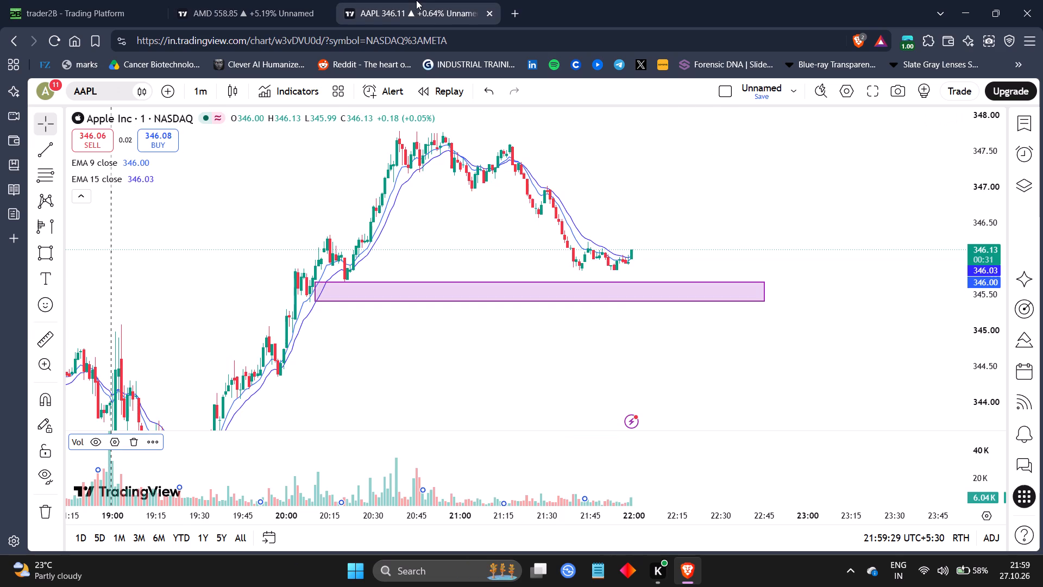
pyautogui.click(115, 0)
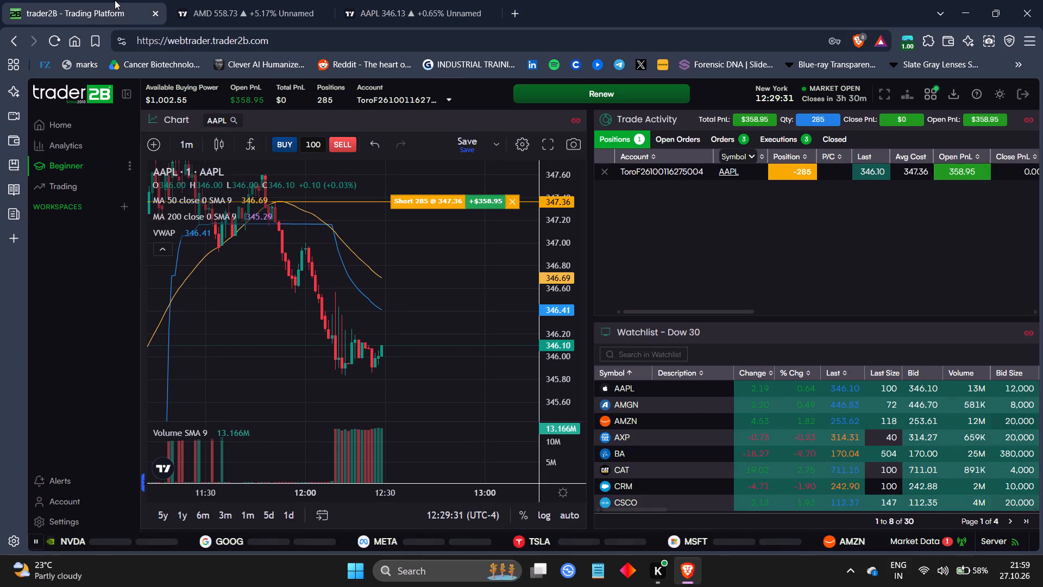
pyautogui.moveTo(552, 201); pyautogui.dragTo(562, 234)
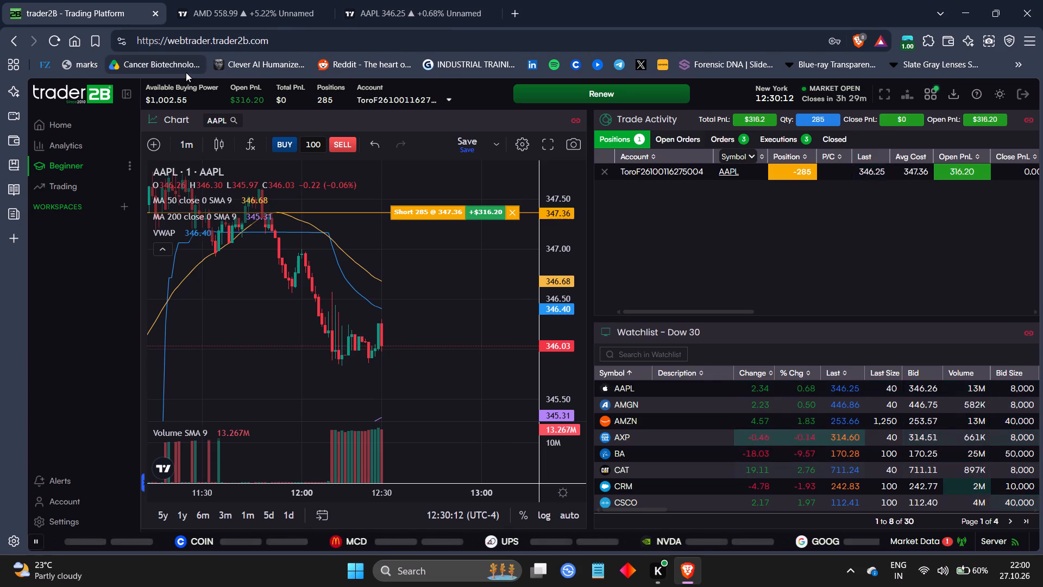
pyautogui.click(279, 0)
pyautogui.click(428, 0)
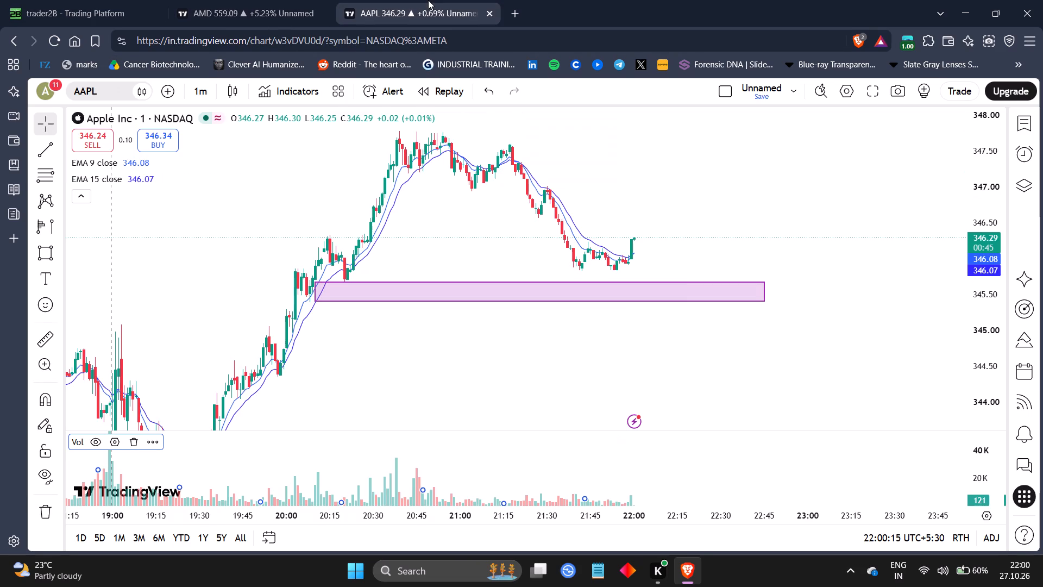
pyautogui.click(267, 0)
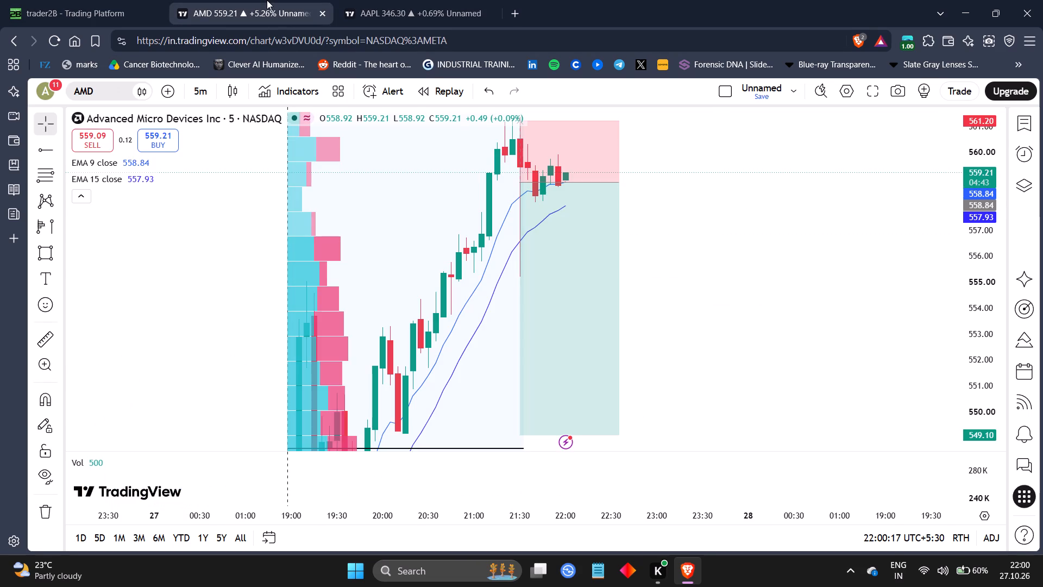
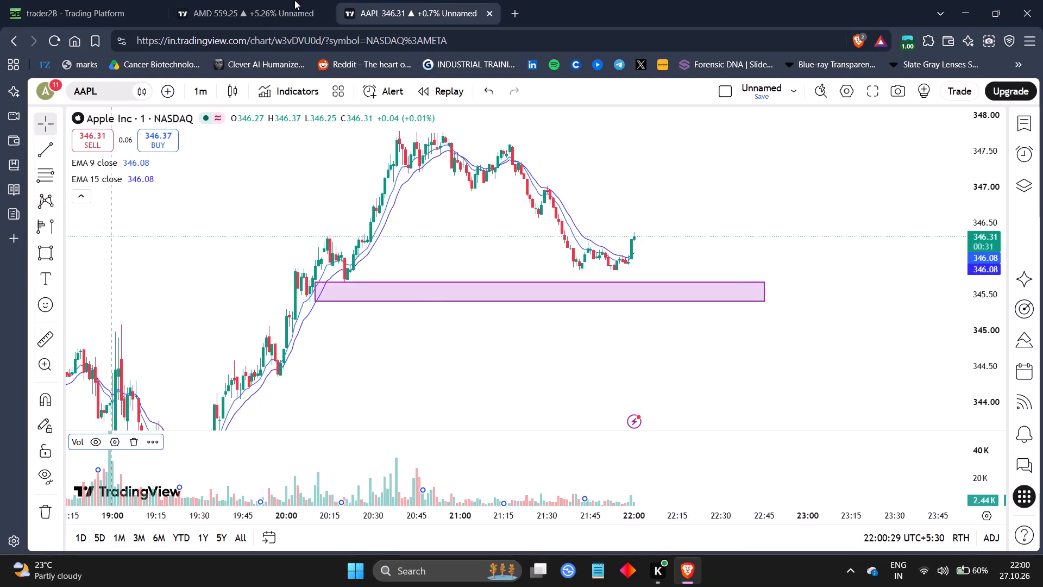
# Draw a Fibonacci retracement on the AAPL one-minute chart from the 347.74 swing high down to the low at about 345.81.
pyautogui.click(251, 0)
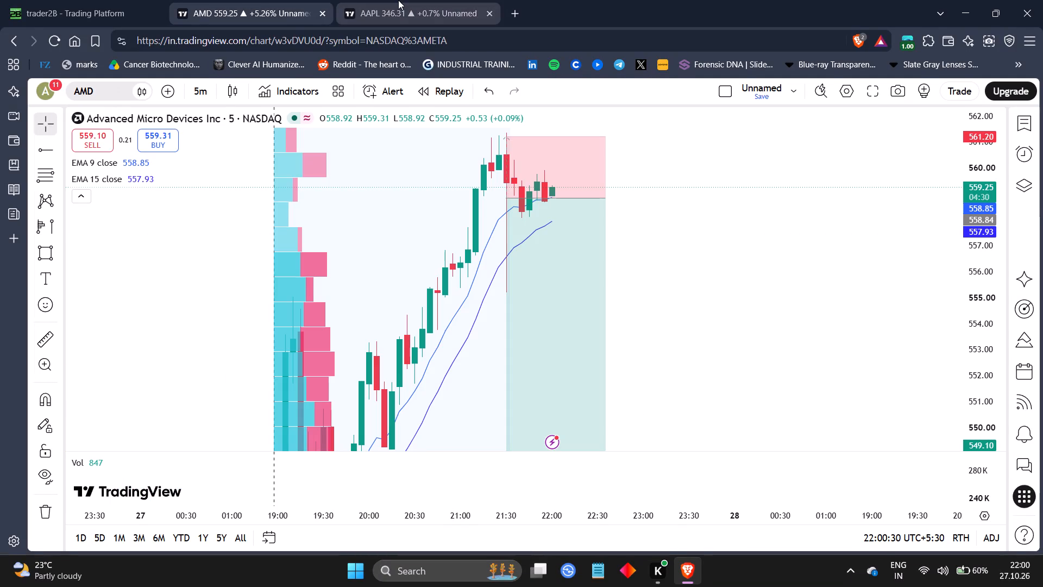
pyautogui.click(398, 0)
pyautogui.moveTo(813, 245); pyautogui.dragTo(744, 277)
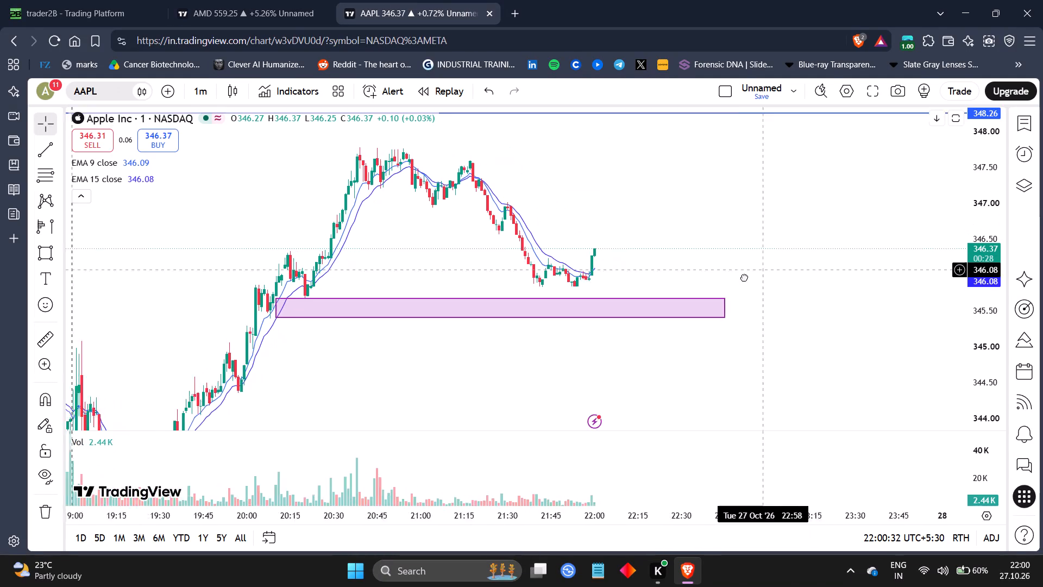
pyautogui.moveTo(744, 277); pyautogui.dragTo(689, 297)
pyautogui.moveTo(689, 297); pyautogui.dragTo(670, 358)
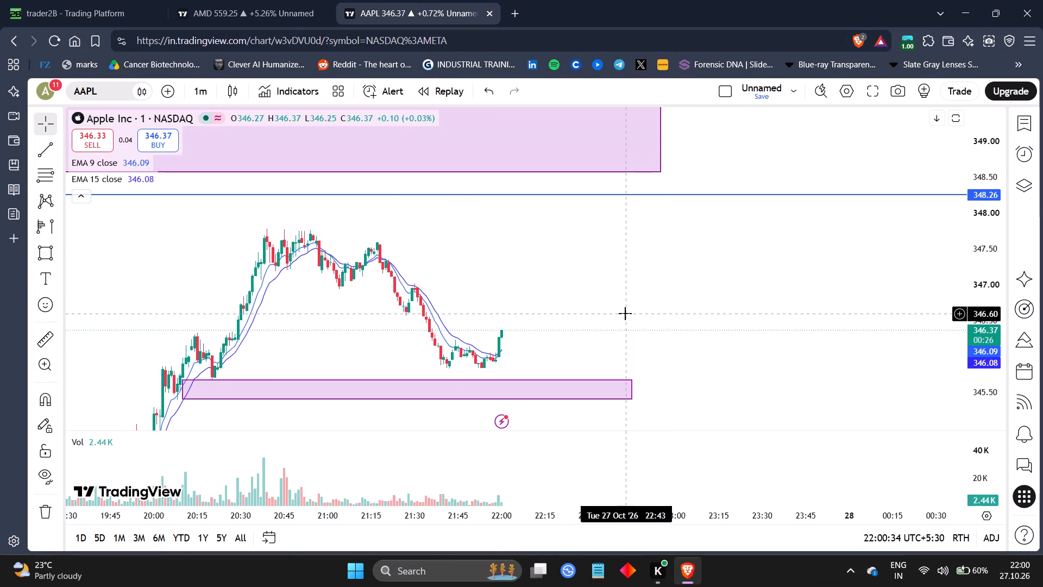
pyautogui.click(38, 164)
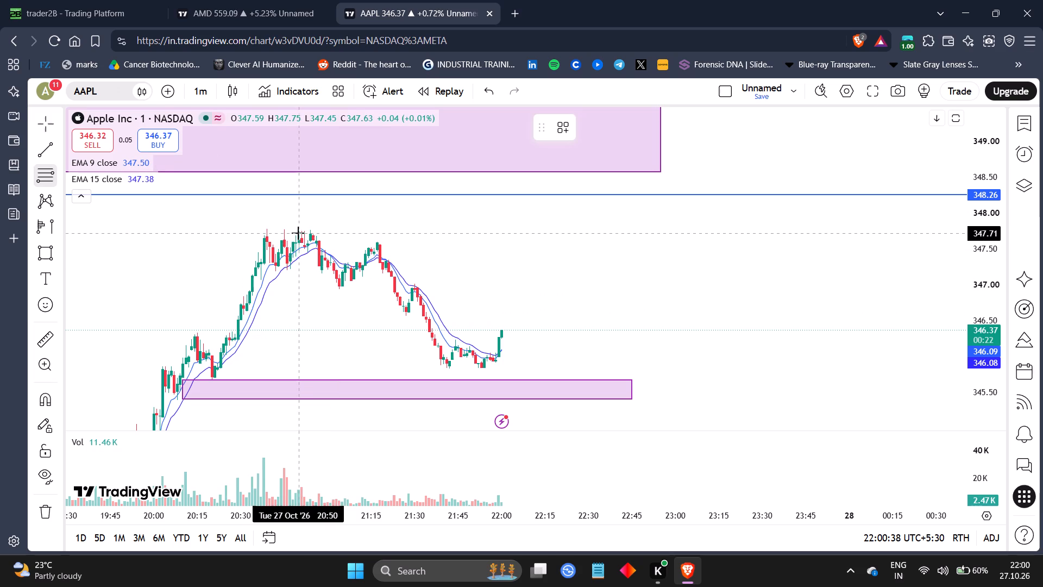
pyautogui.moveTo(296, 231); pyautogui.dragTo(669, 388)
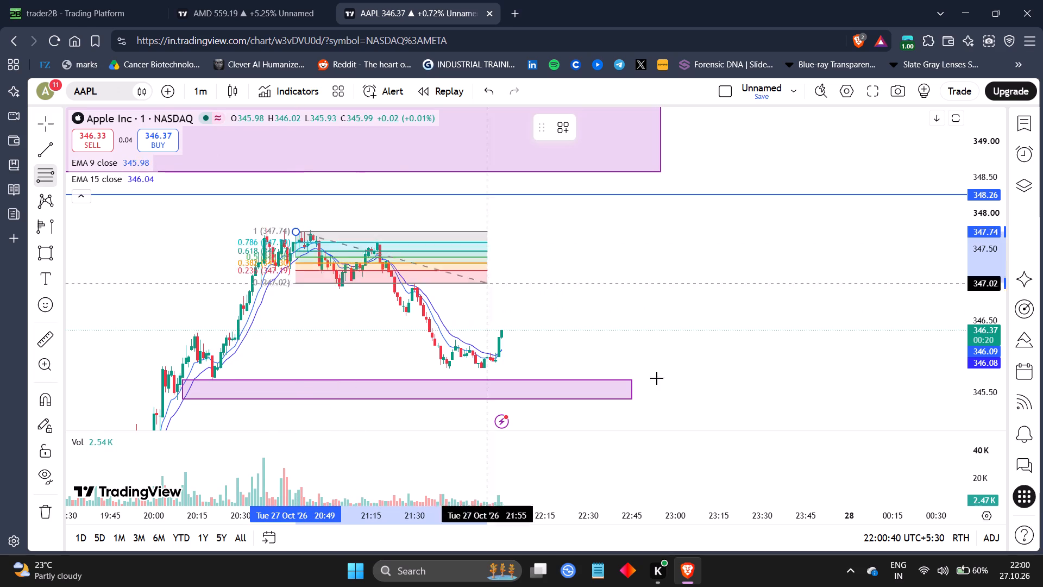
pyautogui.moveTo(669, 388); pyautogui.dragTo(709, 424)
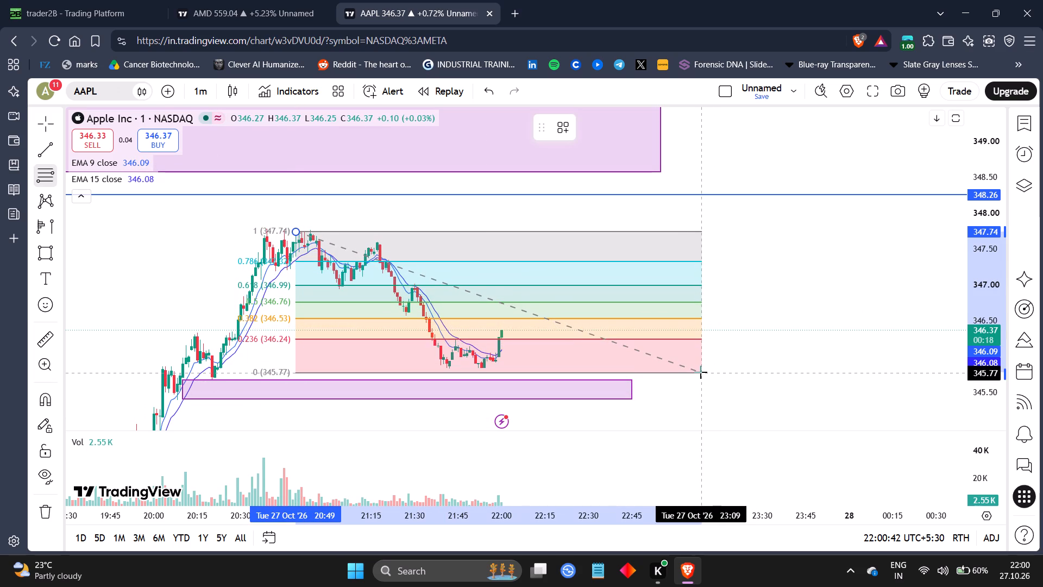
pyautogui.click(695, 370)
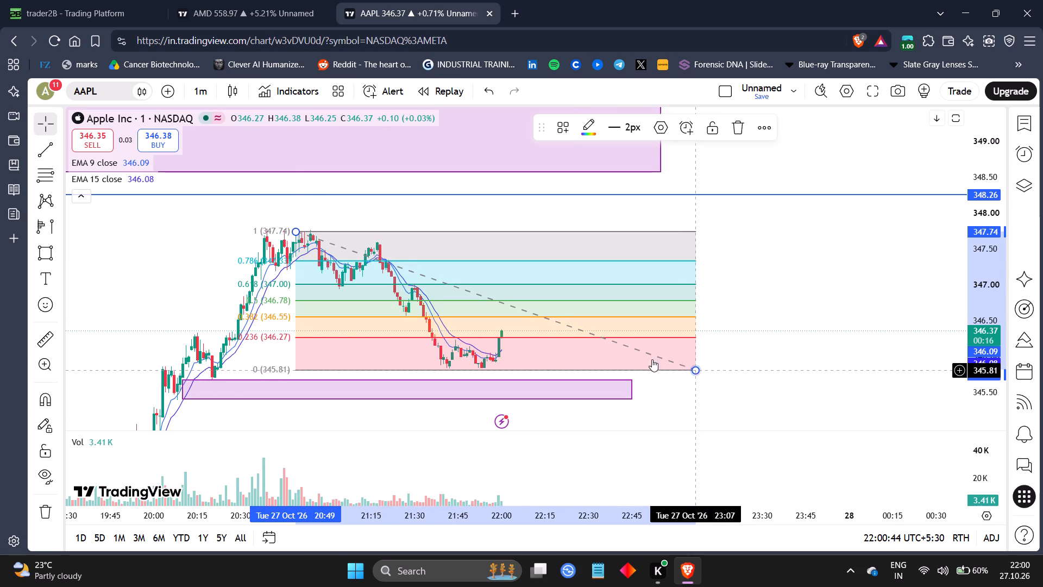
# Duplicate the purple zone below AAPL's recent lows and shorten the copy so that it starts at about 21:35.
pyautogui.click(442, 380)
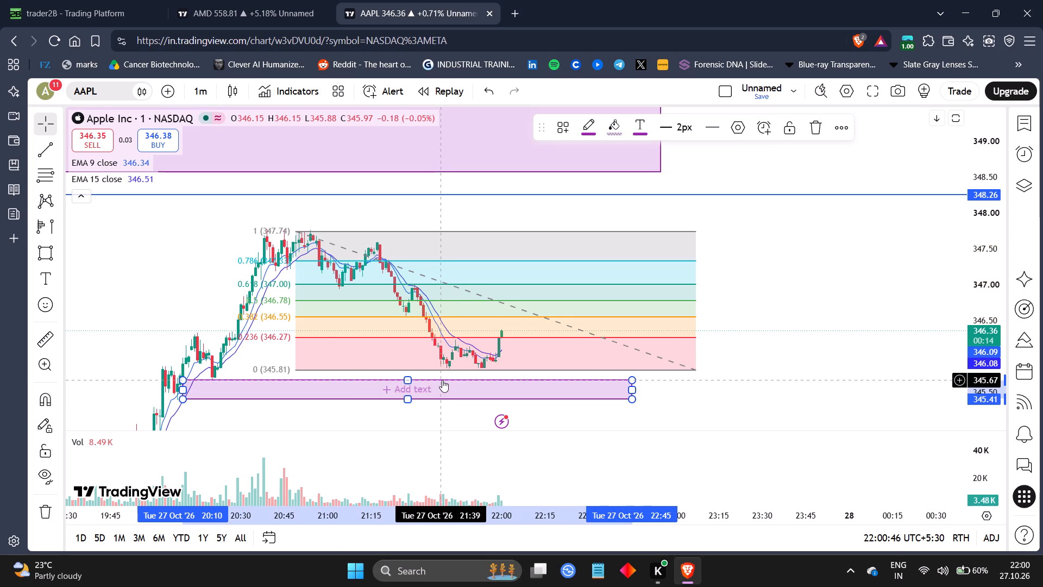
pyautogui.hotkey('ctrl', 'c')
pyautogui.hotkey('ctrl', 'v')
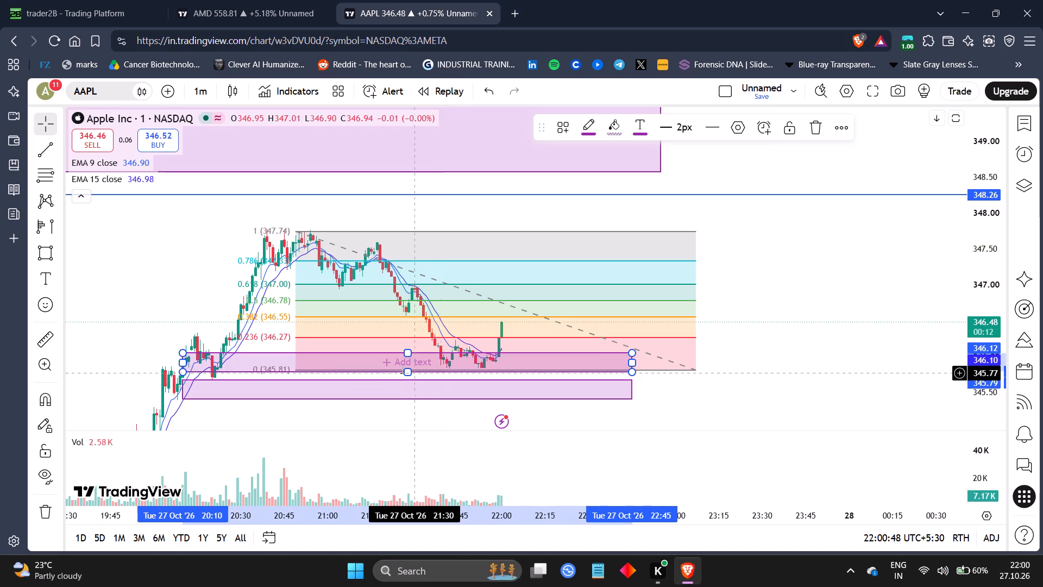
pyautogui.click(180, 355)
pyautogui.click(180, 357)
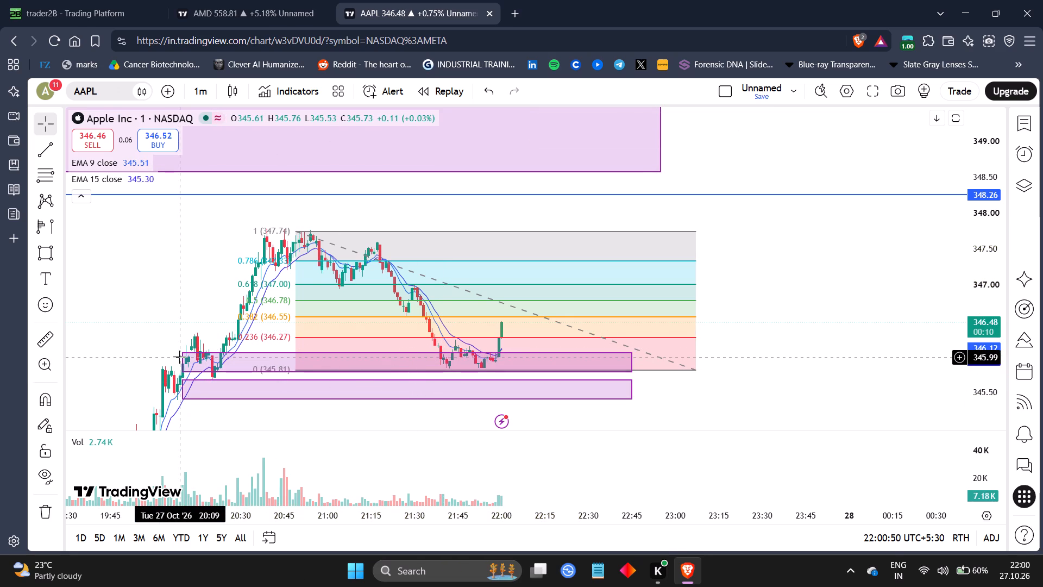
pyautogui.moveTo(182, 354); pyautogui.dragTo(431, 354)
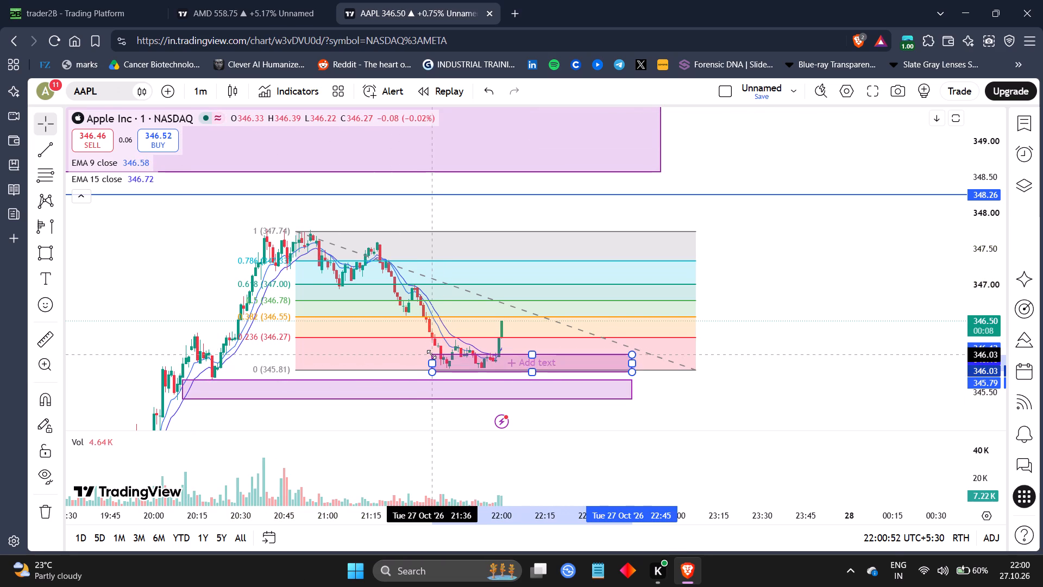
pyautogui.moveTo(431, 354); pyautogui.dragTo(430, 354)
# Reshape the copied zone to span from about 346.98 down to just above the 0.382 Fibonacci level.
pyautogui.moveTo(532, 354); pyautogui.dragTo(538, 339)
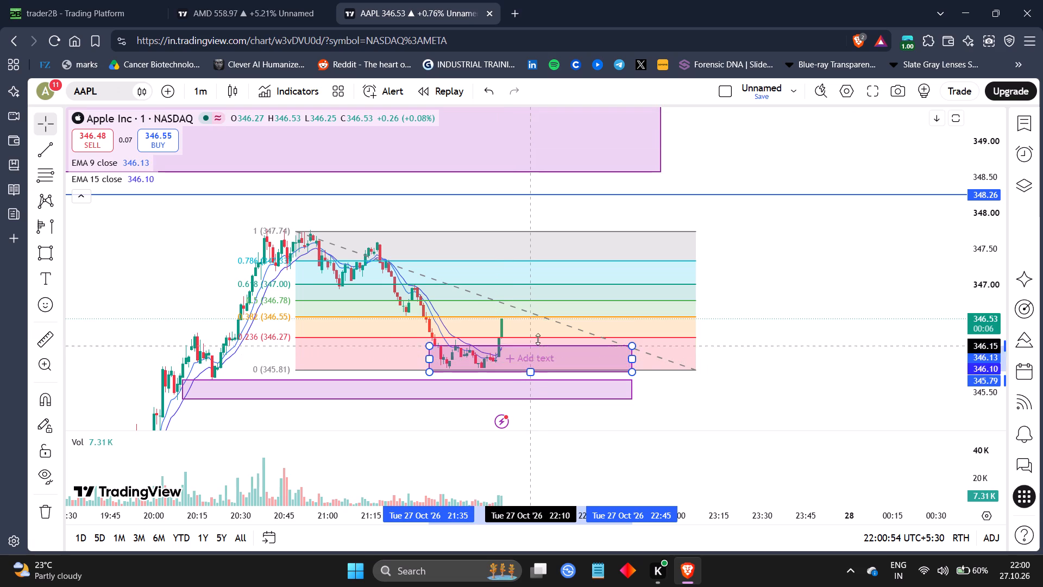
pyautogui.moveTo(538, 339); pyautogui.dragTo(534, 286)
pyautogui.moveTo(533, 368); pyautogui.dragTo(537, 333)
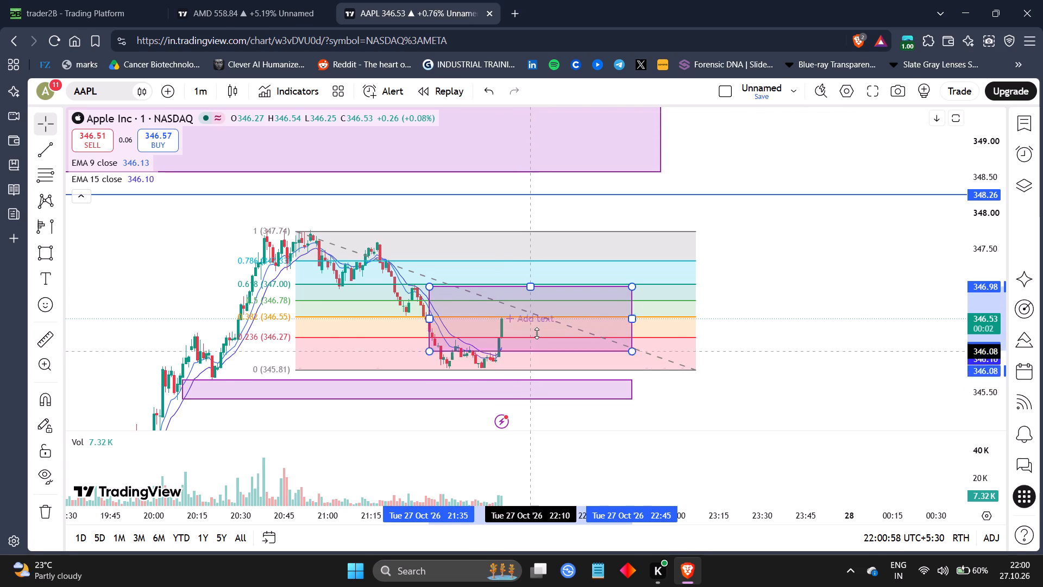
pyautogui.moveTo(537, 333); pyautogui.dragTo(526, 313)
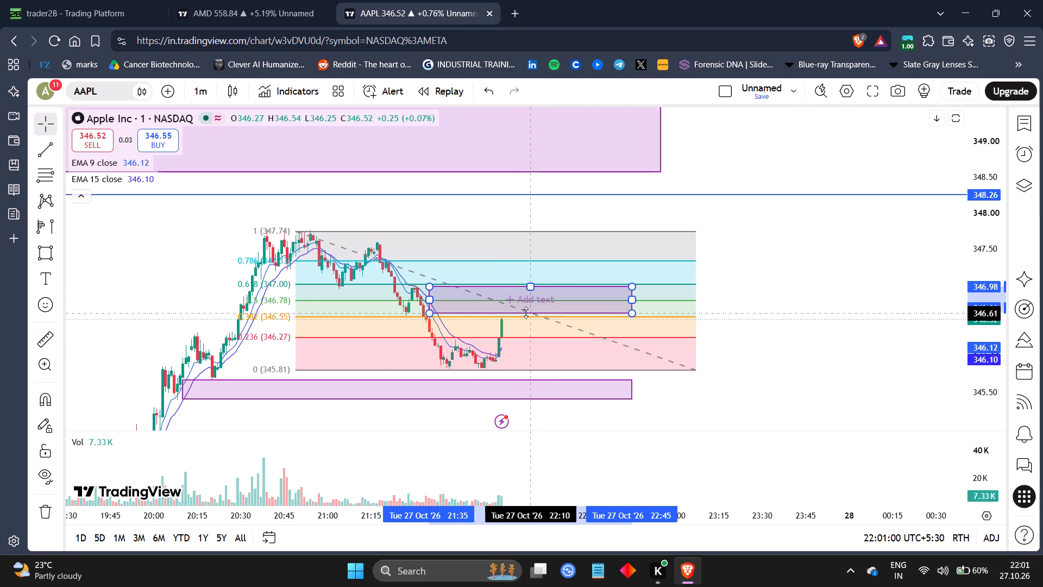
pyautogui.moveTo(526, 313); pyautogui.dragTo(526, 315)
pyautogui.click(787, 344)
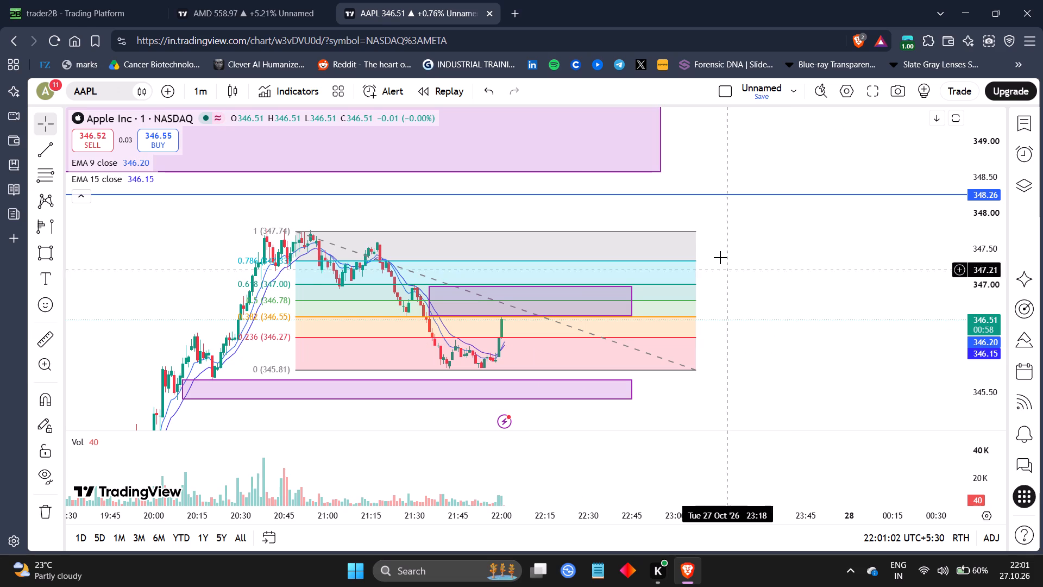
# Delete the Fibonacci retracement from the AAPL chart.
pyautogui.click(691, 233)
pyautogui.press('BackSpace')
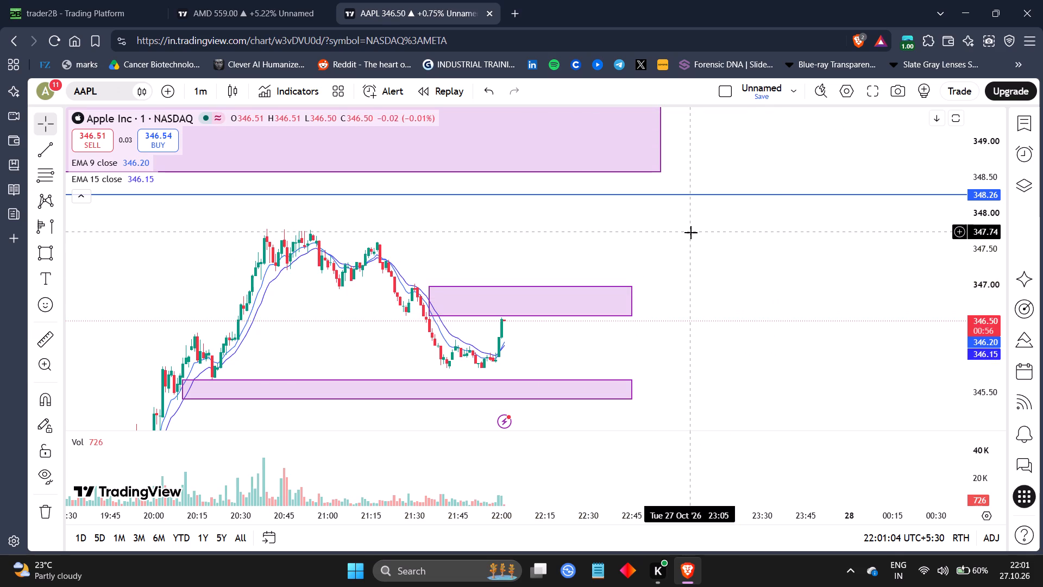
# Check AAPL's one-minute price action against the new upper zone, and monitor the open AAPL short in trader2B against its entry line.
pyautogui.moveTo(727, 304); pyautogui.dragTo(719, 213)
pyautogui.moveTo(719, 213); pyautogui.dragTo(715, 205)
pyautogui.moveTo(649, 366); pyautogui.dragTo(636, 394)
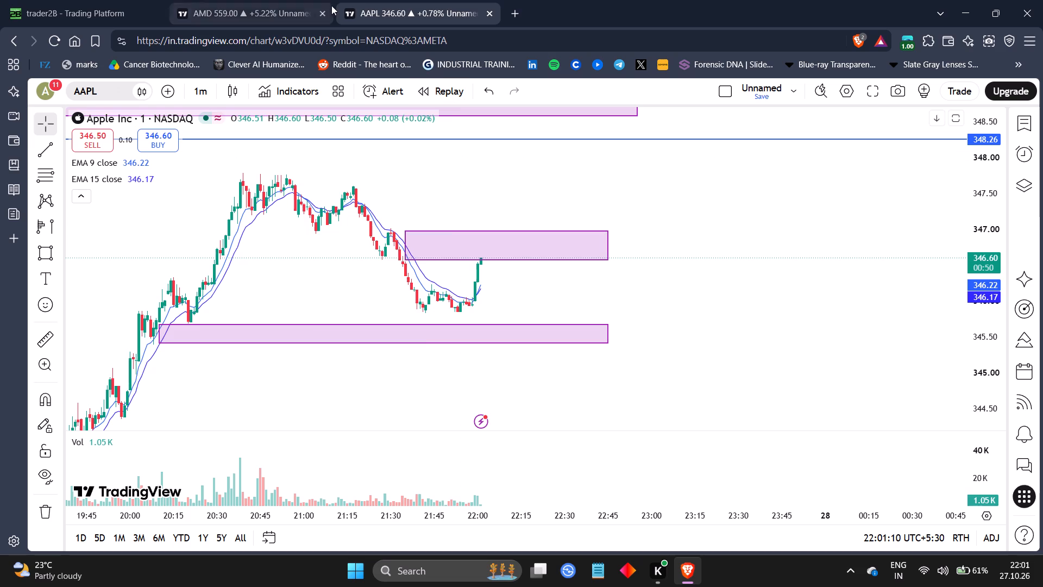
pyautogui.click(280, 0)
pyautogui.click(349, 0)
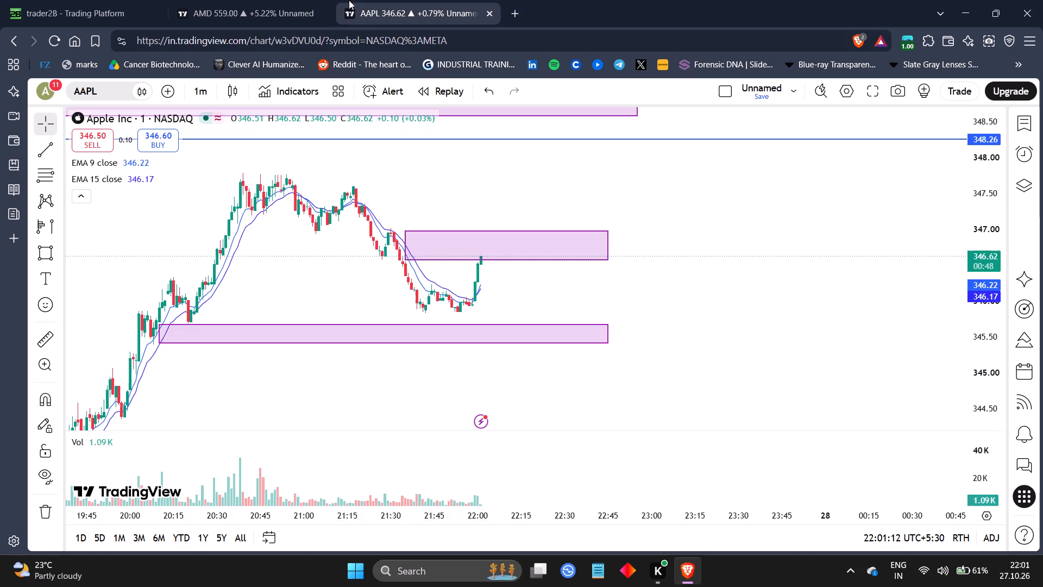
pyautogui.click(137, 5)
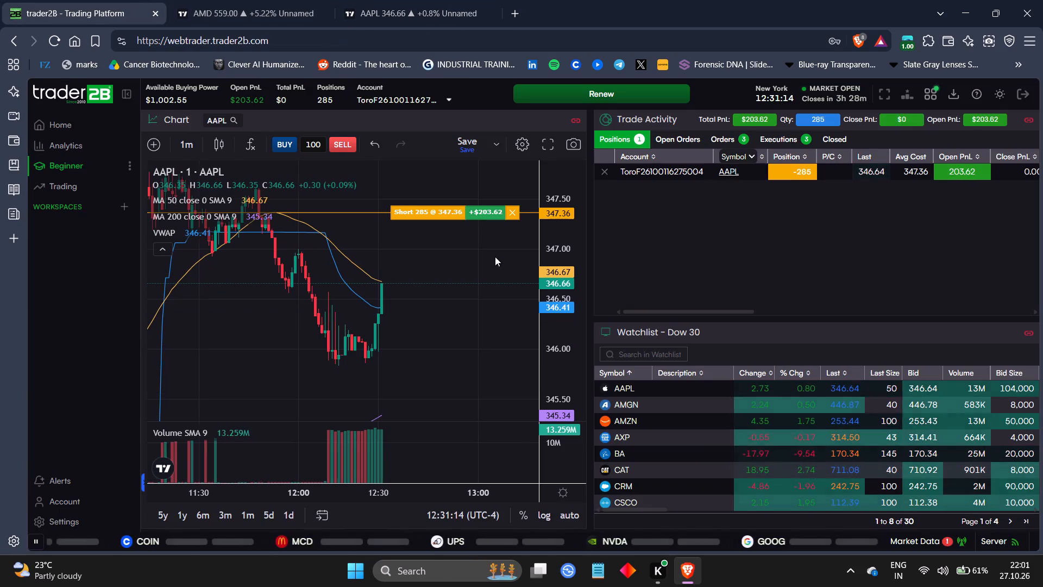
pyautogui.moveTo(551, 227); pyautogui.dragTo(566, 322)
pyautogui.moveTo(430, 207); pyautogui.dragTo(498, 198)
pyautogui.click(408, 0)
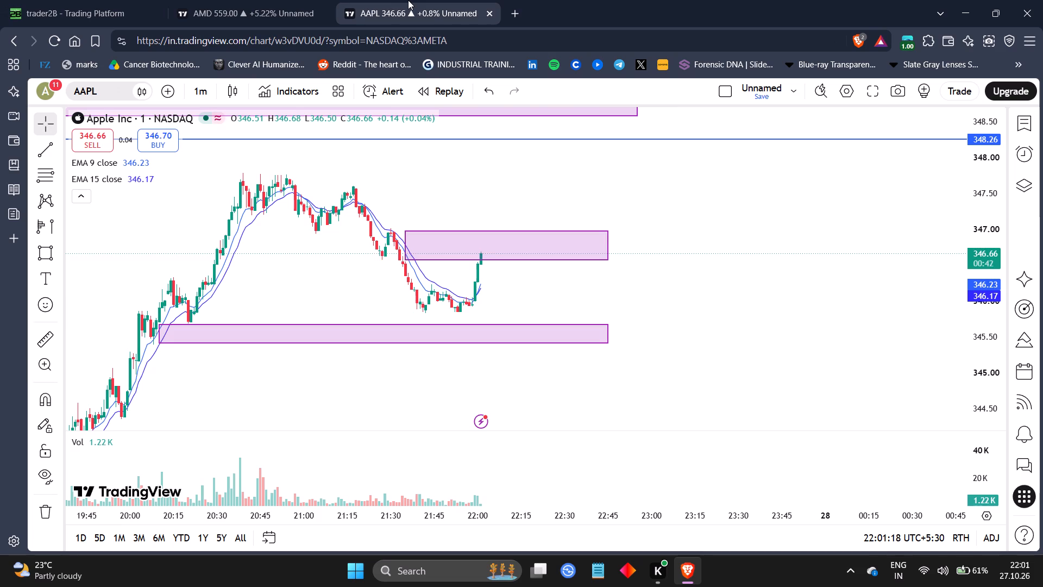